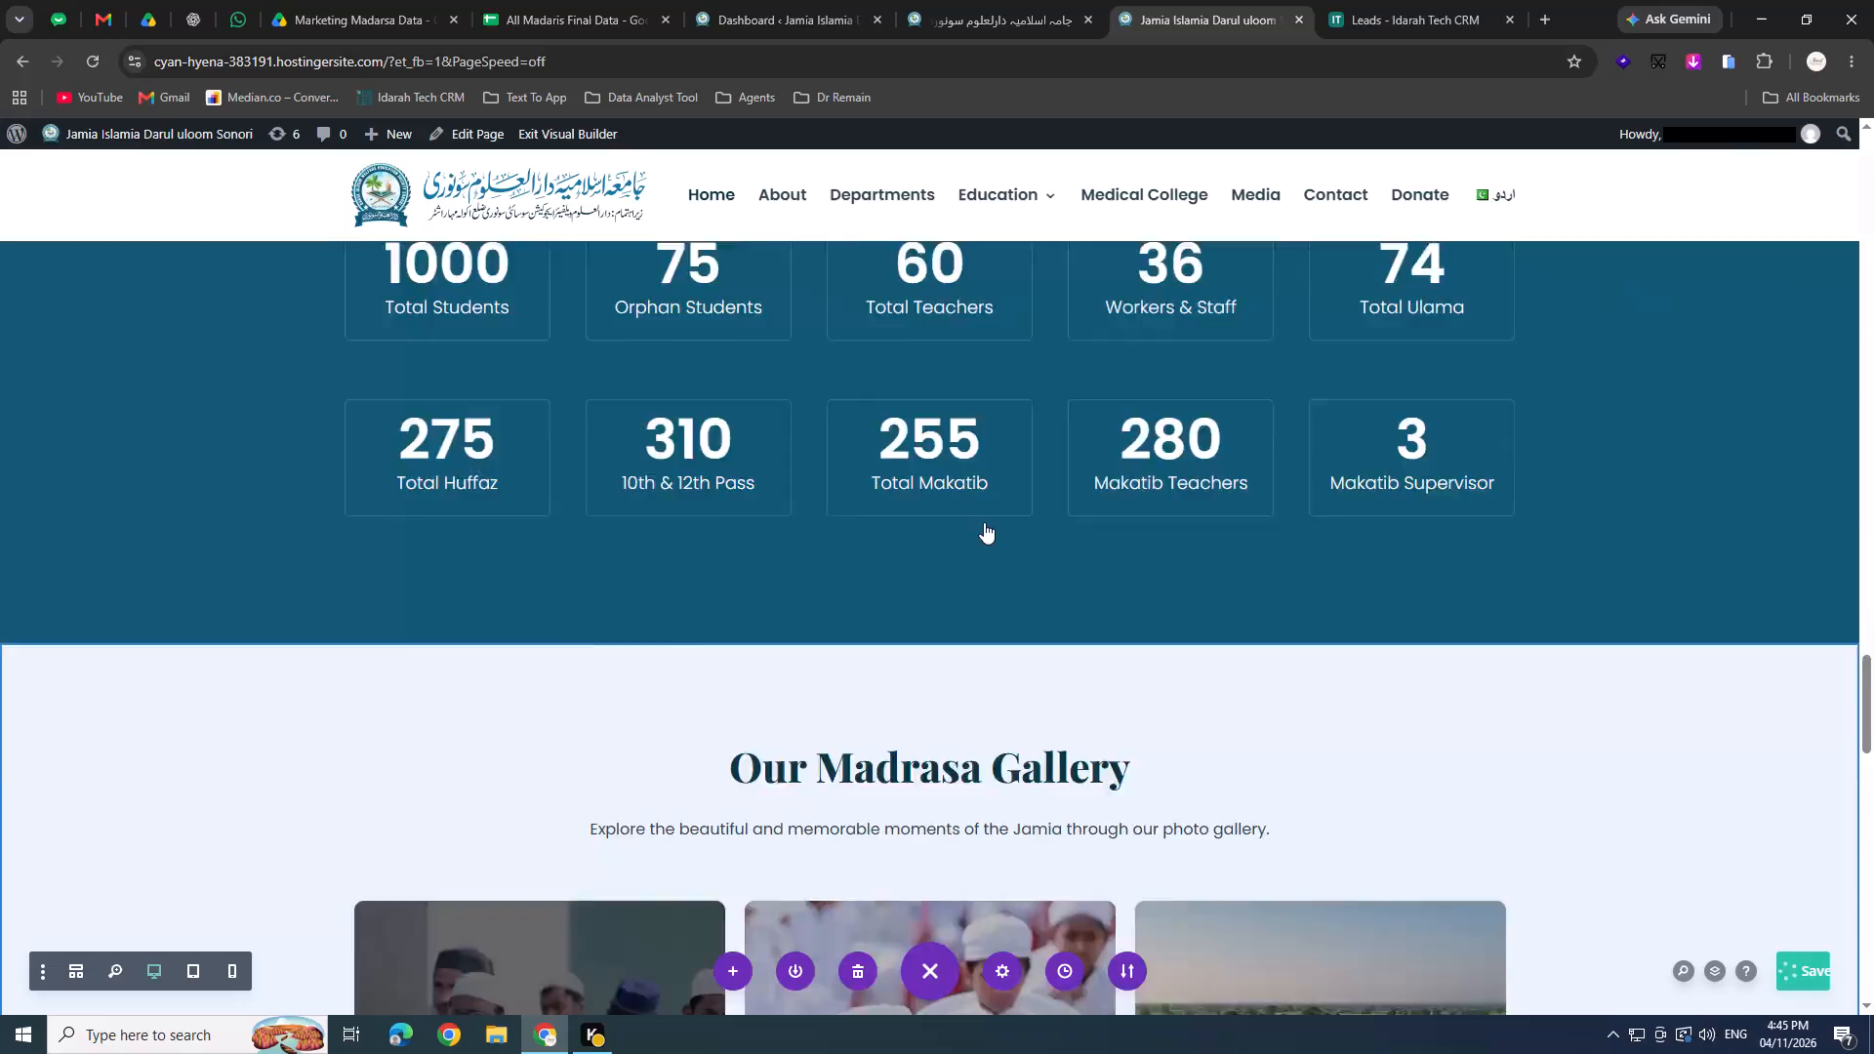
# Enable the Visual Builder on the Urdu version of the home page.
pyautogui.scroll(-4, 973, 520)
pyautogui.scroll(5, 970, 465)
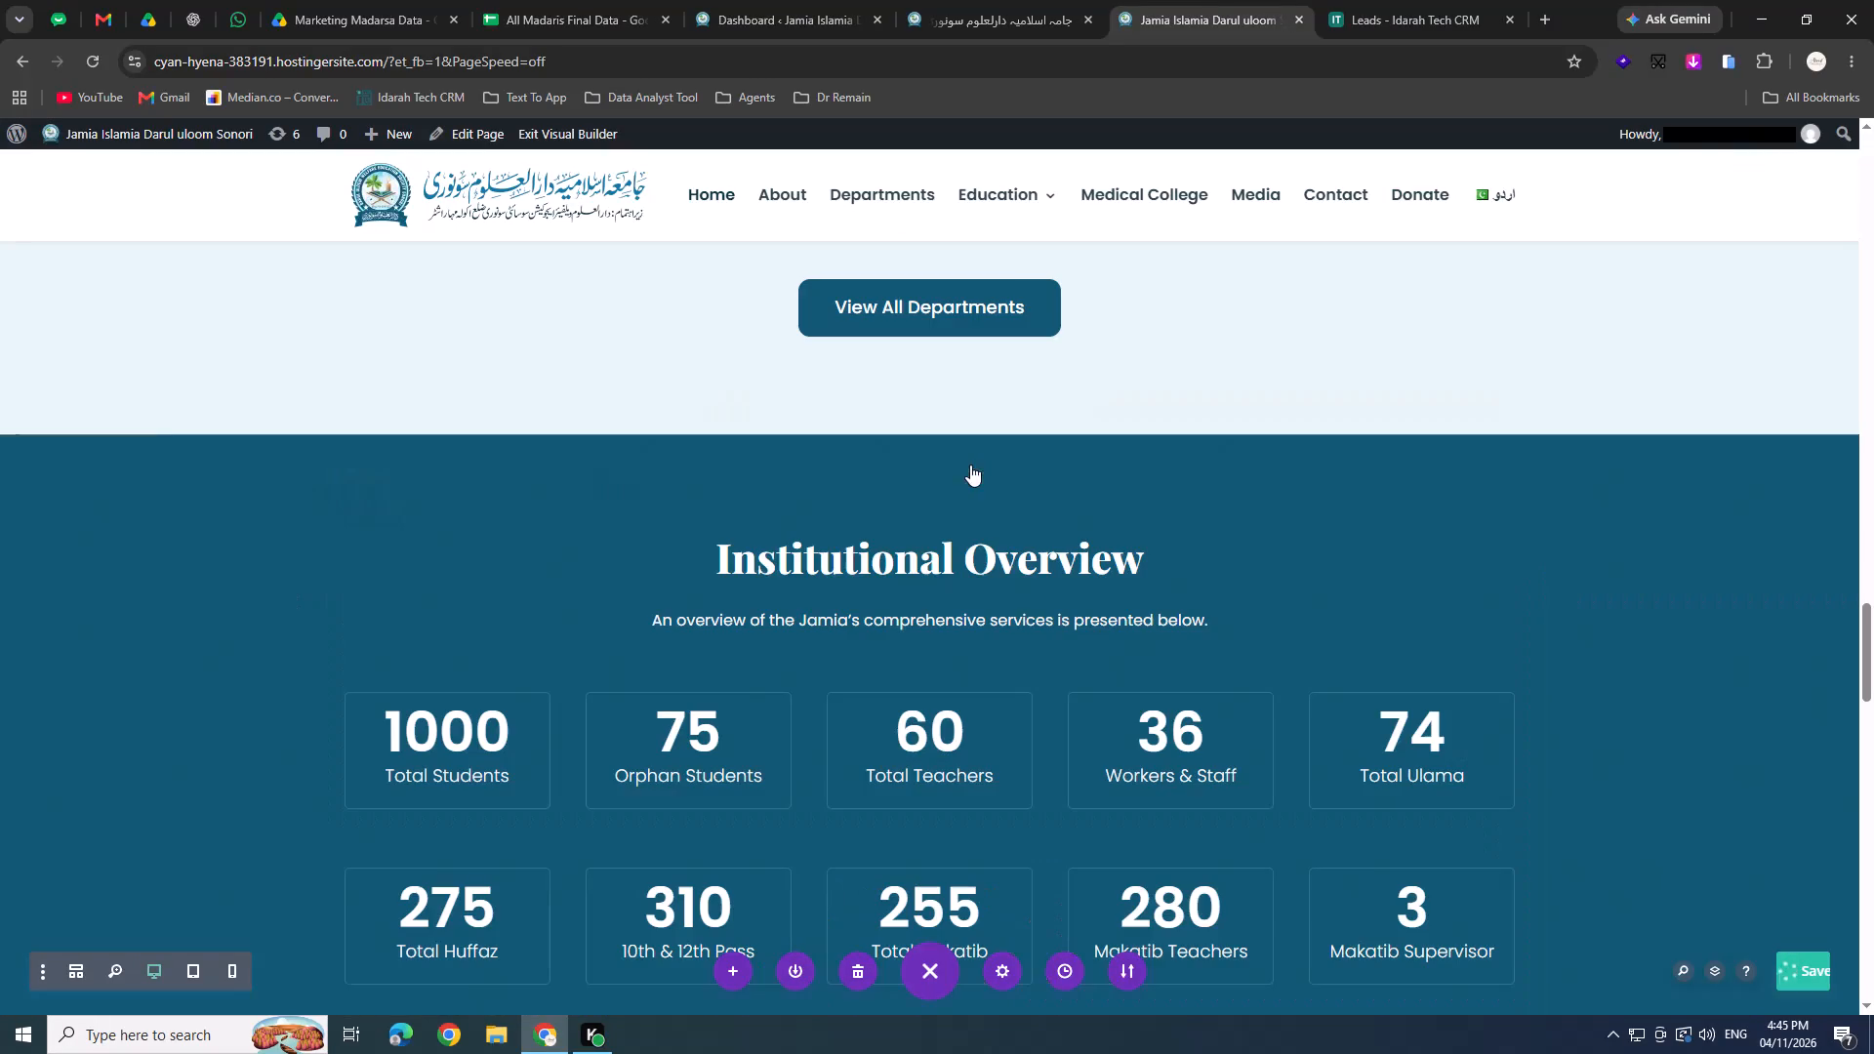
pyautogui.click(1022, 10)
pyautogui.click(1244, 141)
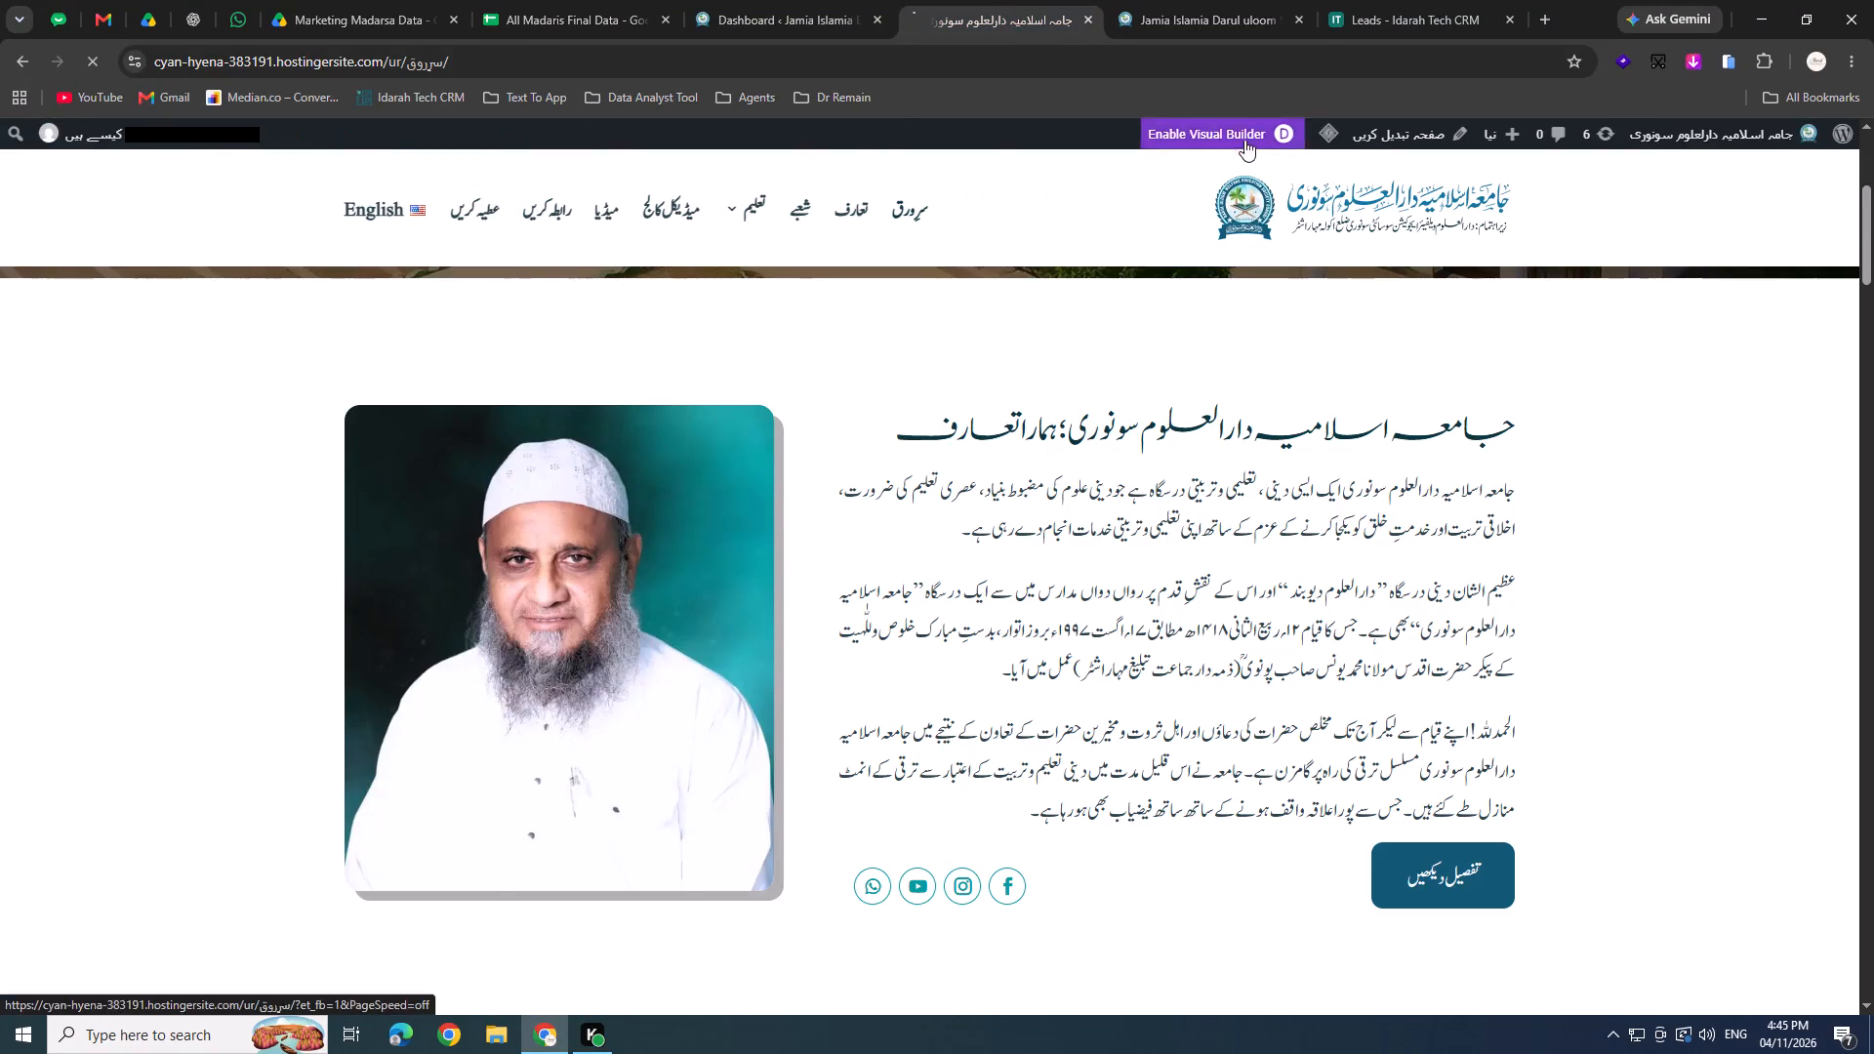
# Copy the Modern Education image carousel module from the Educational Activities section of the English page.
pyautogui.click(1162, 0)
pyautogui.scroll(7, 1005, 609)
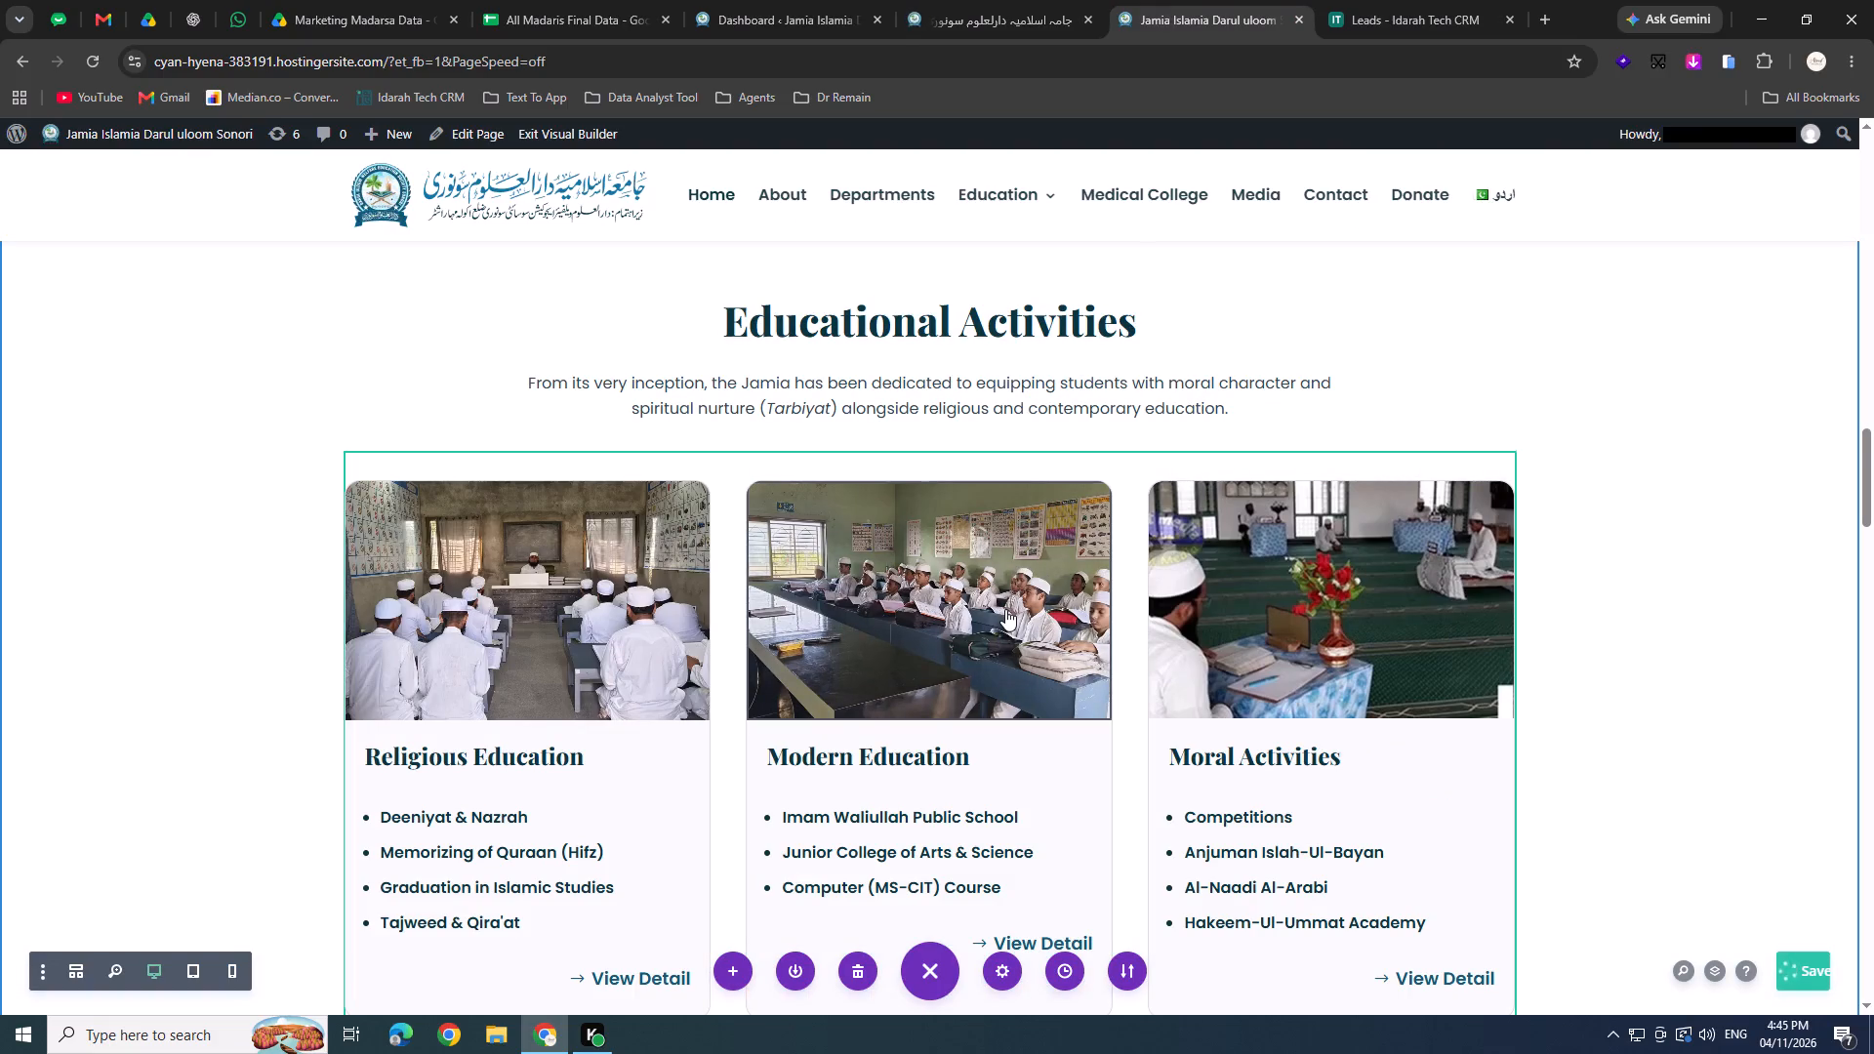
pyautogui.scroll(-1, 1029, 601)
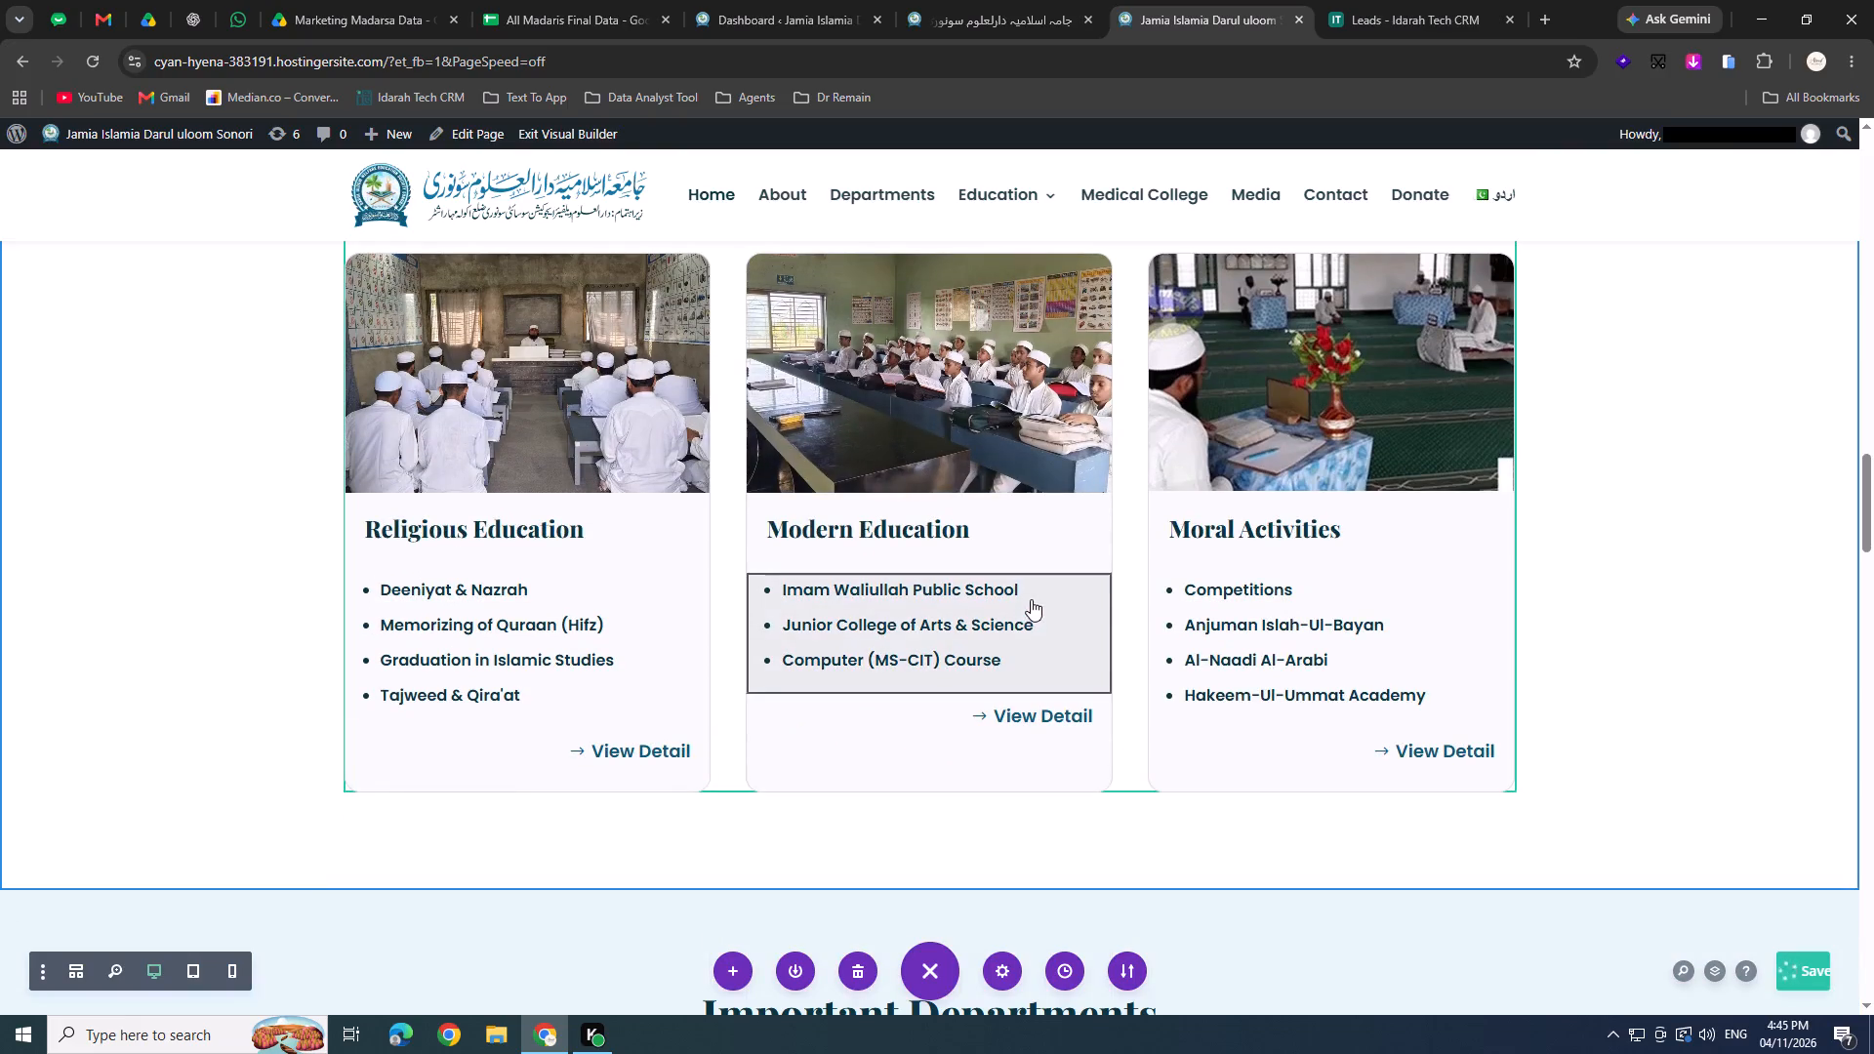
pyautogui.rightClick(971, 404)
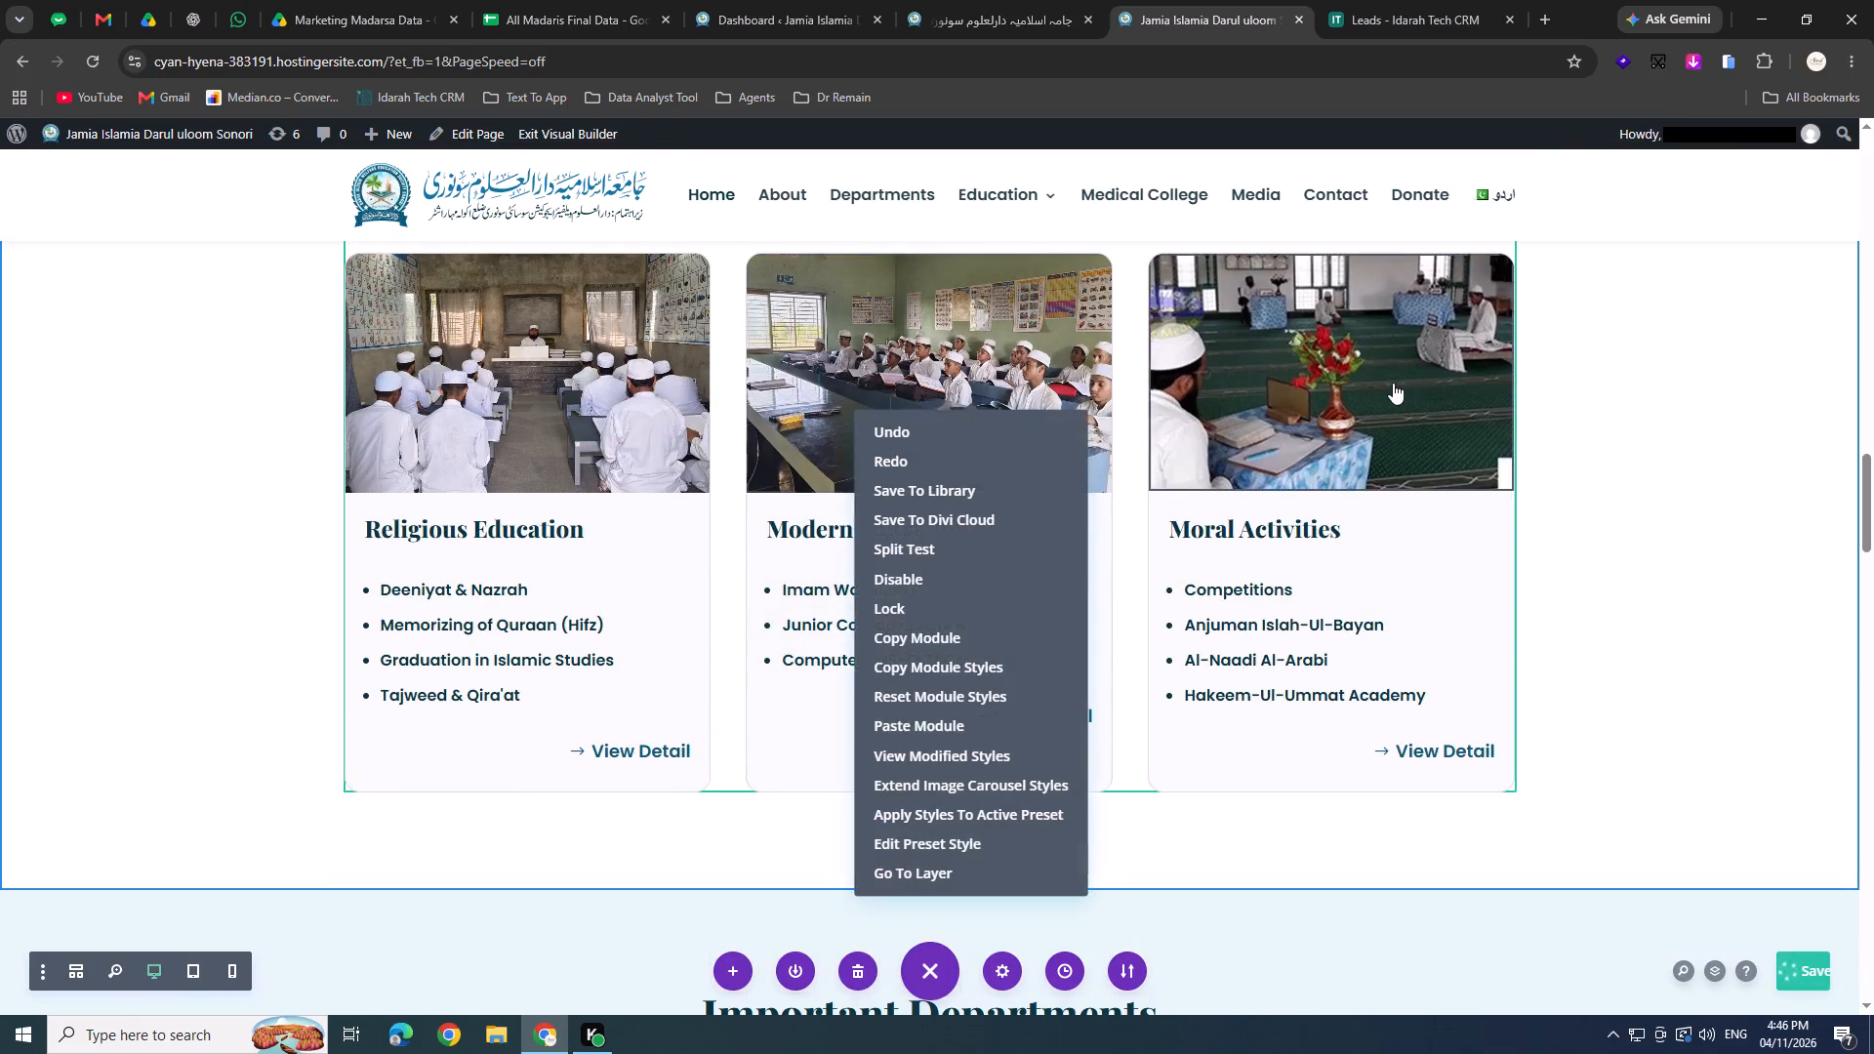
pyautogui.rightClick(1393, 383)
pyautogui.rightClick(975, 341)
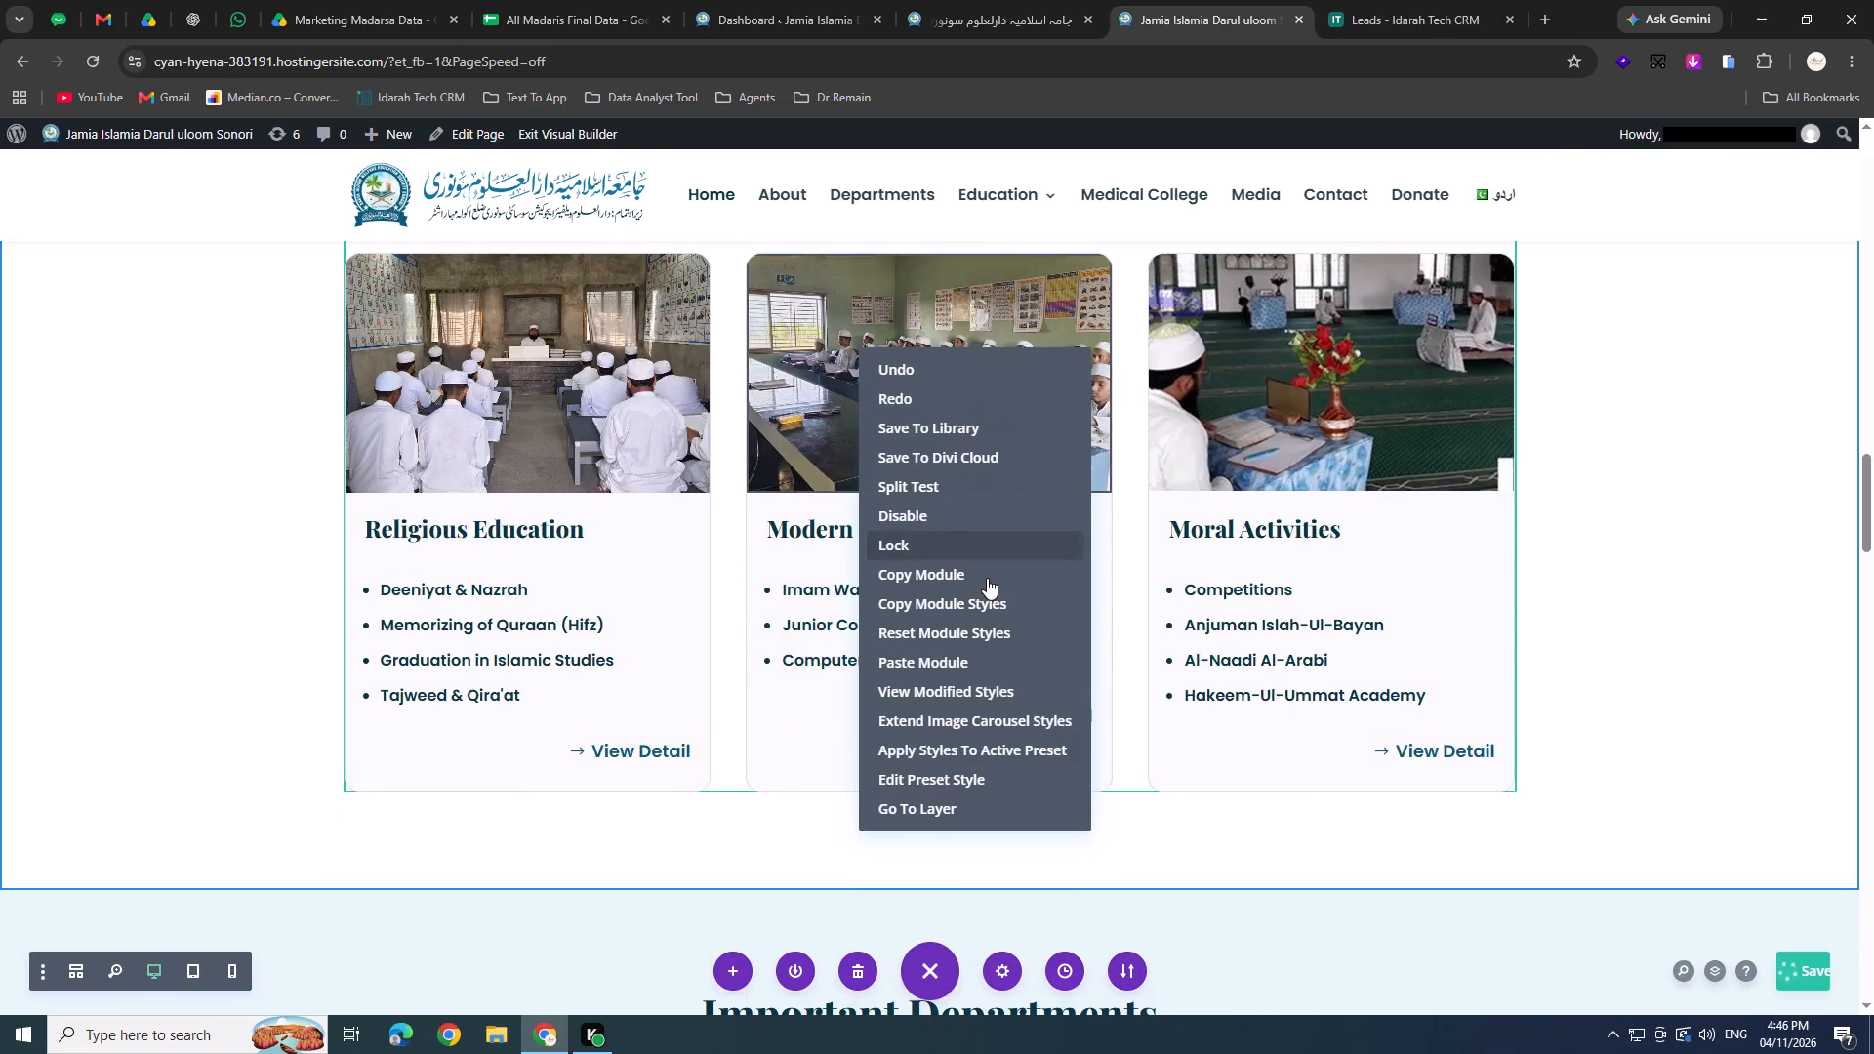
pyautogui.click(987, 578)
# Look through the Urdu page down to the تعلیمی سرگرمیاں section and examine its card images.
pyautogui.click(1000, 0)
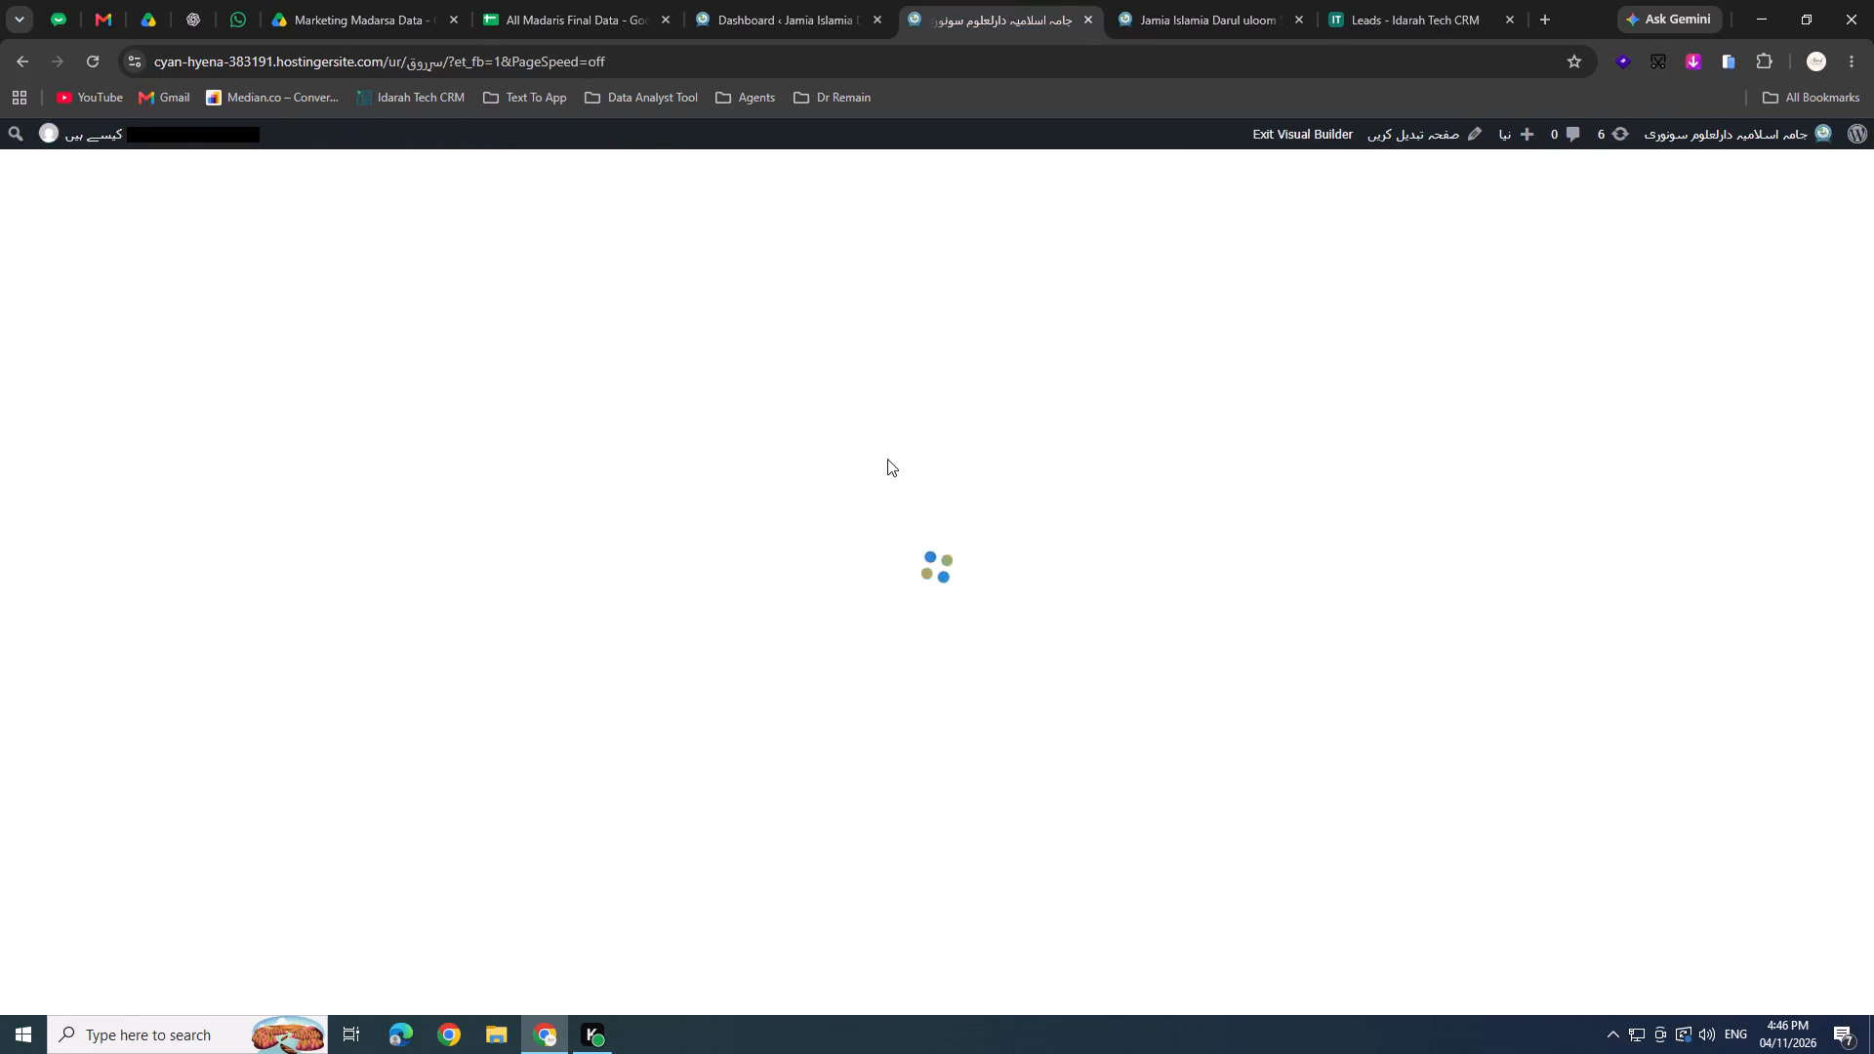
pyautogui.click(921, 570)
pyautogui.scroll(-2, 921, 570)
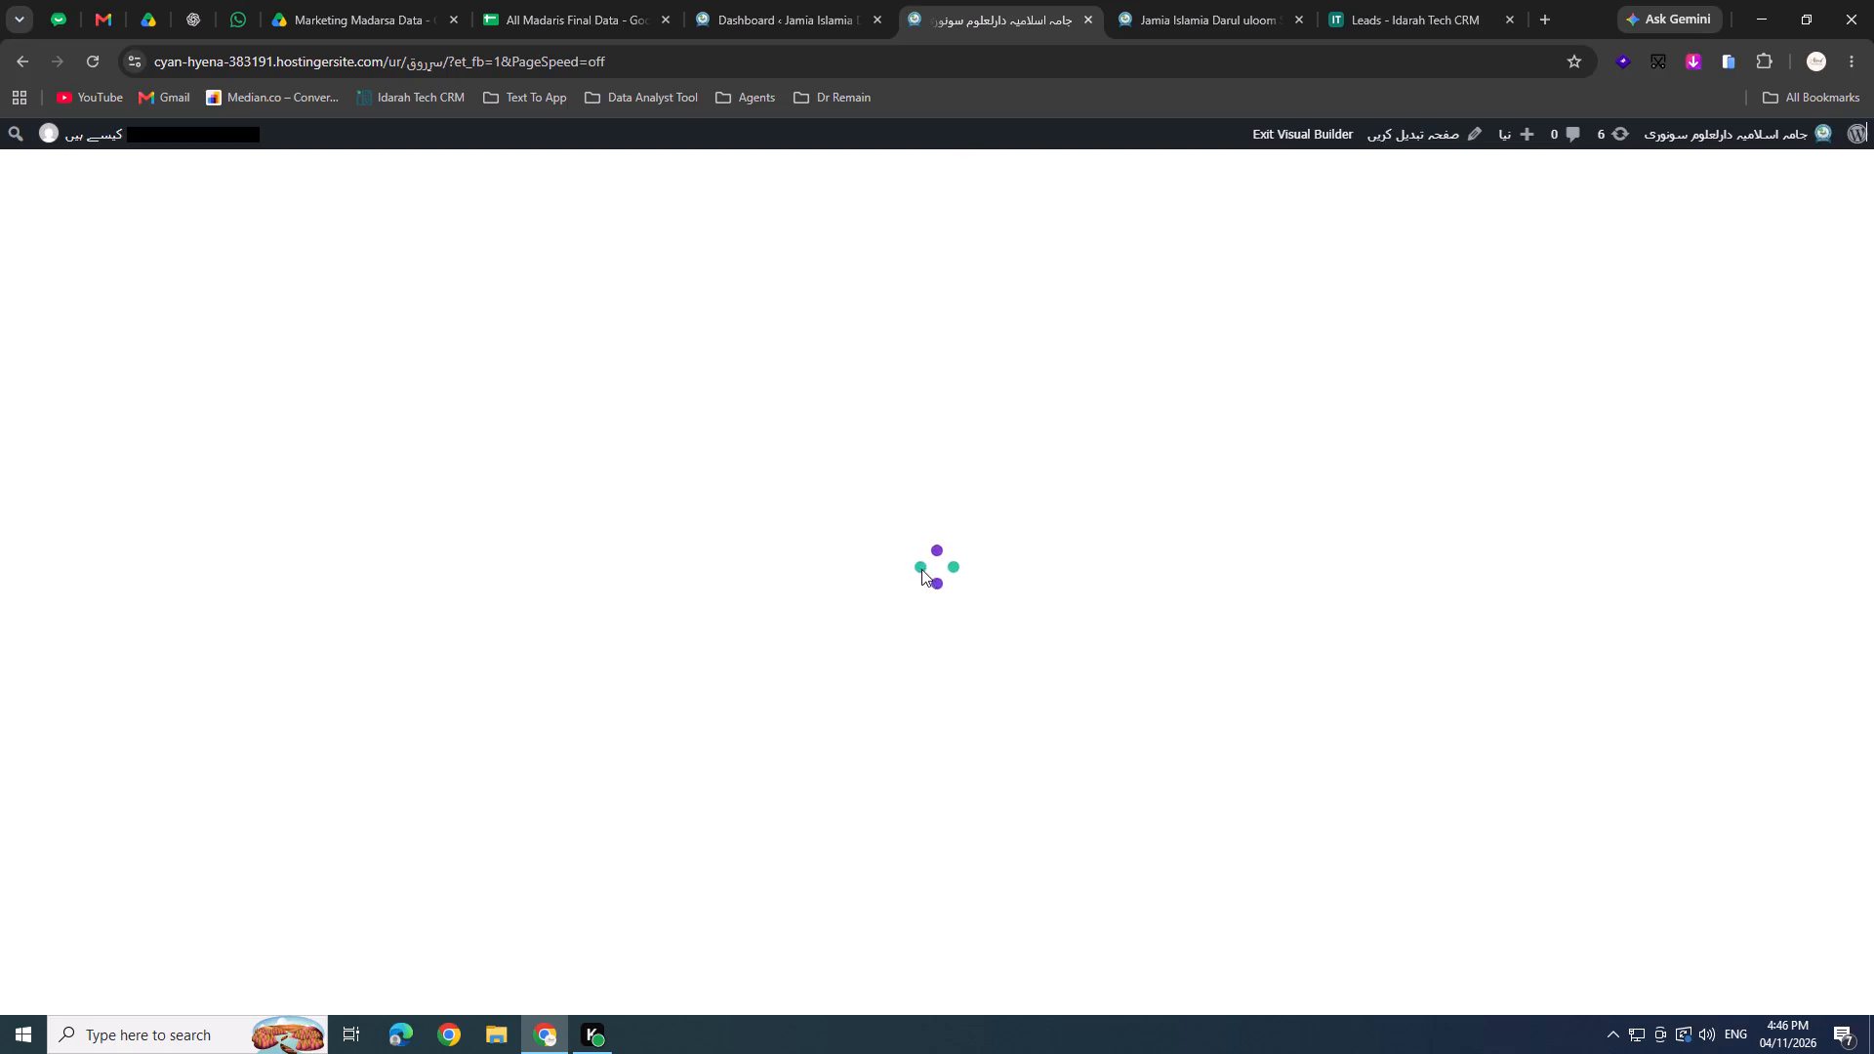
pyautogui.click(921, 569)
pyautogui.scroll(-6, 927, 576)
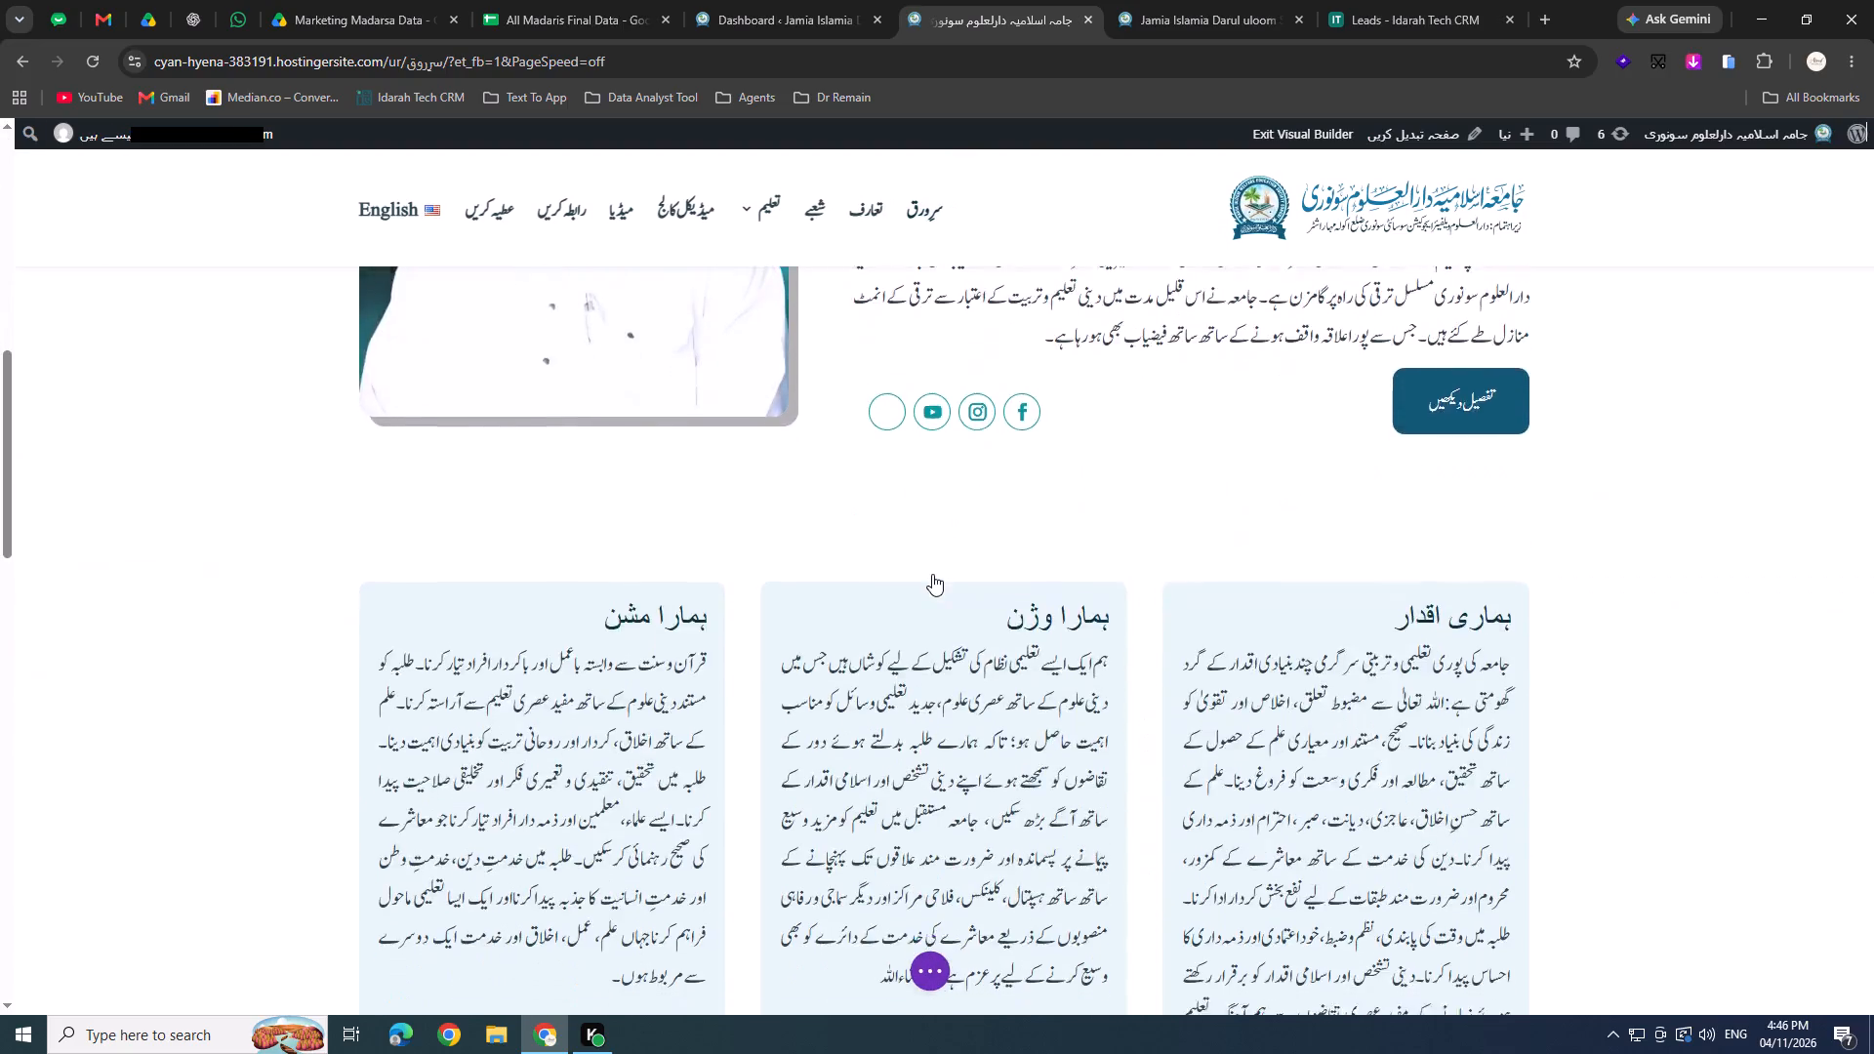
pyautogui.scroll(-3, 934, 568)
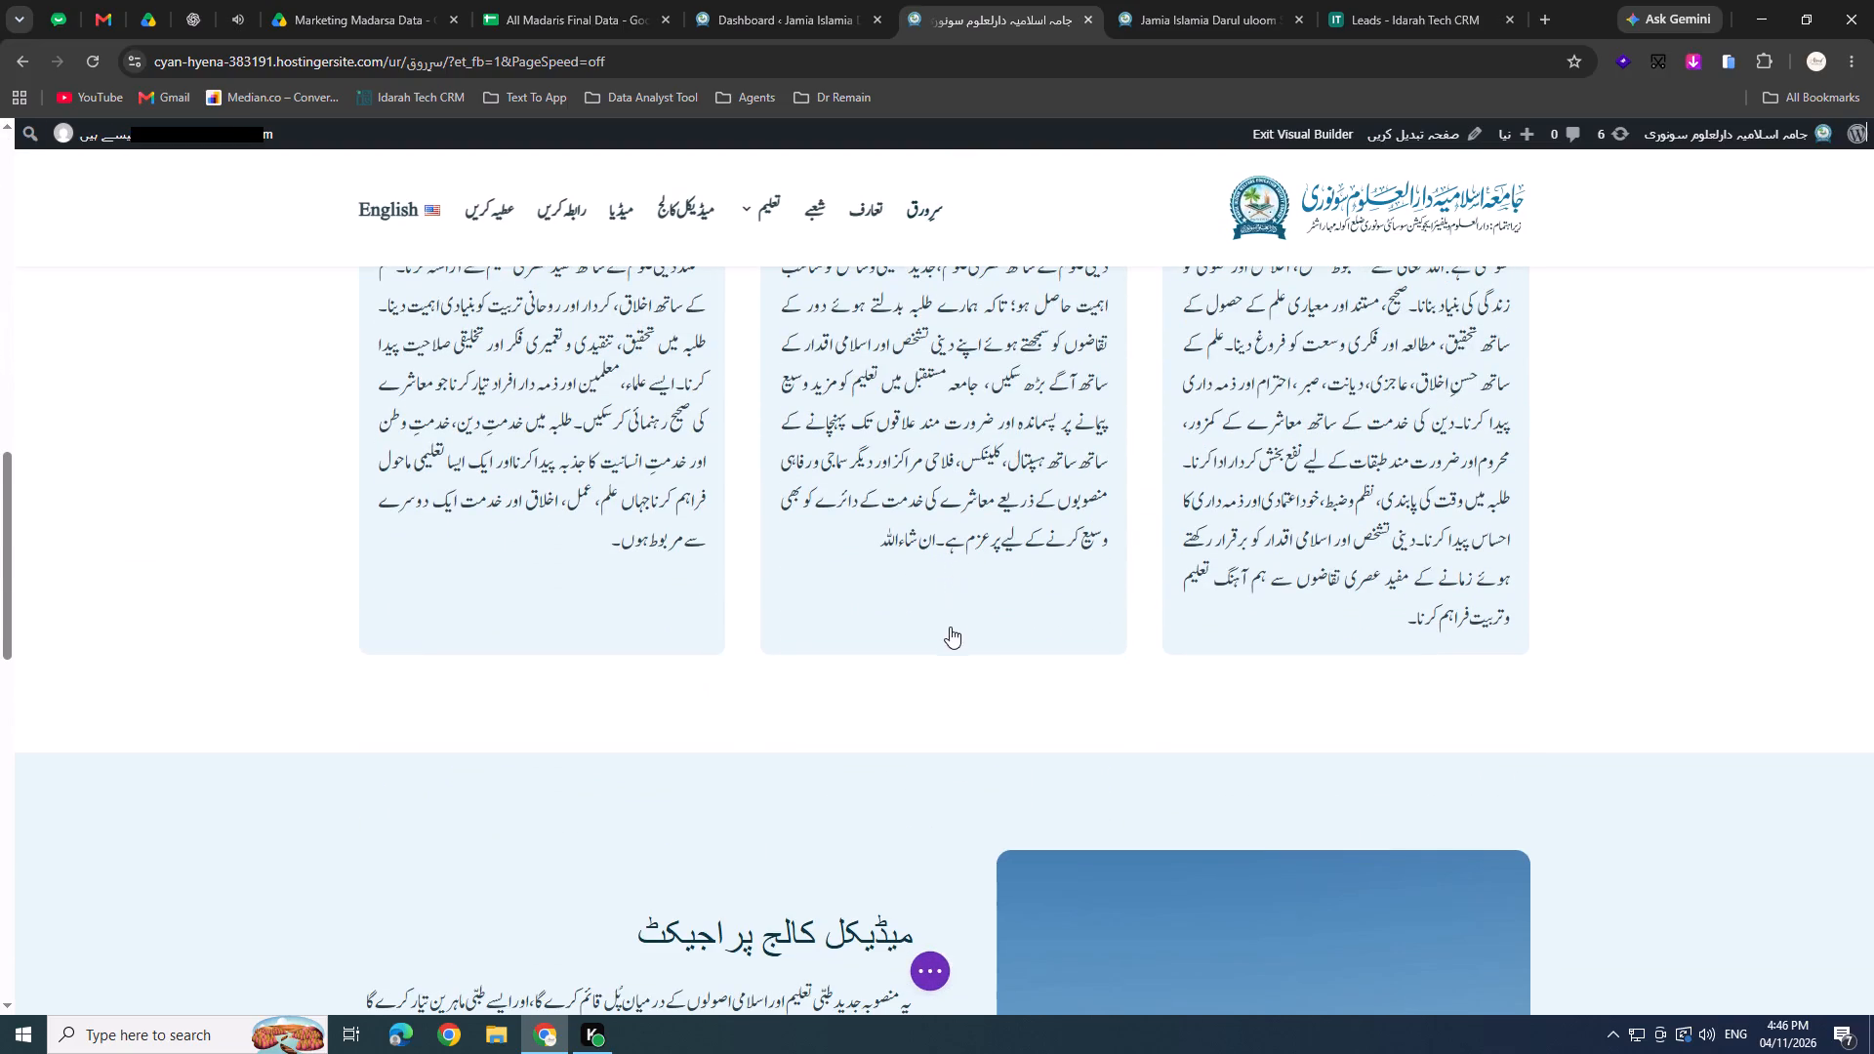
pyautogui.scroll(-3, 975, 667)
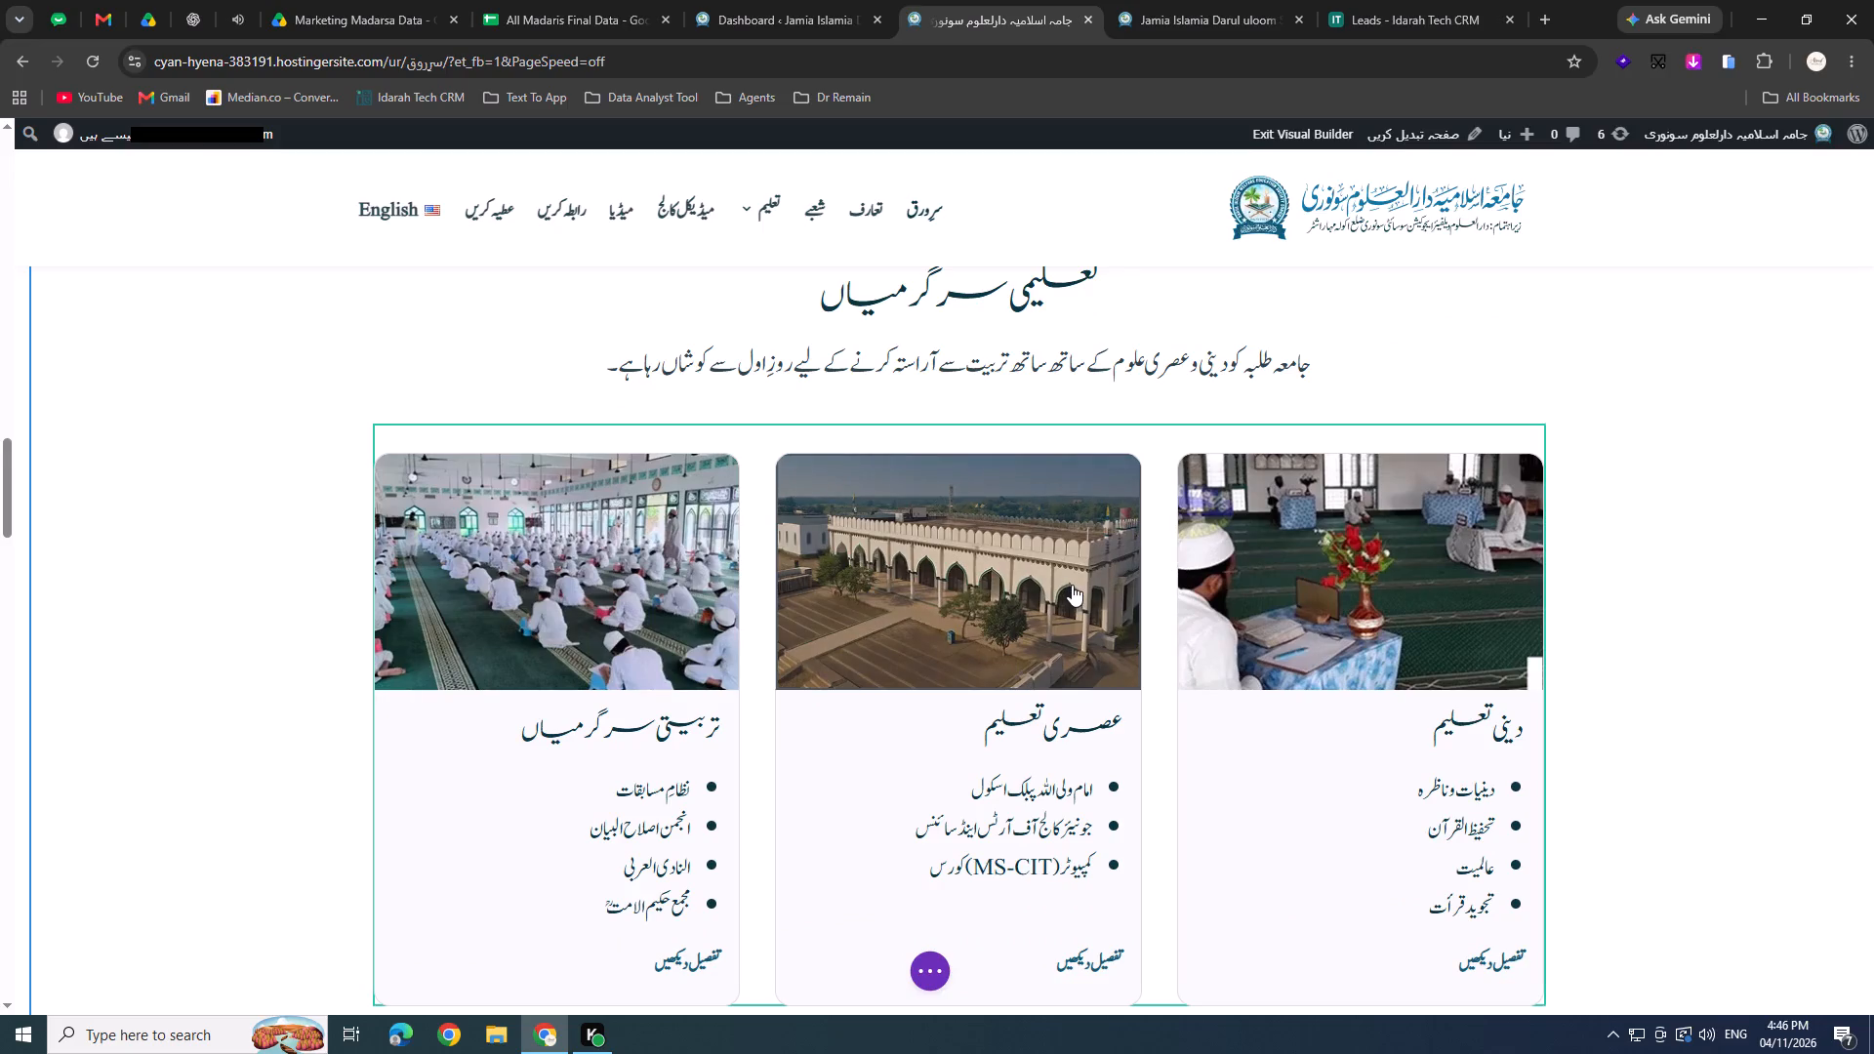
# Replace the image in the Urdu دینی تعلیم card with the Religious Education image carousel module copied from the English page.
pyautogui.click(1152, 0)
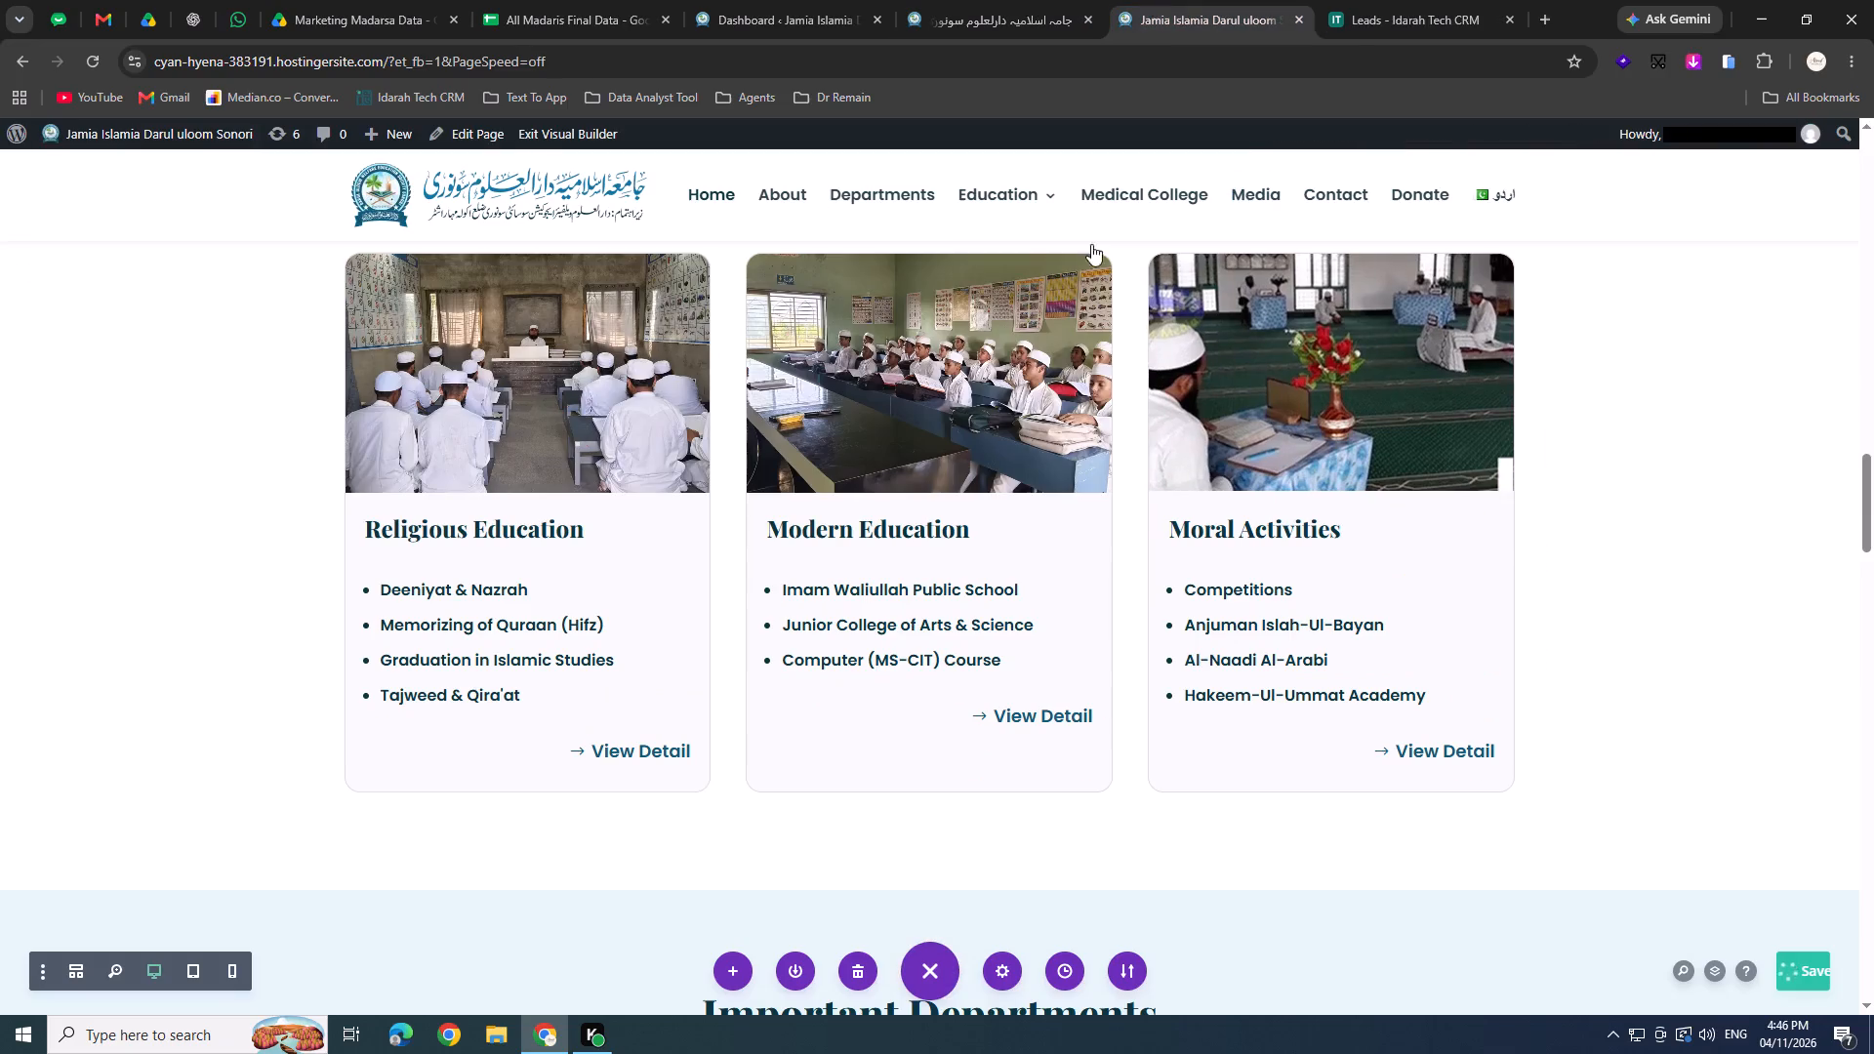
pyautogui.rightClick(451, 370)
pyautogui.rightClick(451, 370)
pyautogui.click(444, 603)
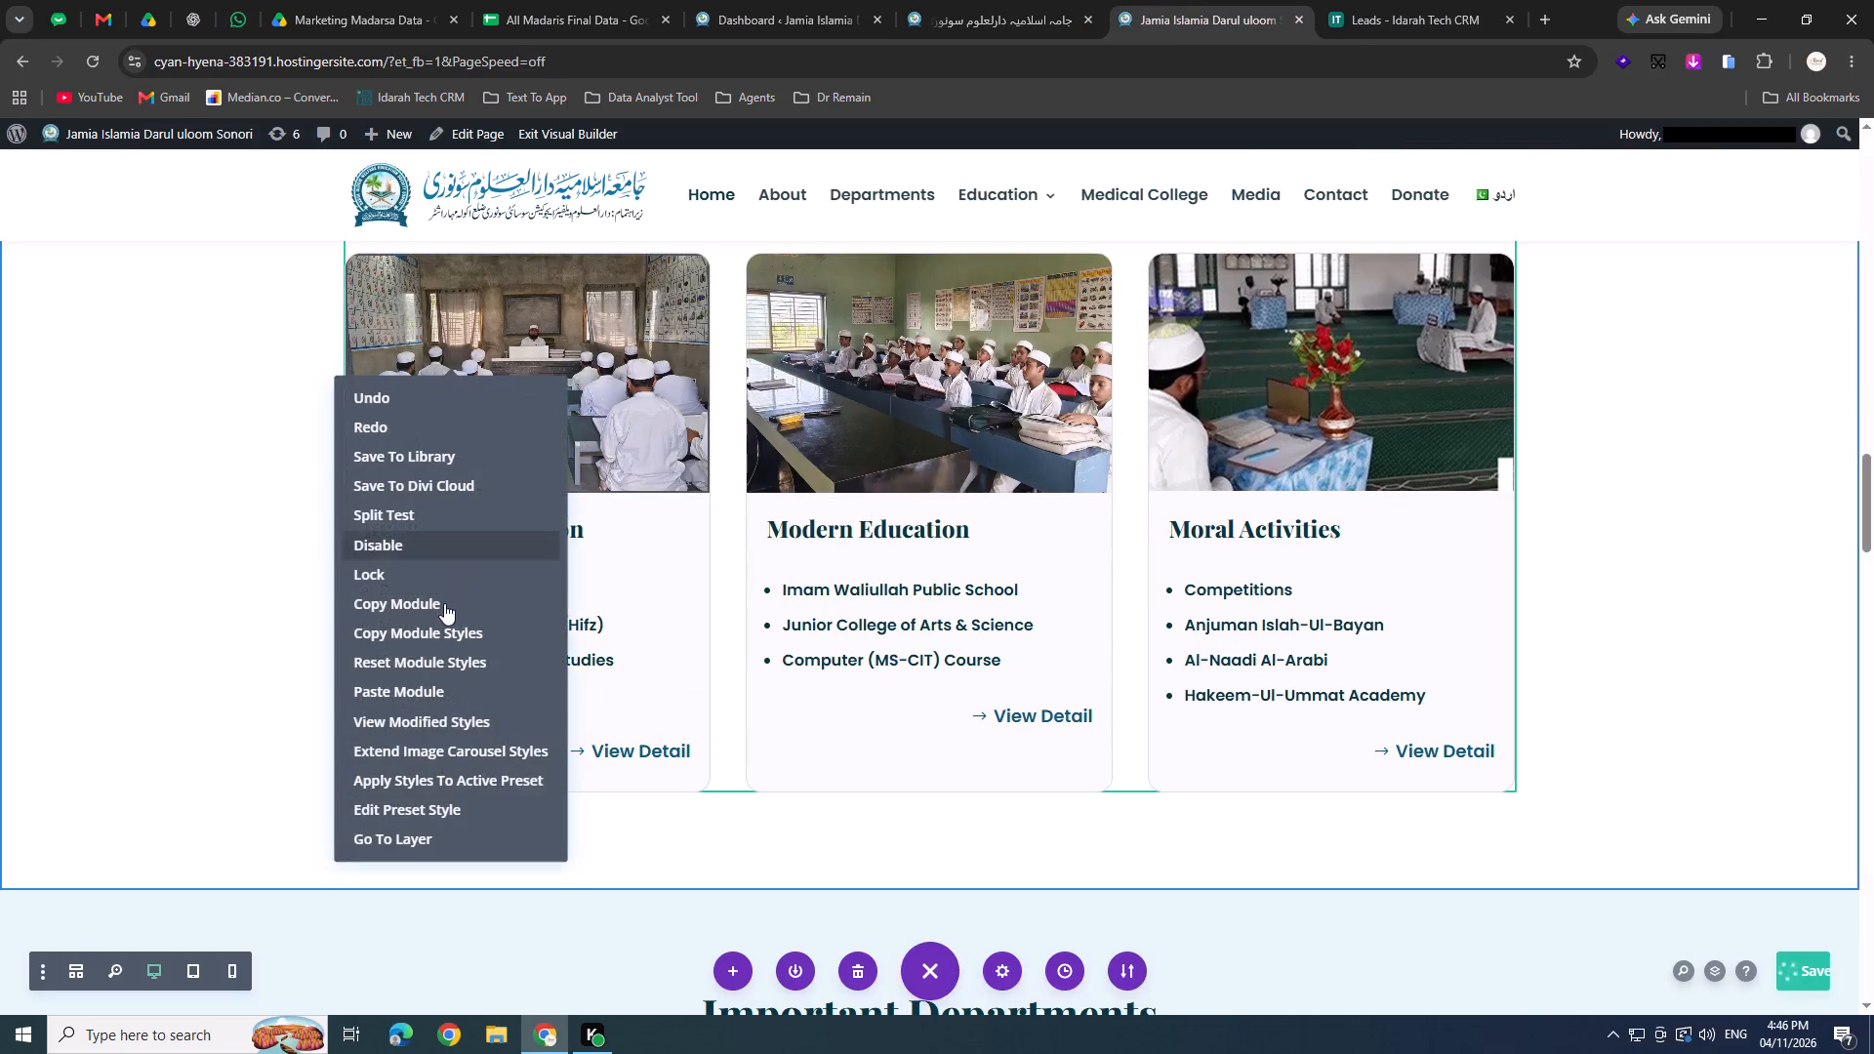
pyautogui.click(991, 0)
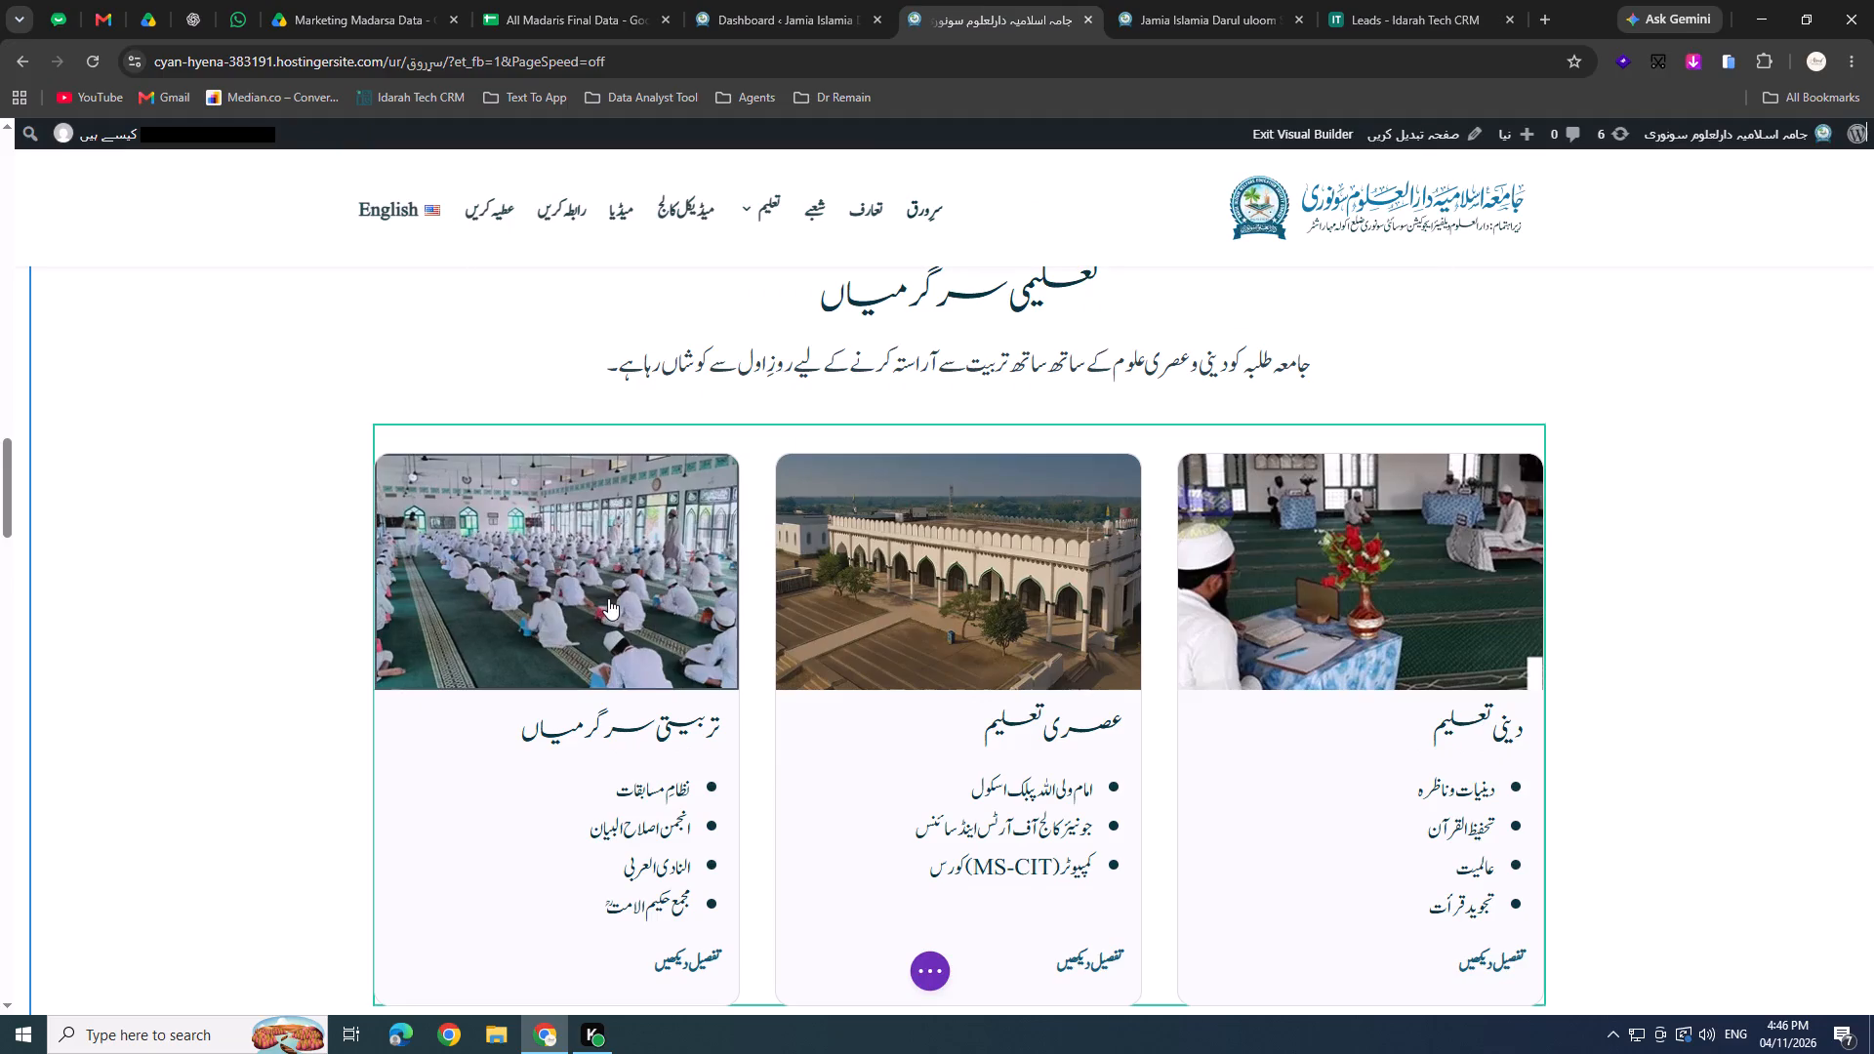
pyautogui.rightClick(1425, 568)
pyautogui.rightClick(1425, 568)
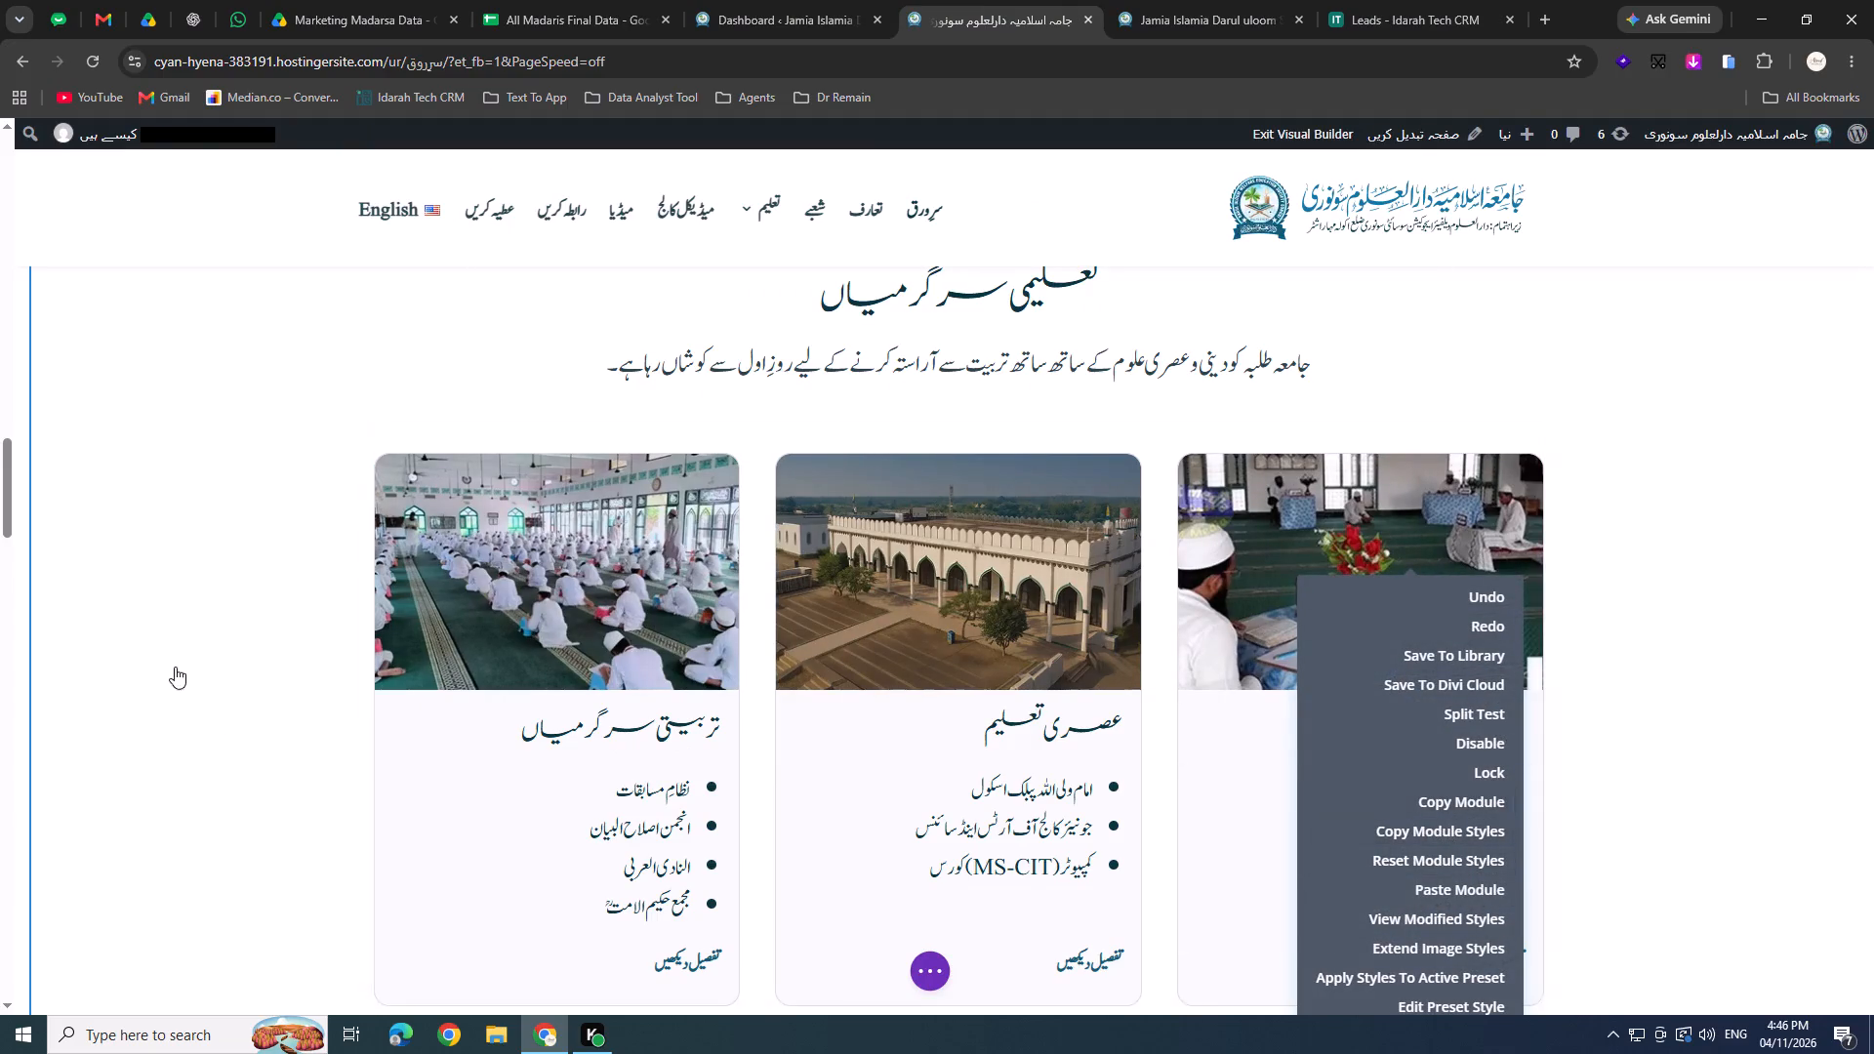
pyautogui.rightClick(1286, 570)
pyautogui.click(1323, 893)
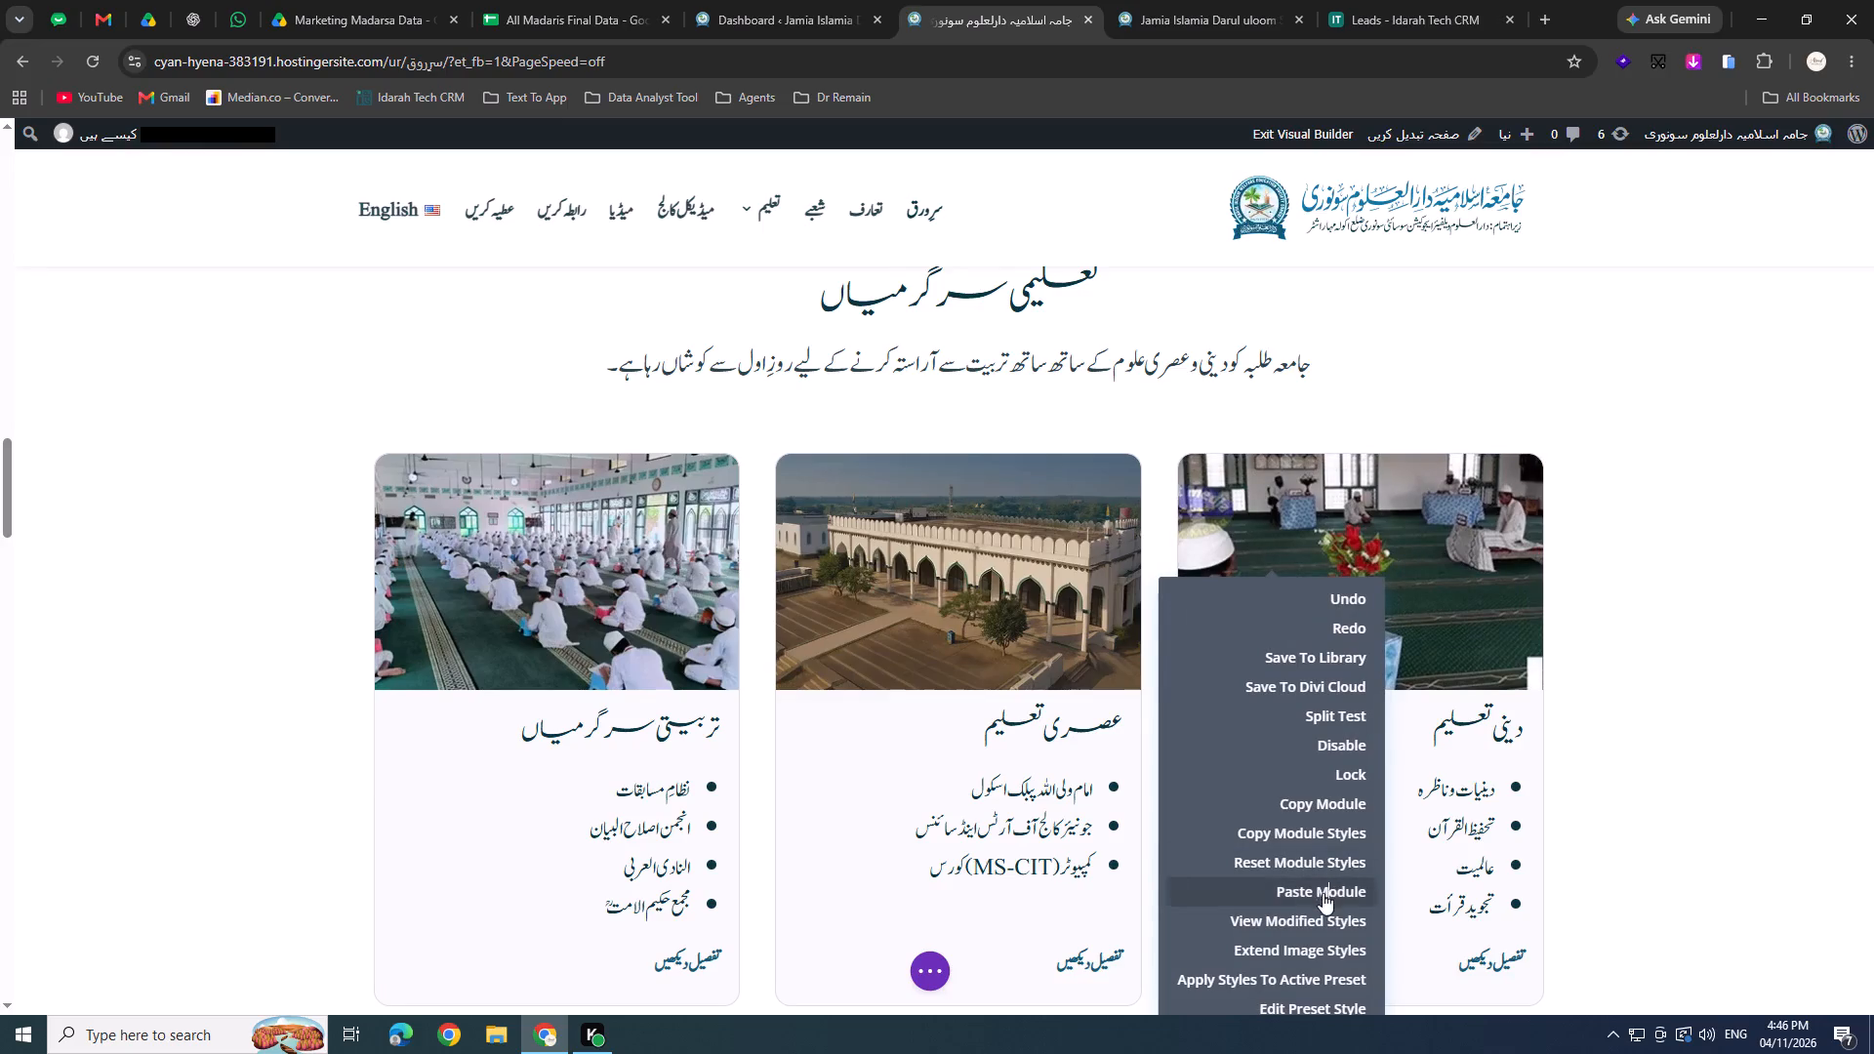
pyautogui.click(1394, 574)
pyautogui.click(1326, 503)
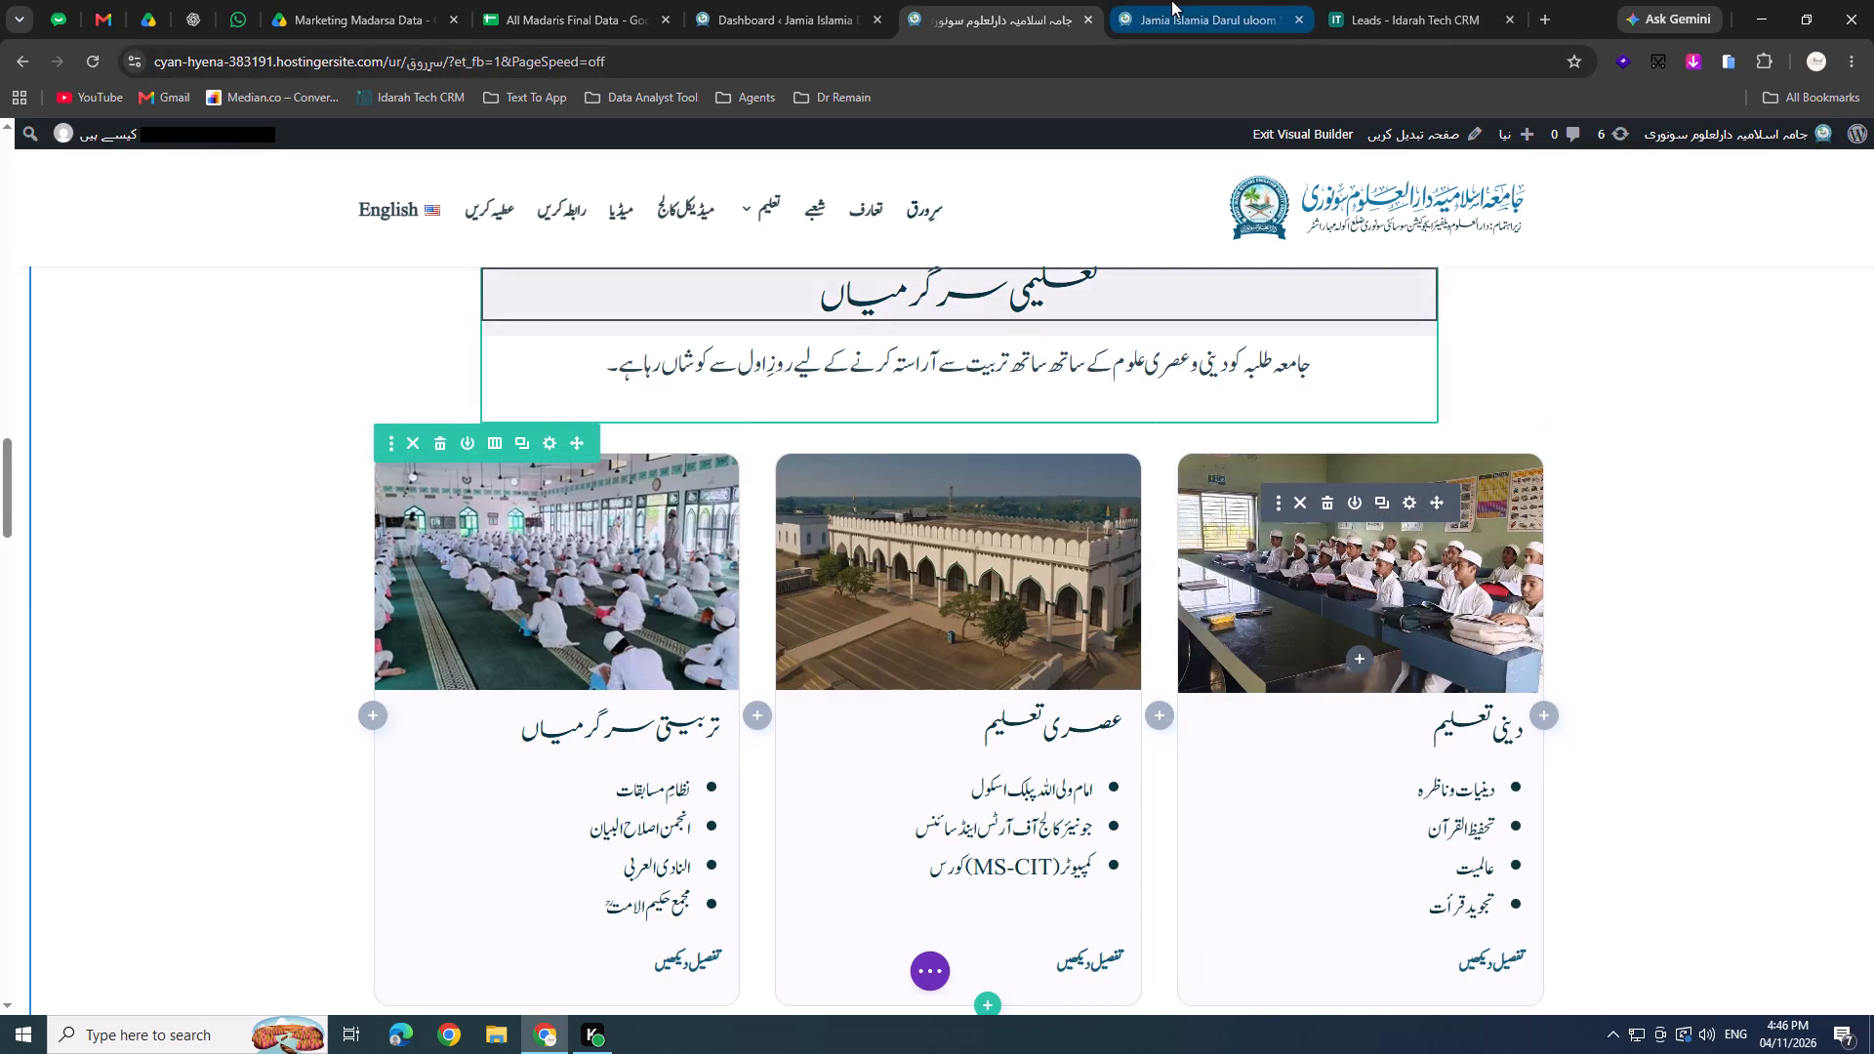
# Replace the image in the Urdu عصری تعلیم card with the Modern Education image carousel module copied from the English page.
pyautogui.click(1171, 0)
pyautogui.rightClick(877, 388)
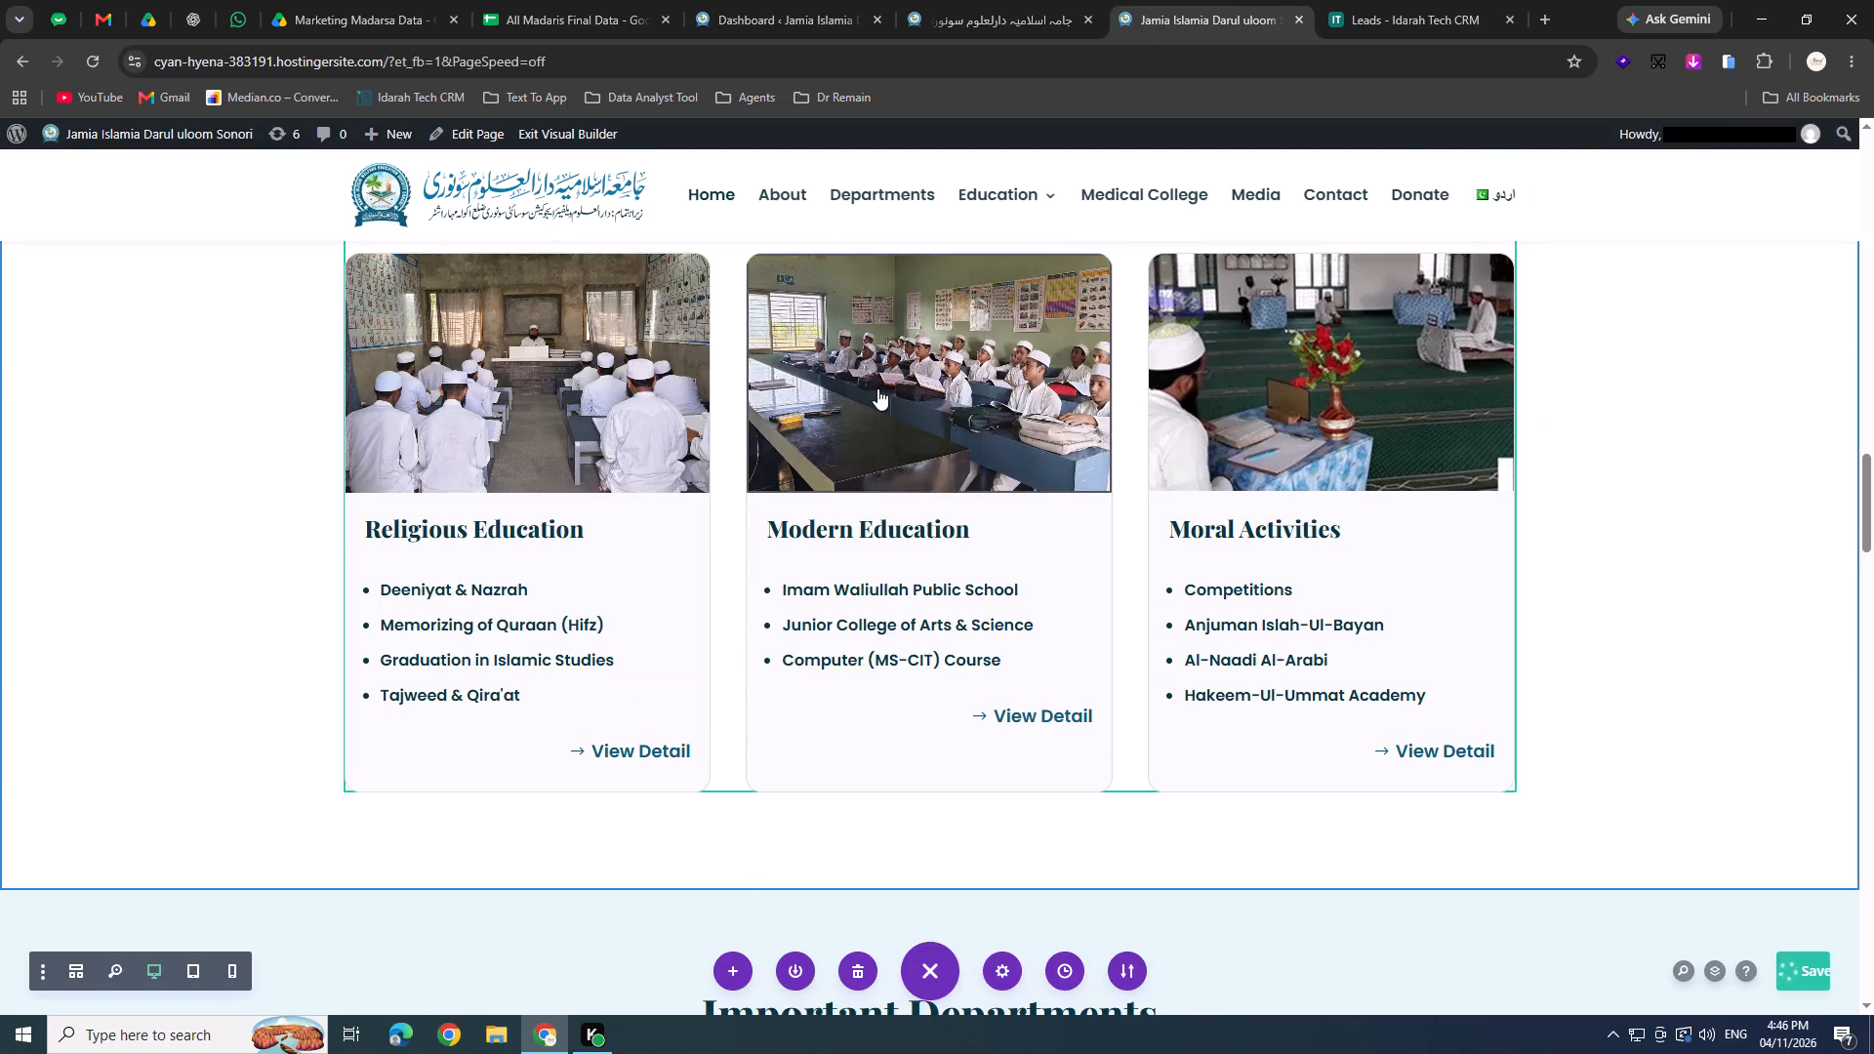
pyautogui.click(883, 619)
pyautogui.click(1063, 0)
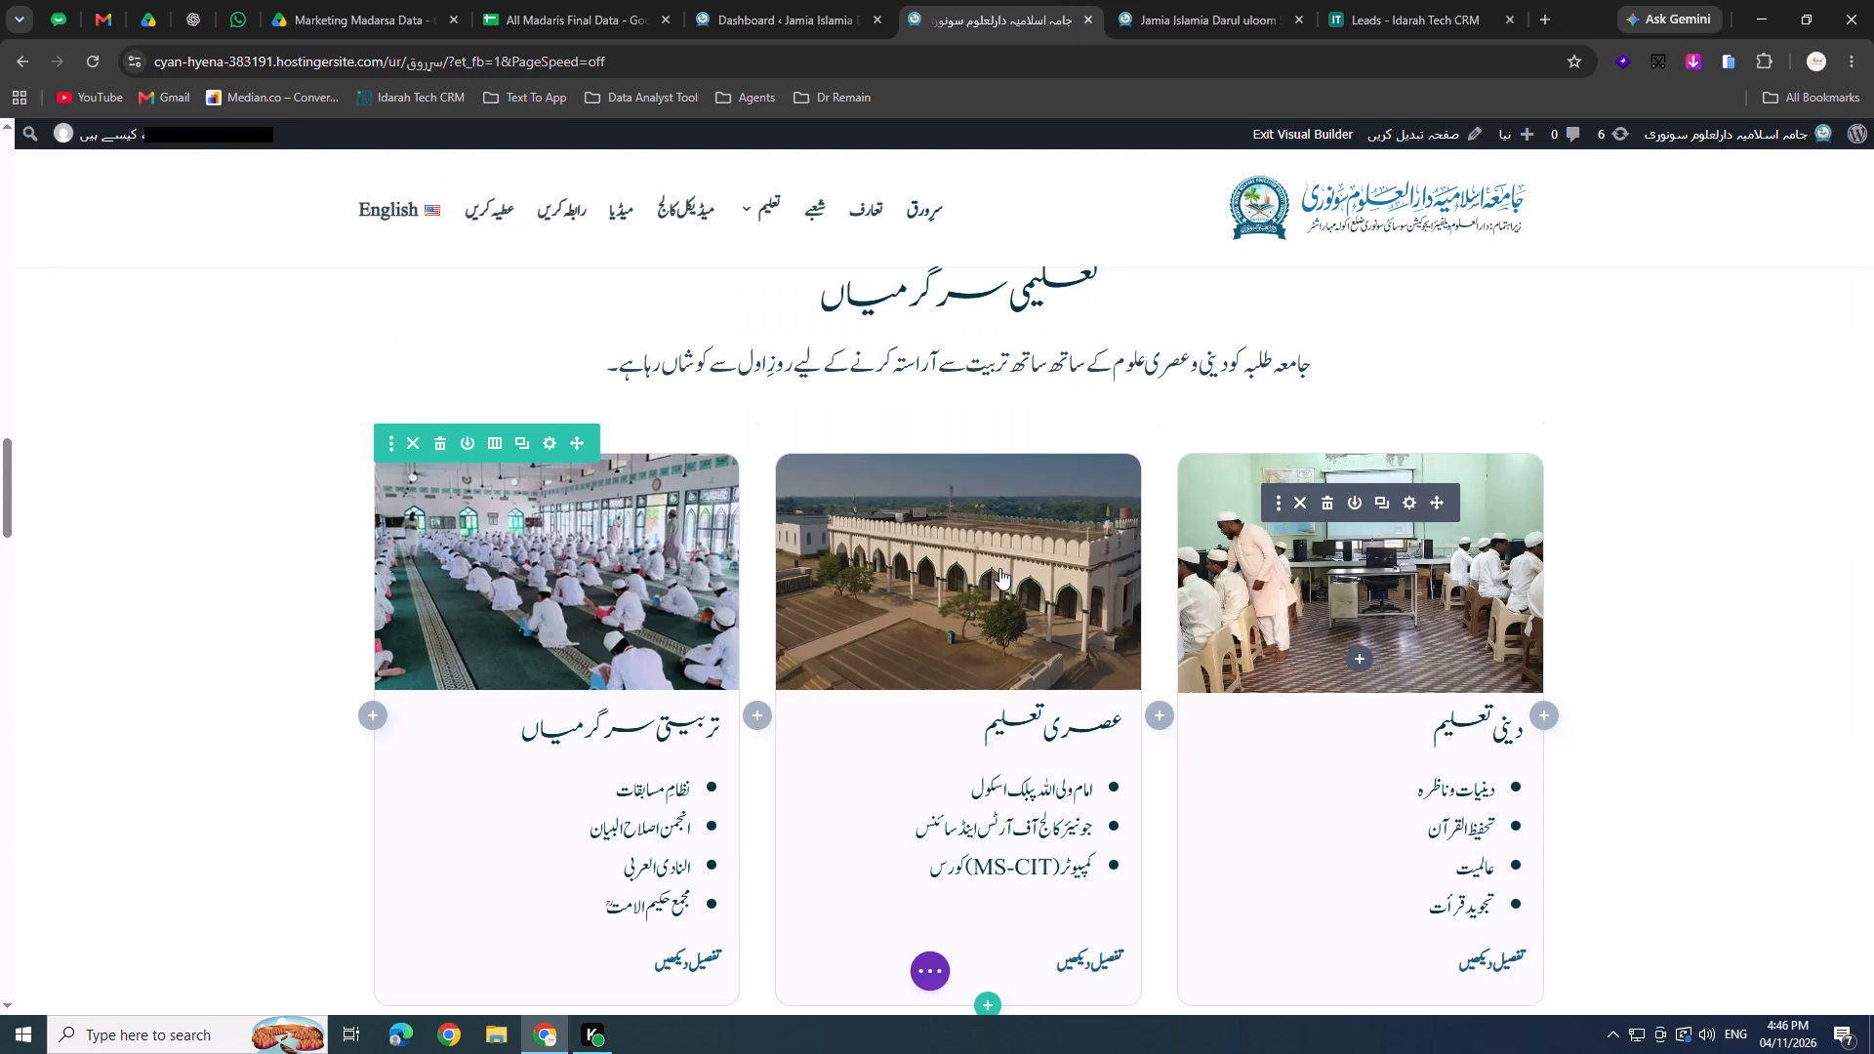
pyautogui.rightClick(996, 578)
pyautogui.click(1024, 896)
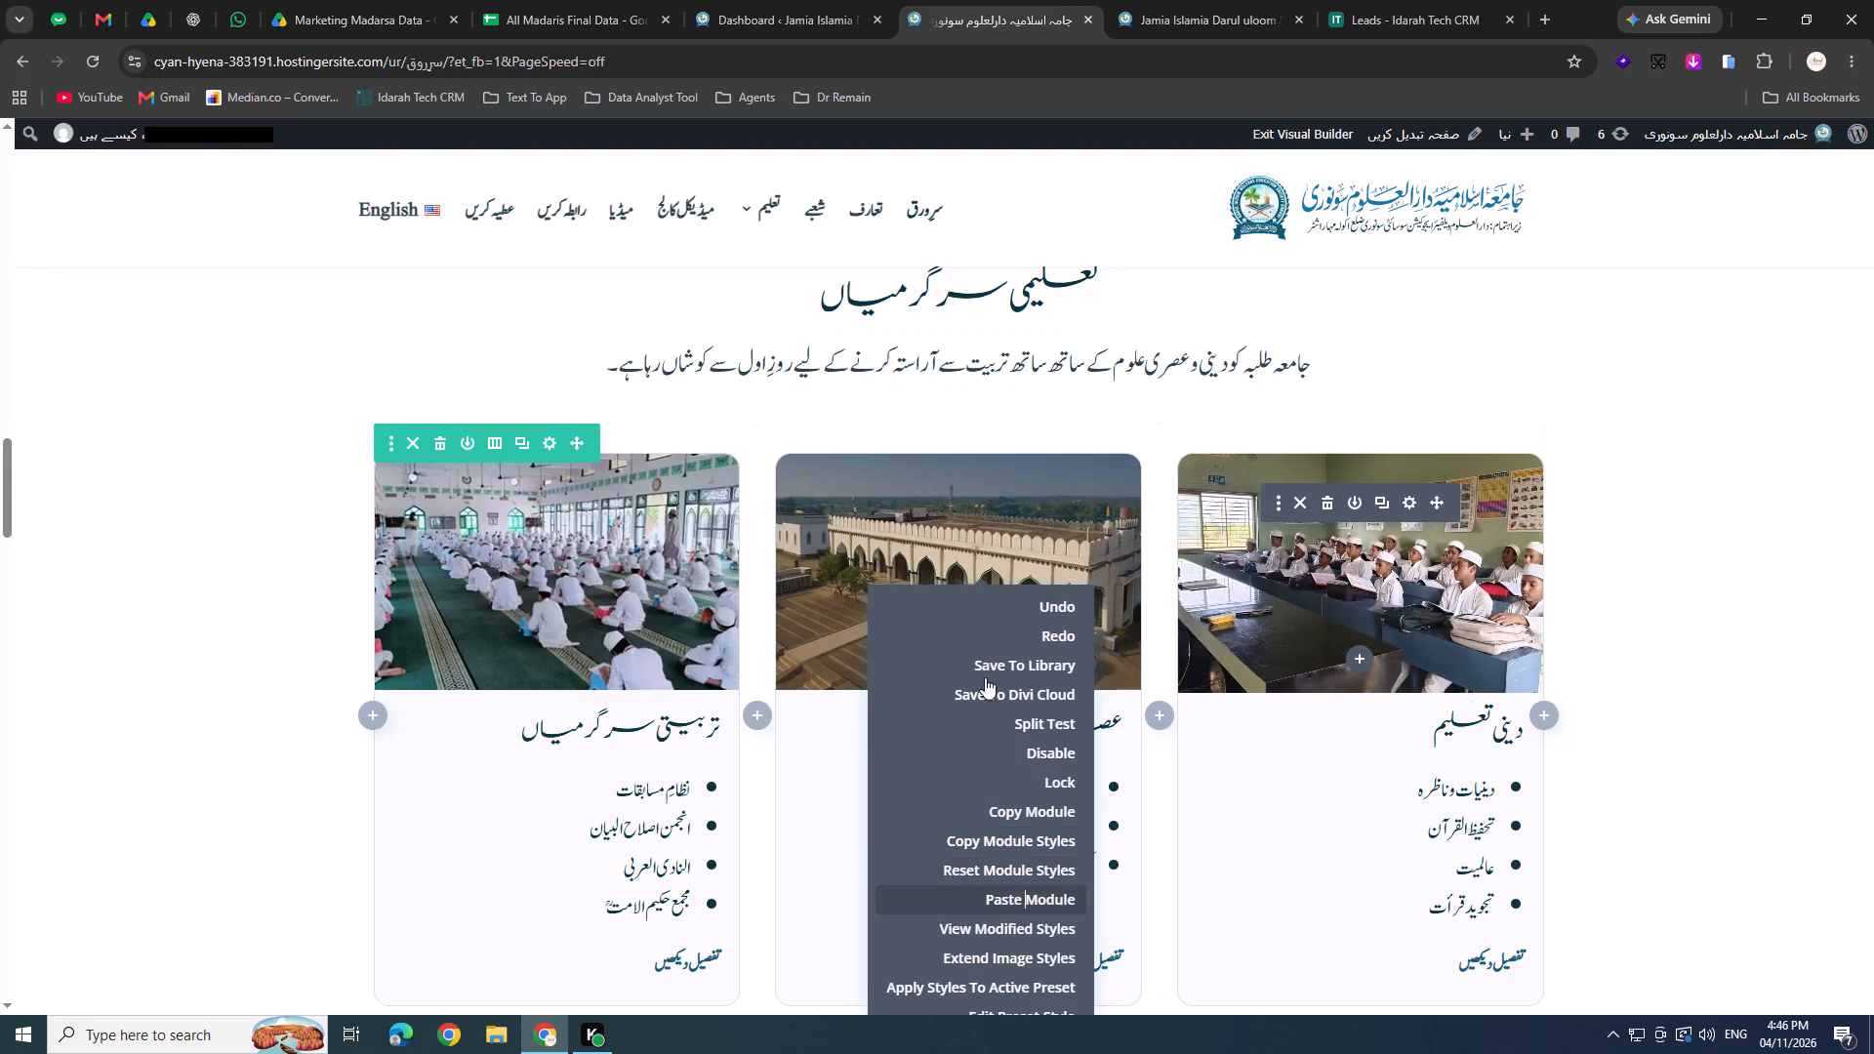
pyautogui.click(970, 563)
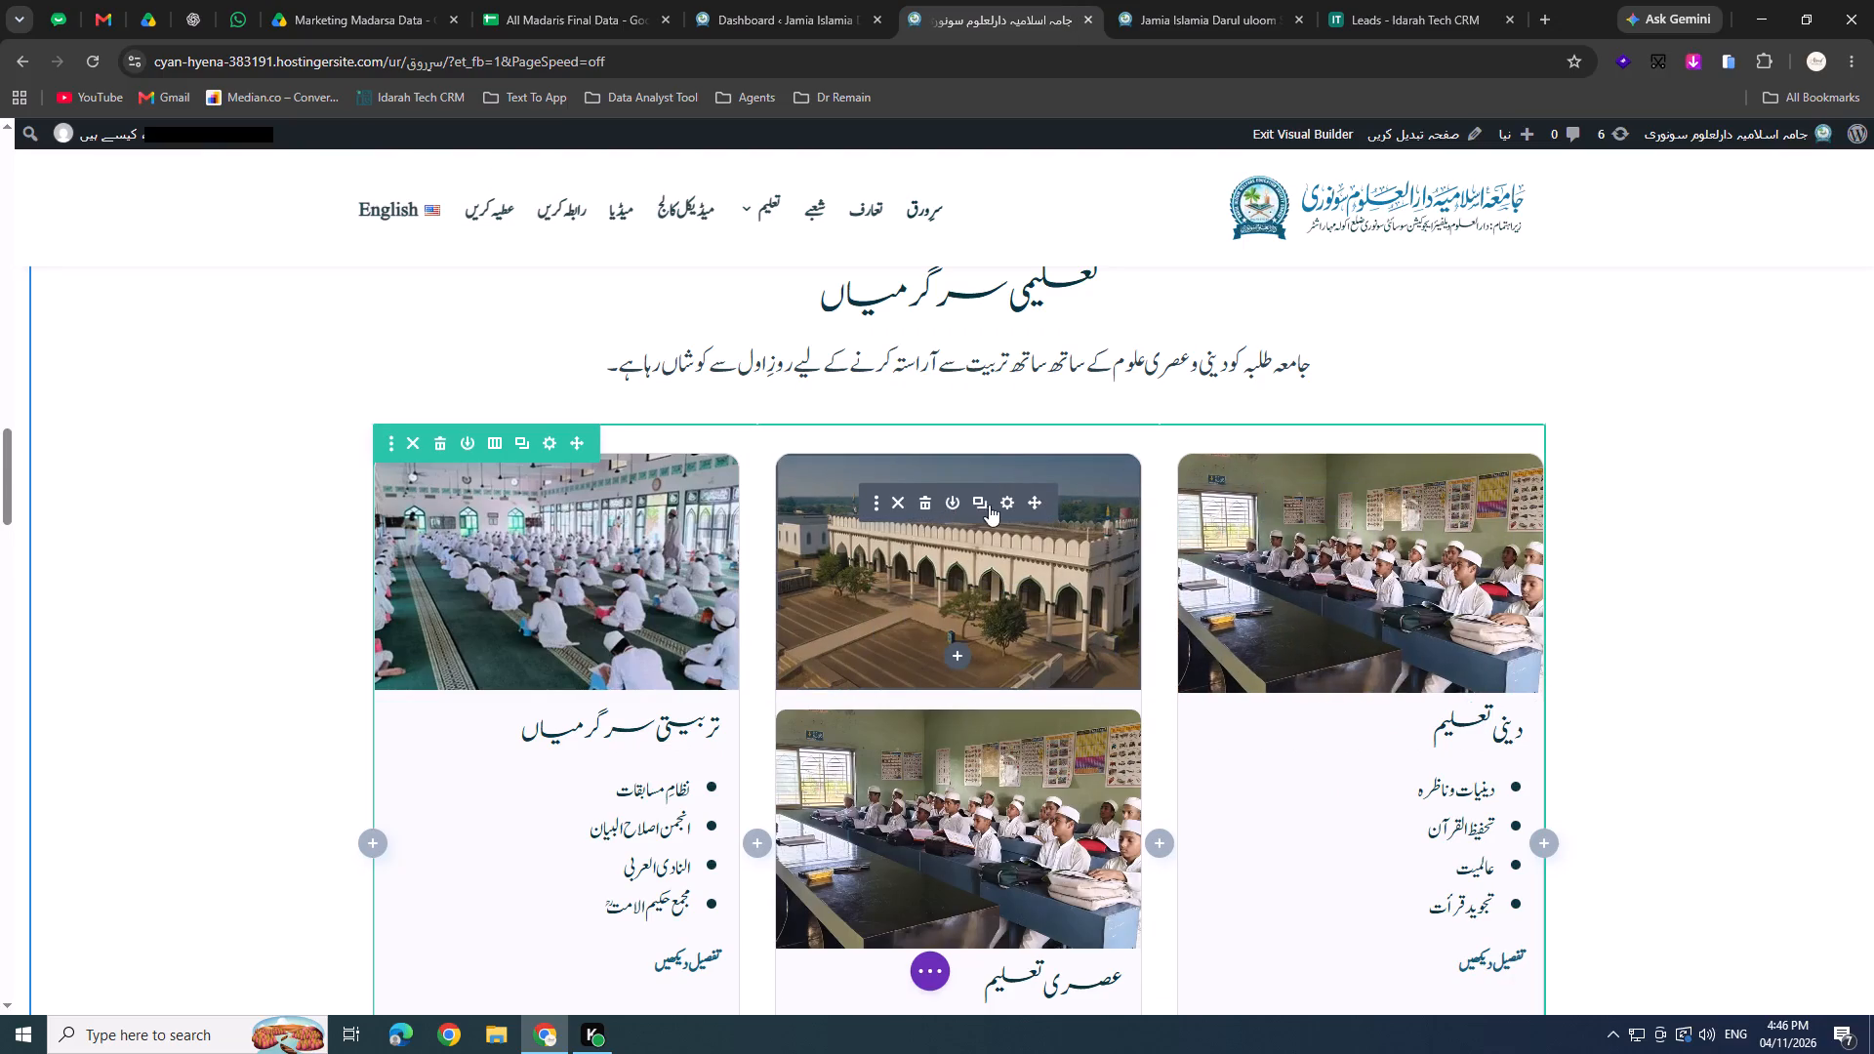
pyautogui.click(922, 505)
# Replace the prayer-beads image in the Urdu شعبۂ محاسبی card with the office image module copied from the English departments section.
pyautogui.scroll(-4, 934, 549)
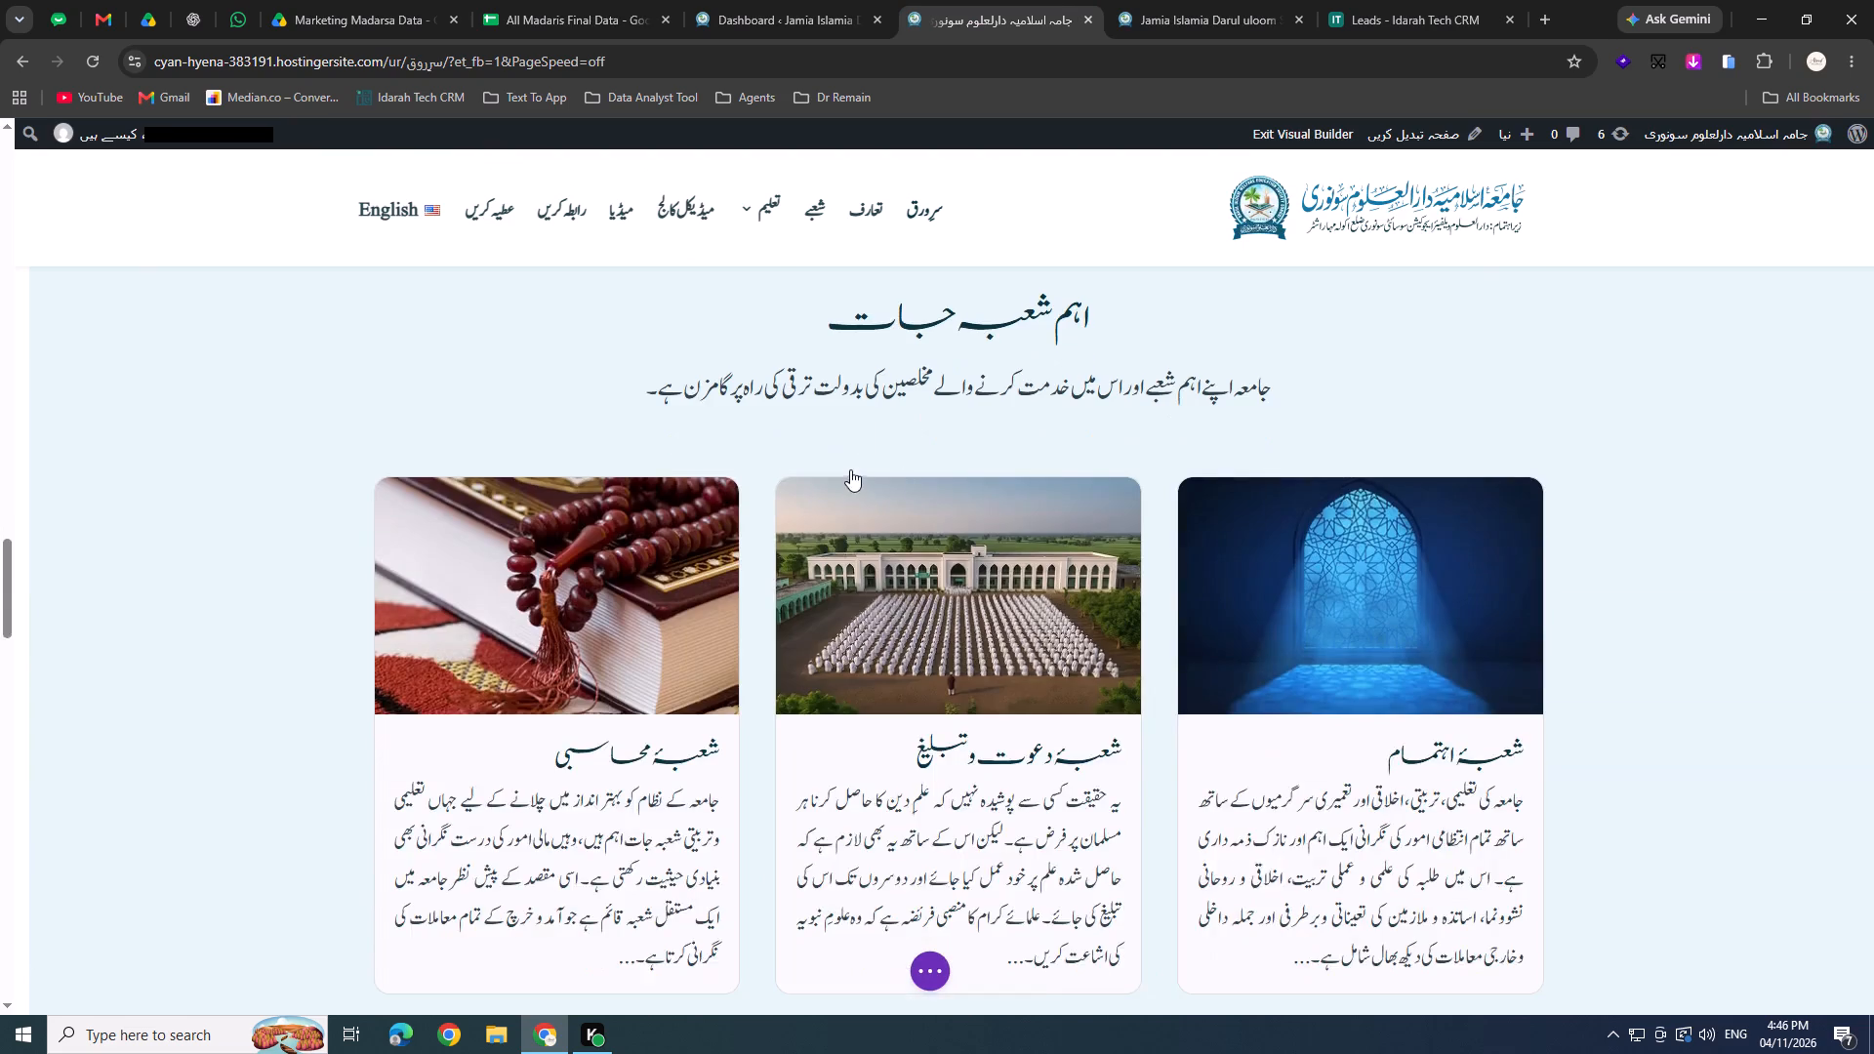
pyautogui.scroll(-3, 861, 466)
pyautogui.scroll(3, 854, 433)
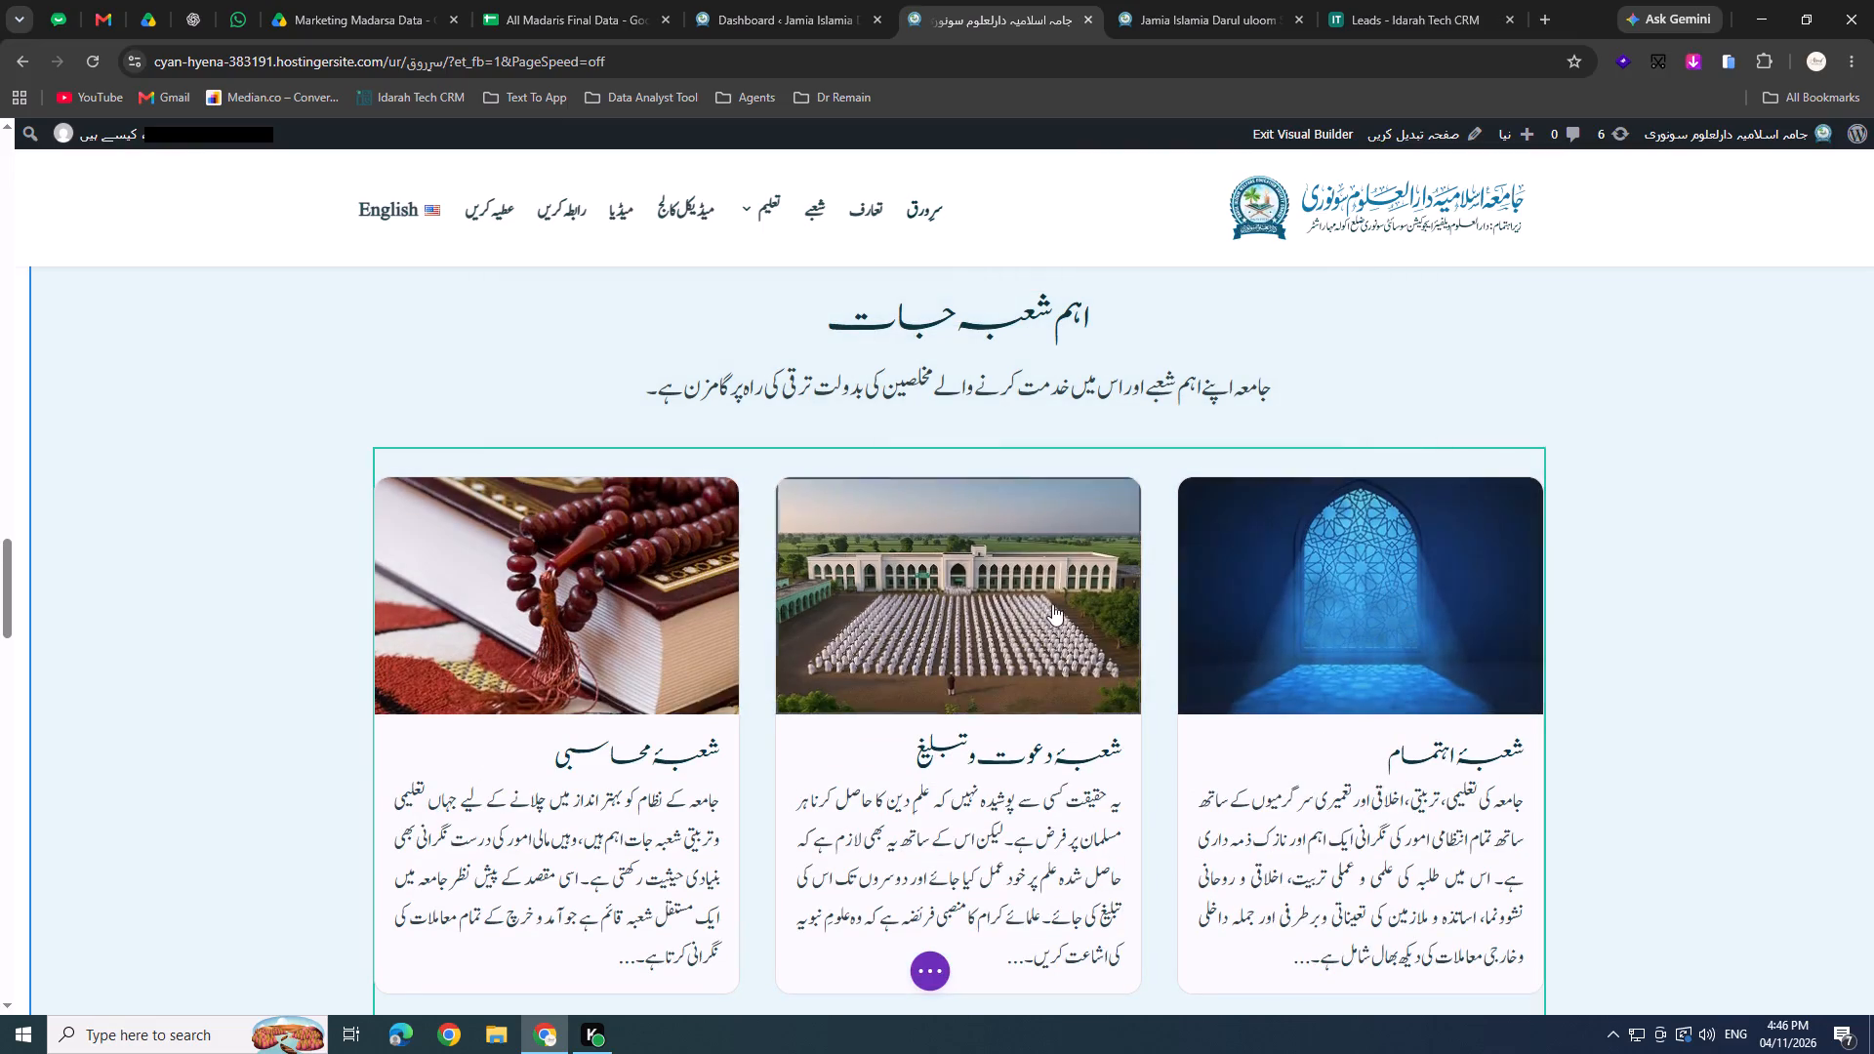
pyautogui.click(636, 572)
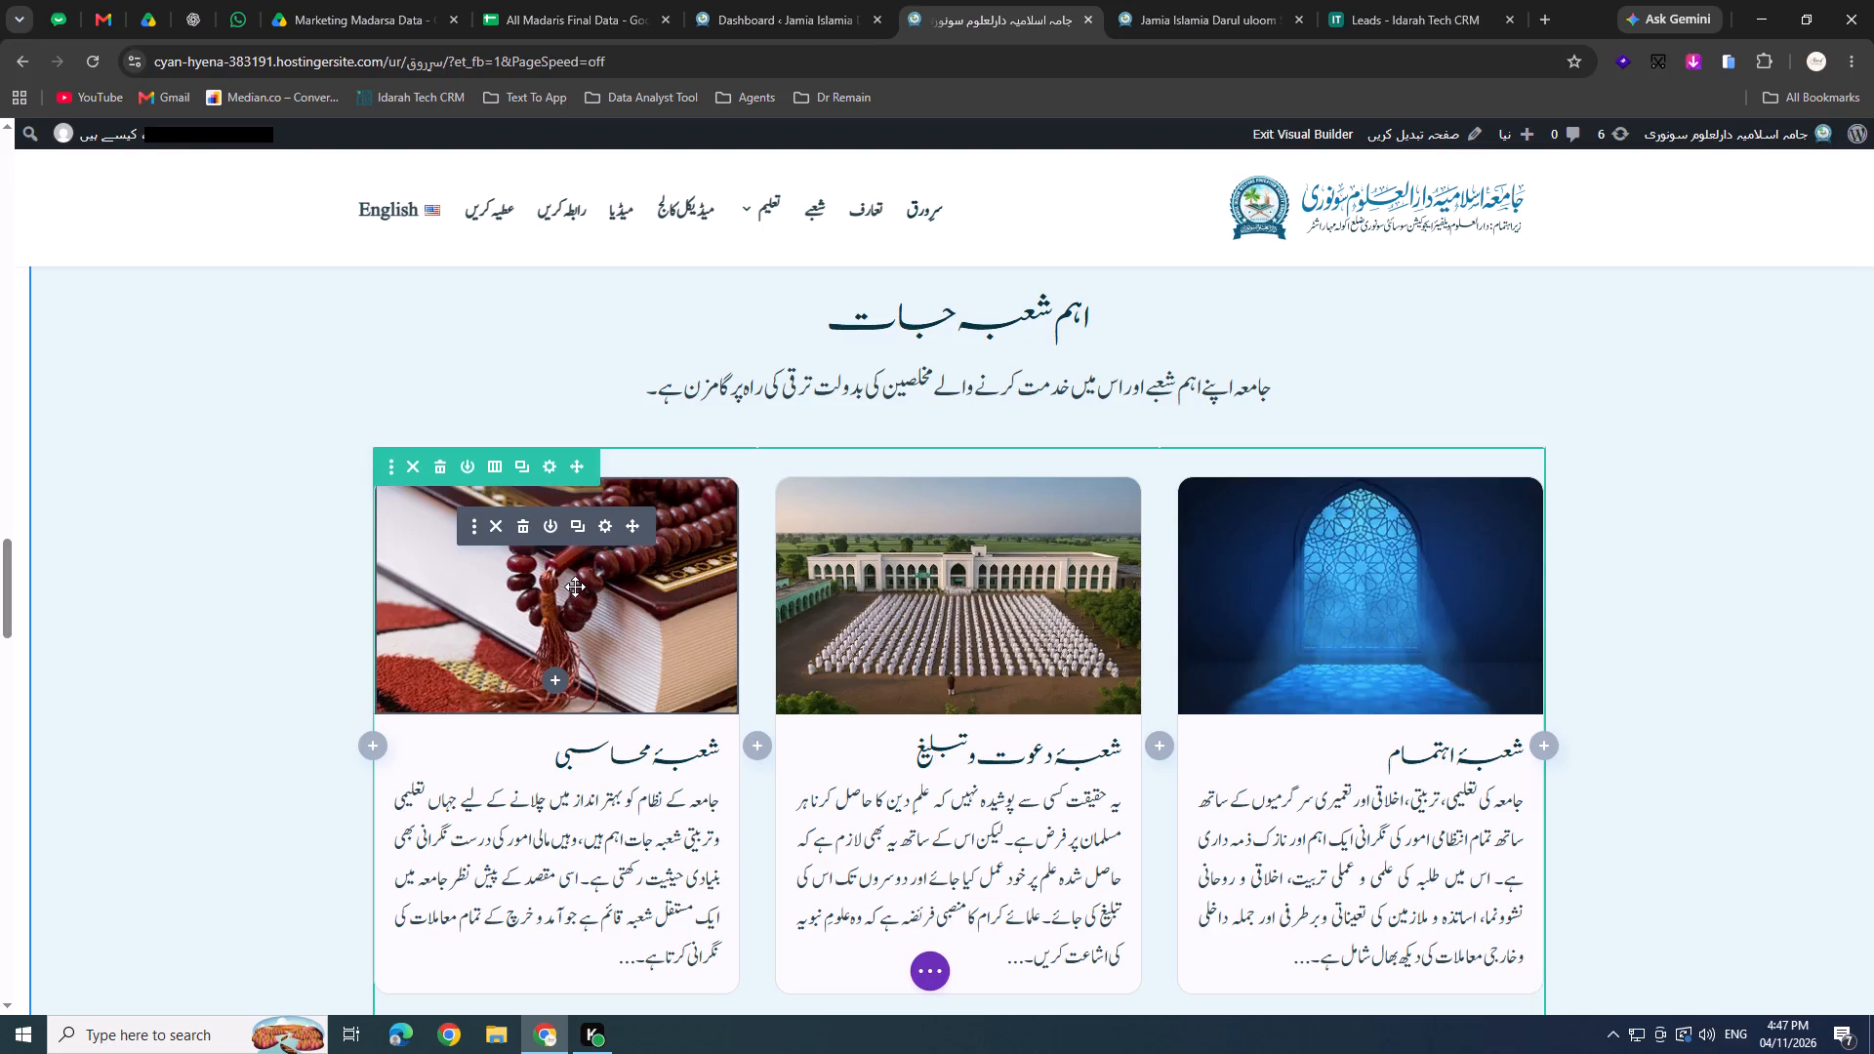
pyautogui.scroll(-1, 575, 566)
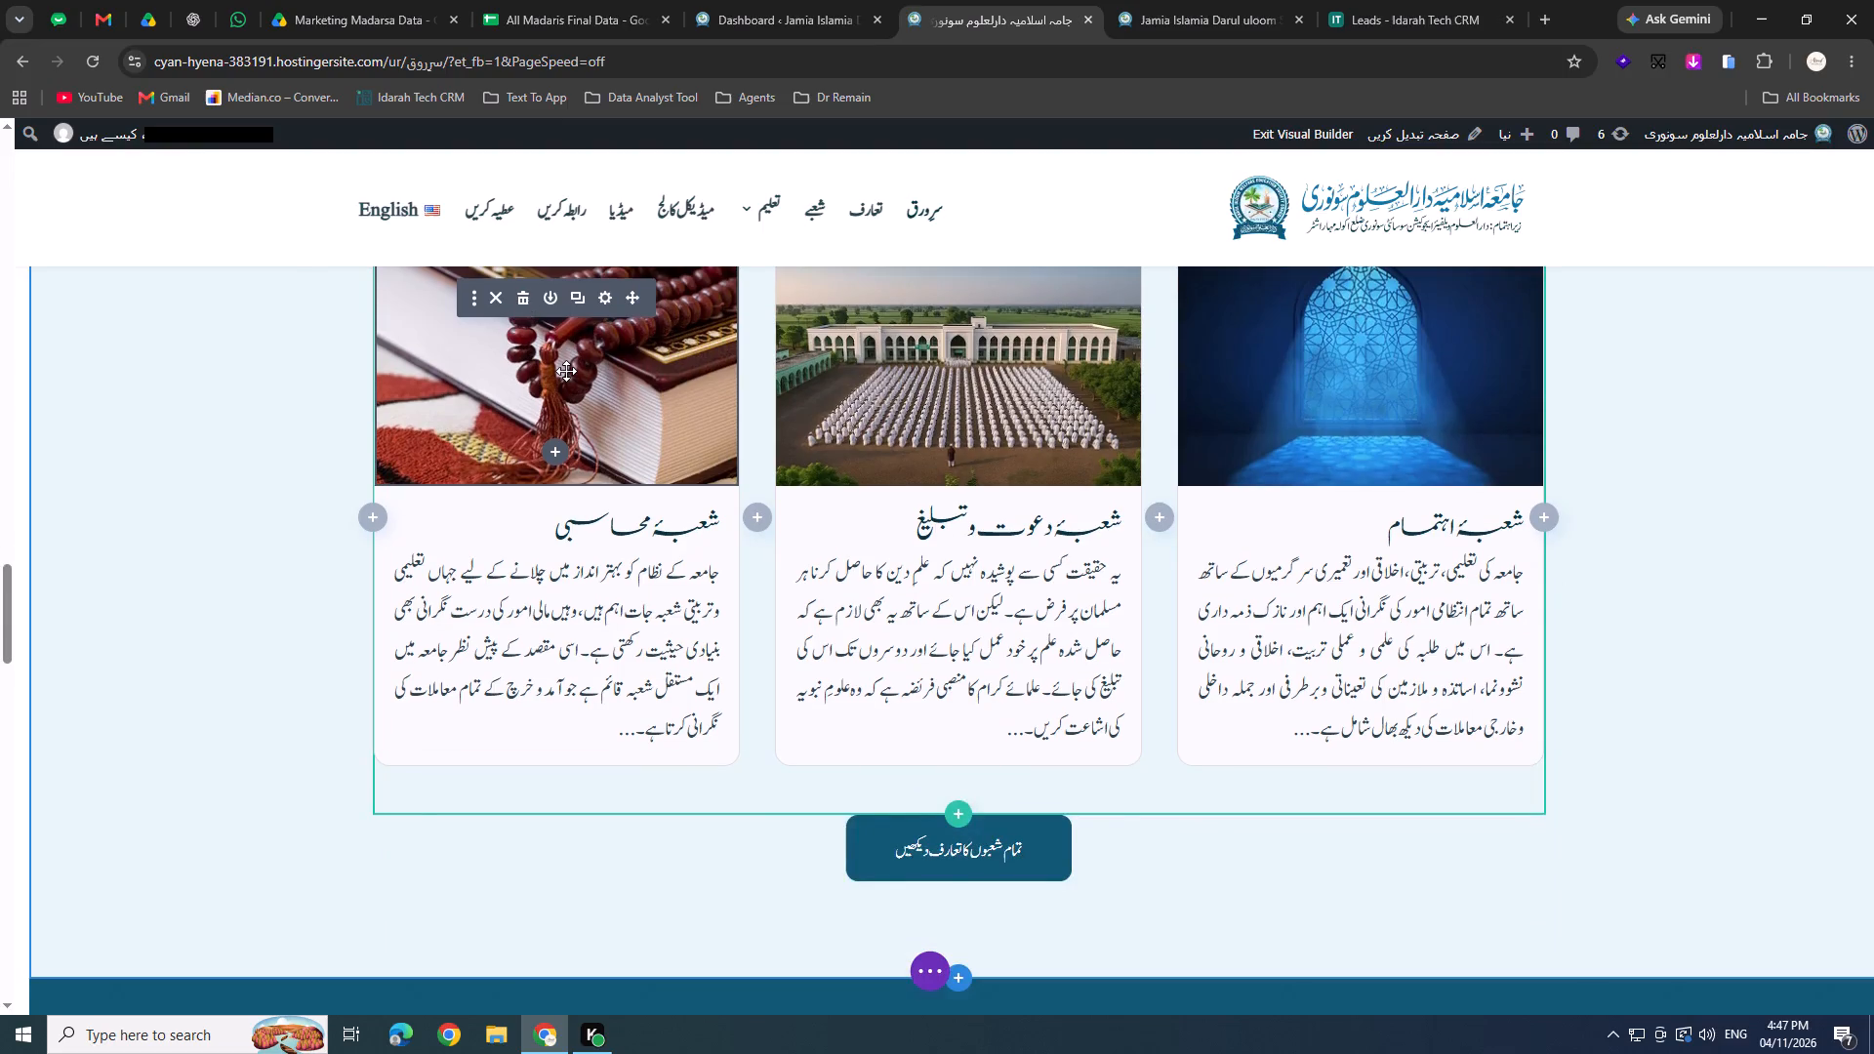
pyautogui.click(1200, 0)
pyautogui.scroll(-6, 838, 326)
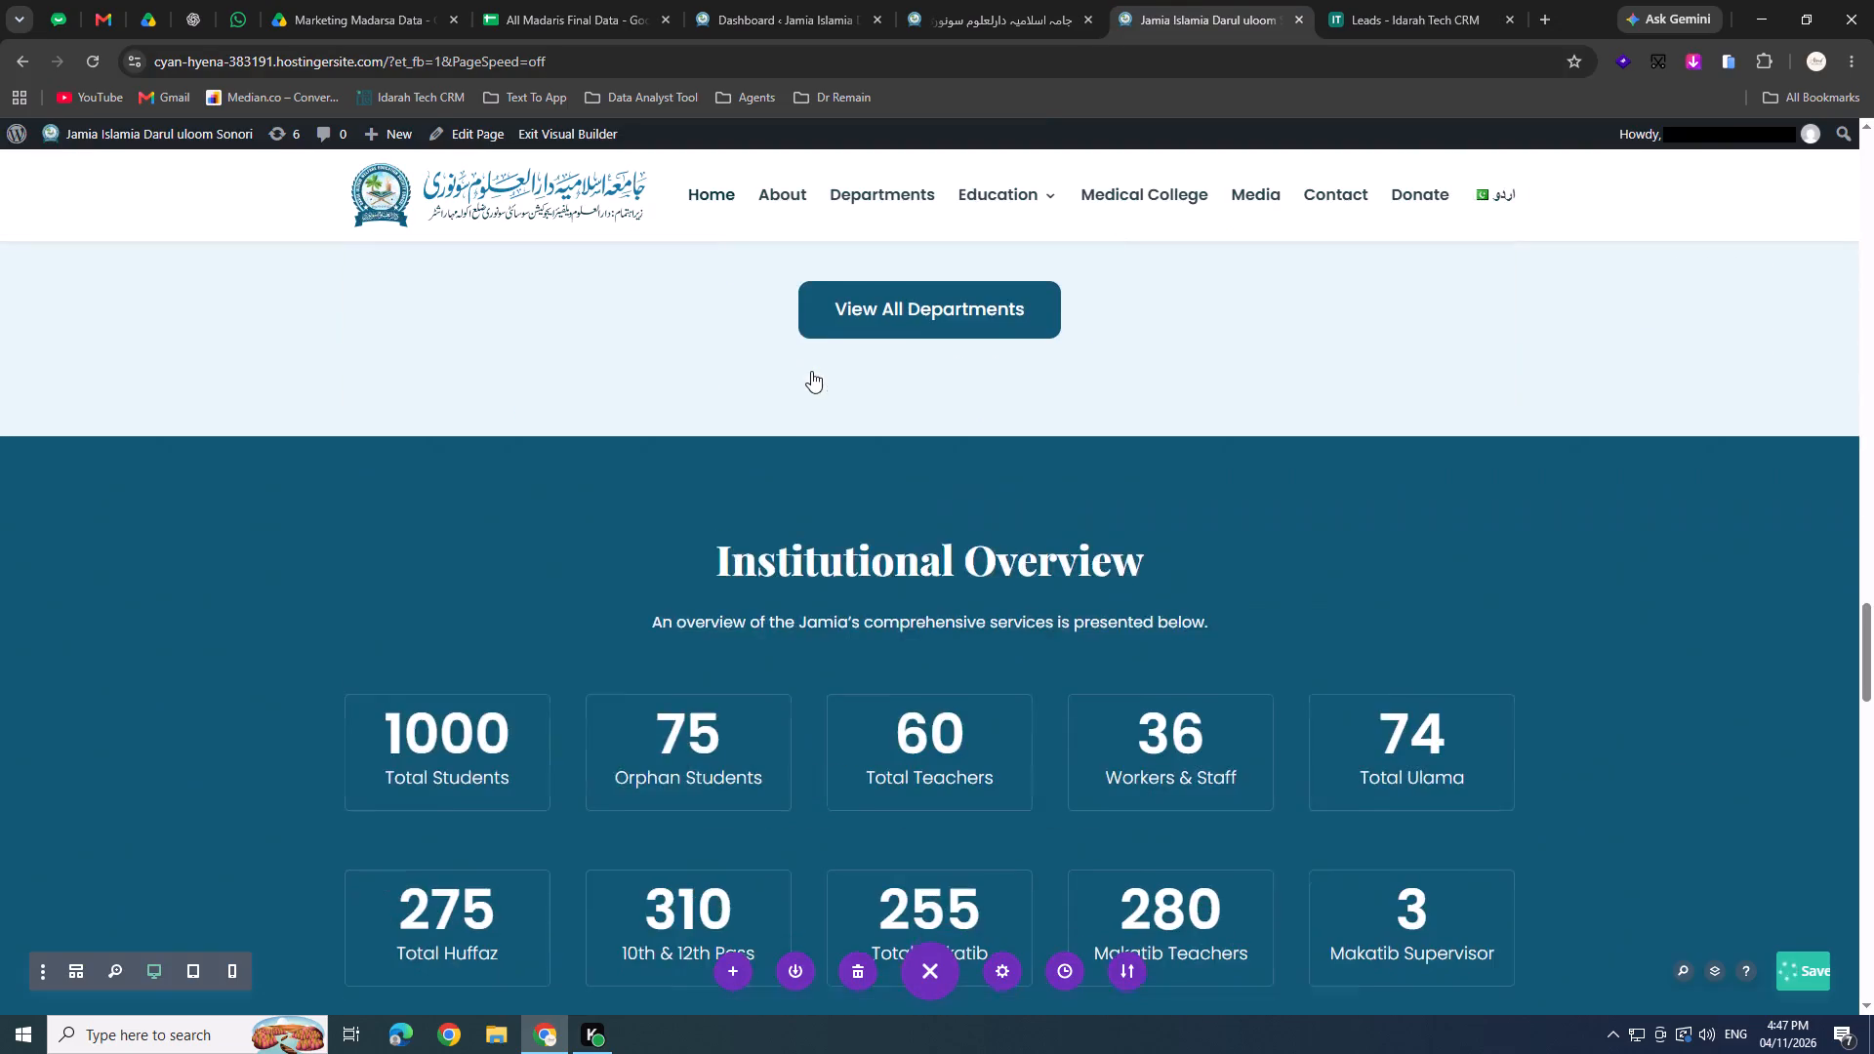
pyautogui.scroll(2, 804, 364)
pyautogui.rightClick(583, 390)
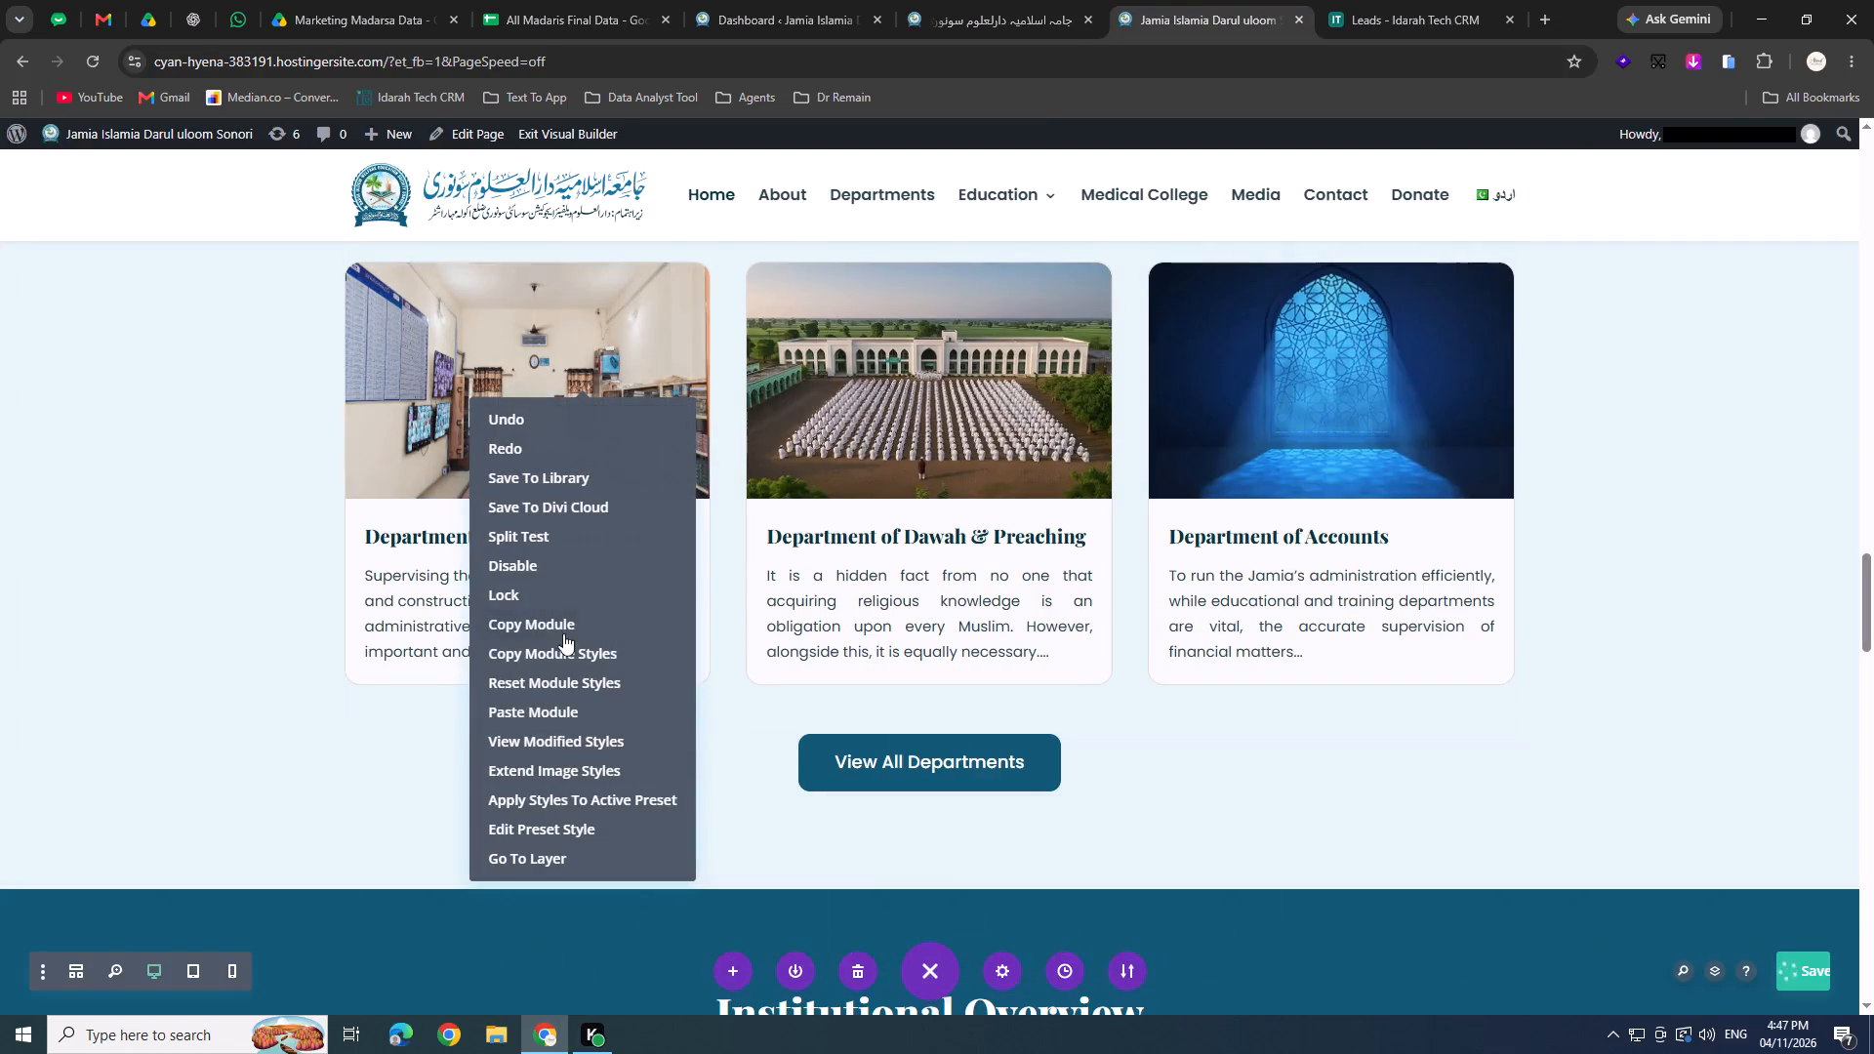
pyautogui.click(569, 617)
pyautogui.click(919, 0)
pyautogui.rightClick(494, 383)
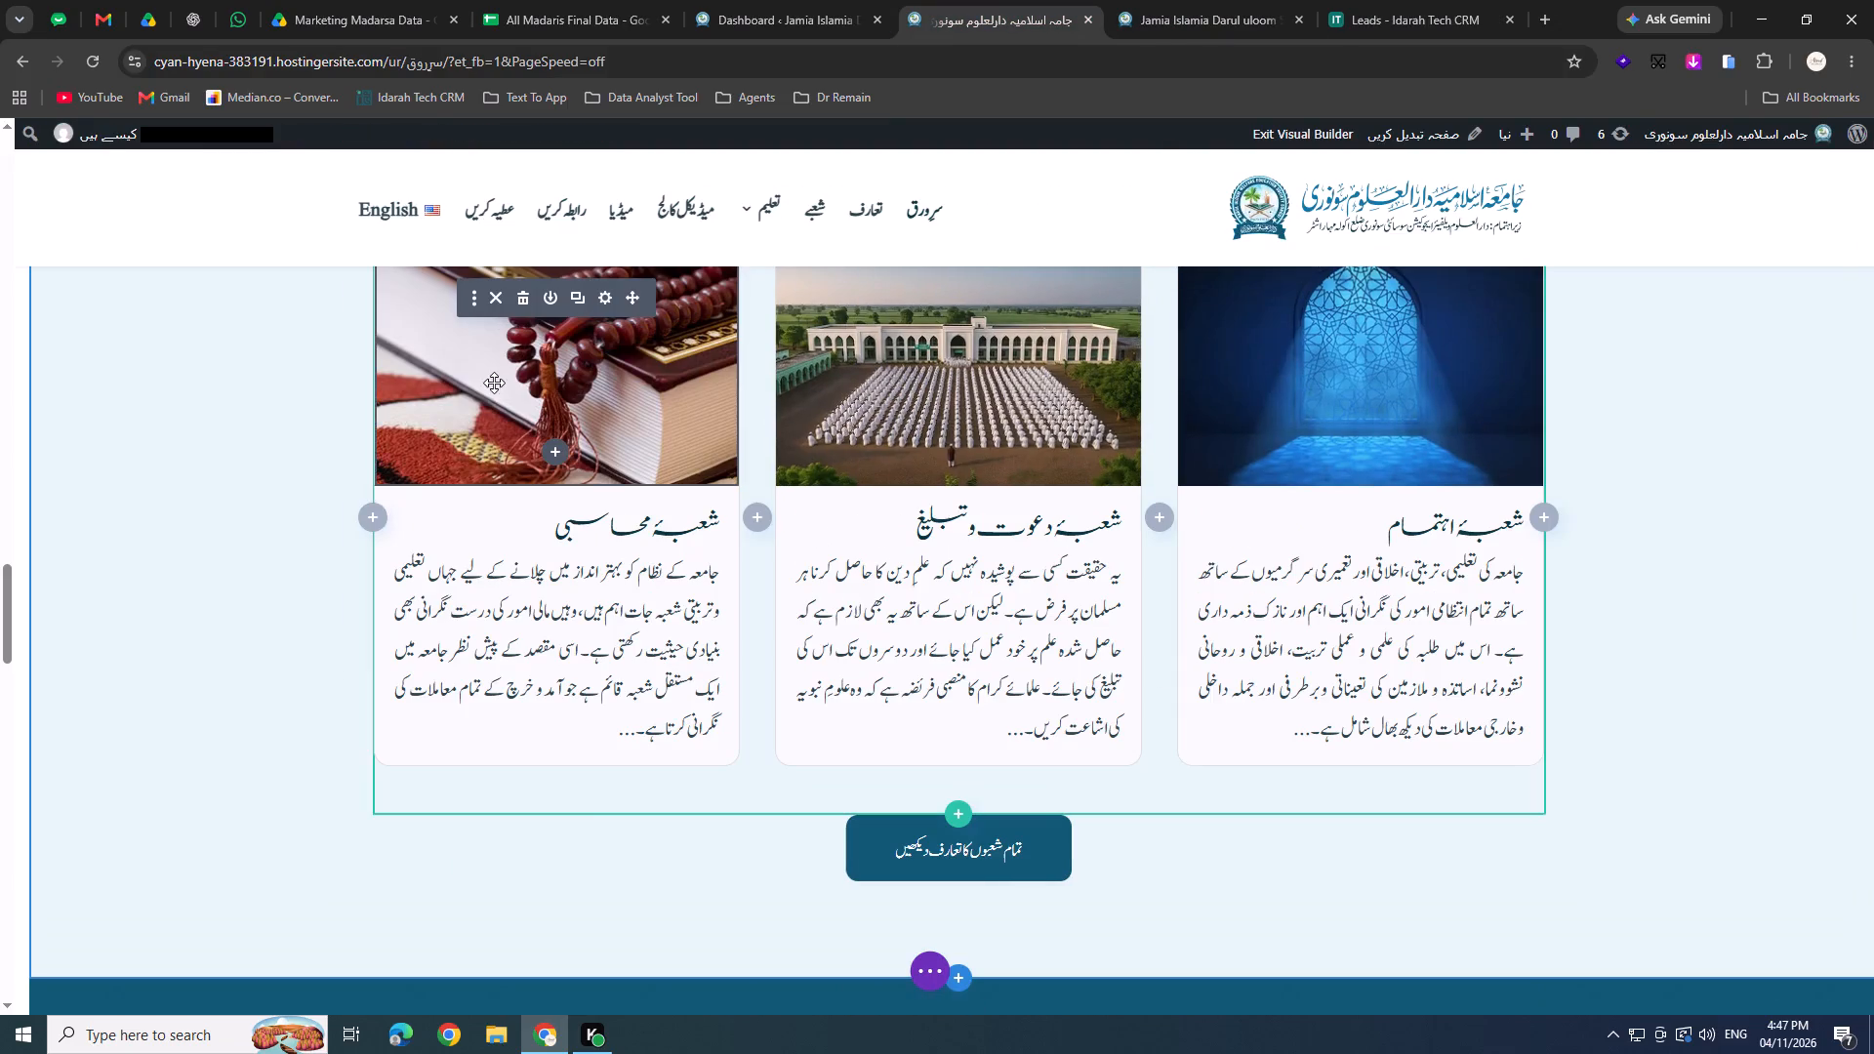
pyautogui.click(515, 692)
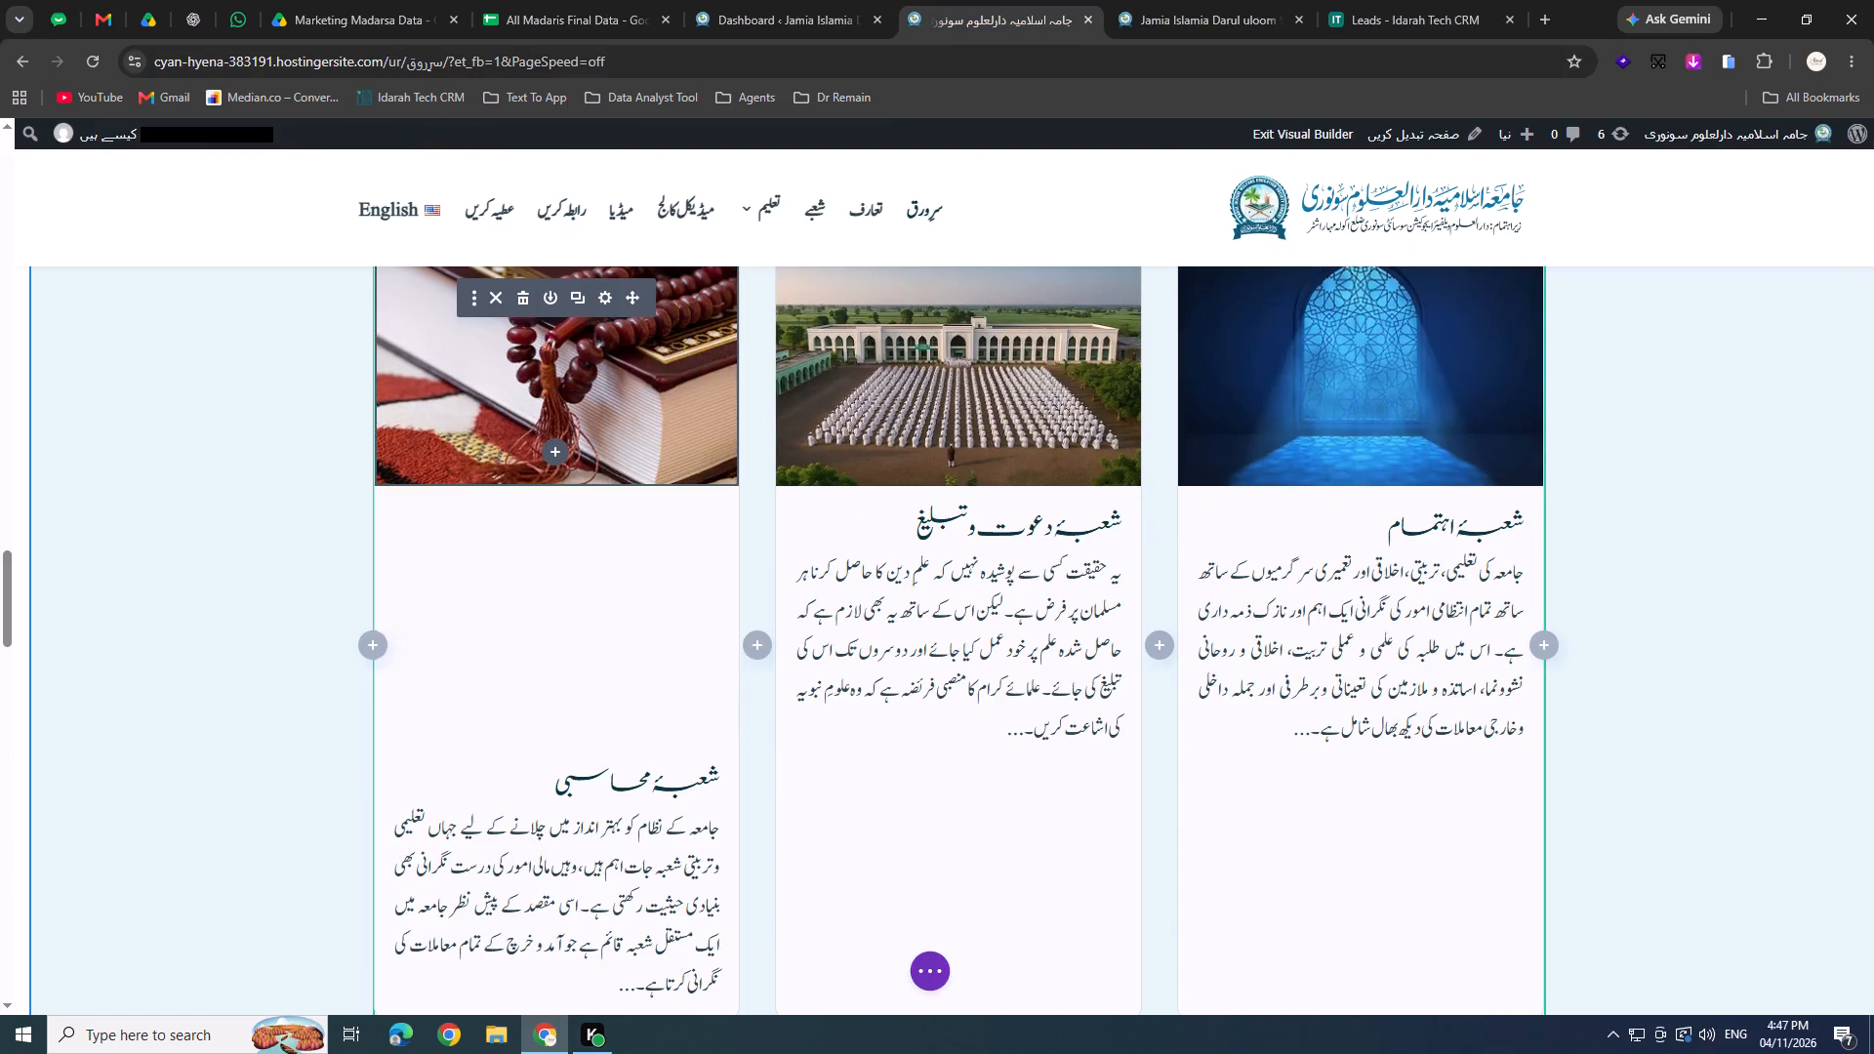
pyautogui.click(526, 304)
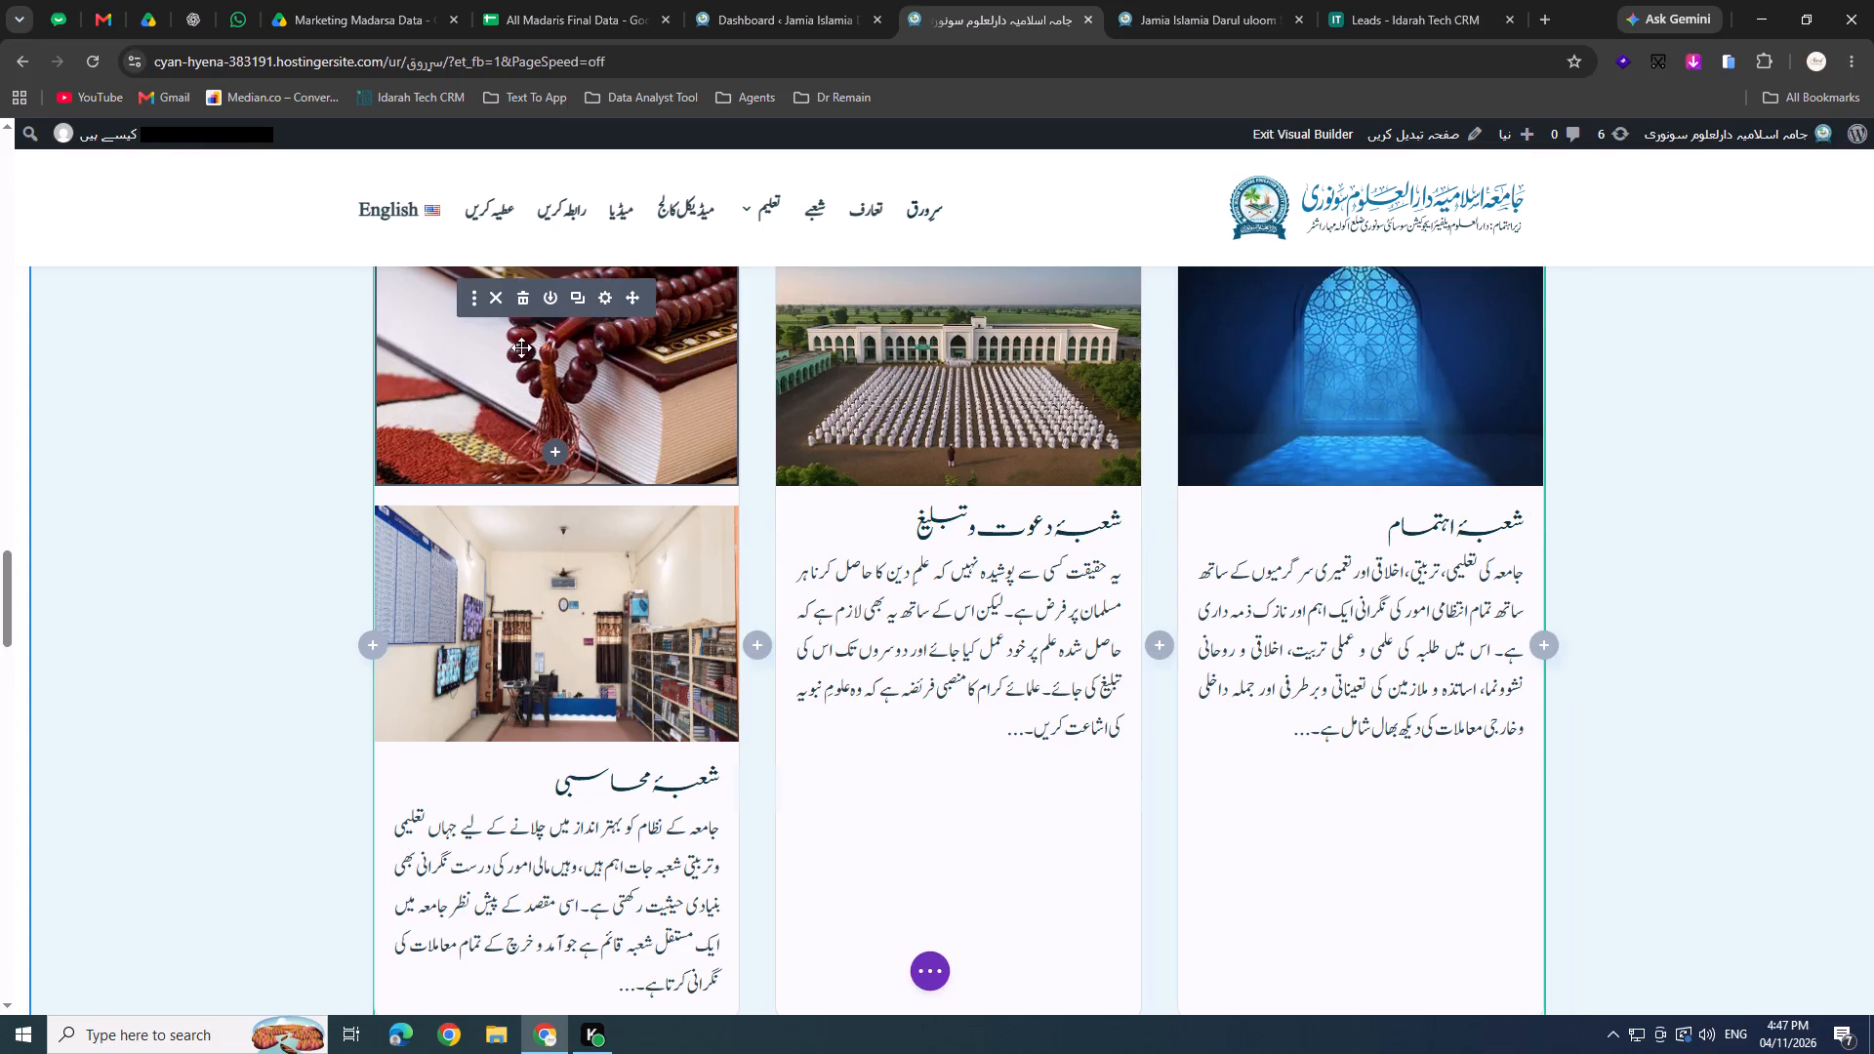
# Save the Urdu page in the Visual Builder.
pyautogui.scroll(1, 443, 638)
pyautogui.scroll(-2, 884, 722)
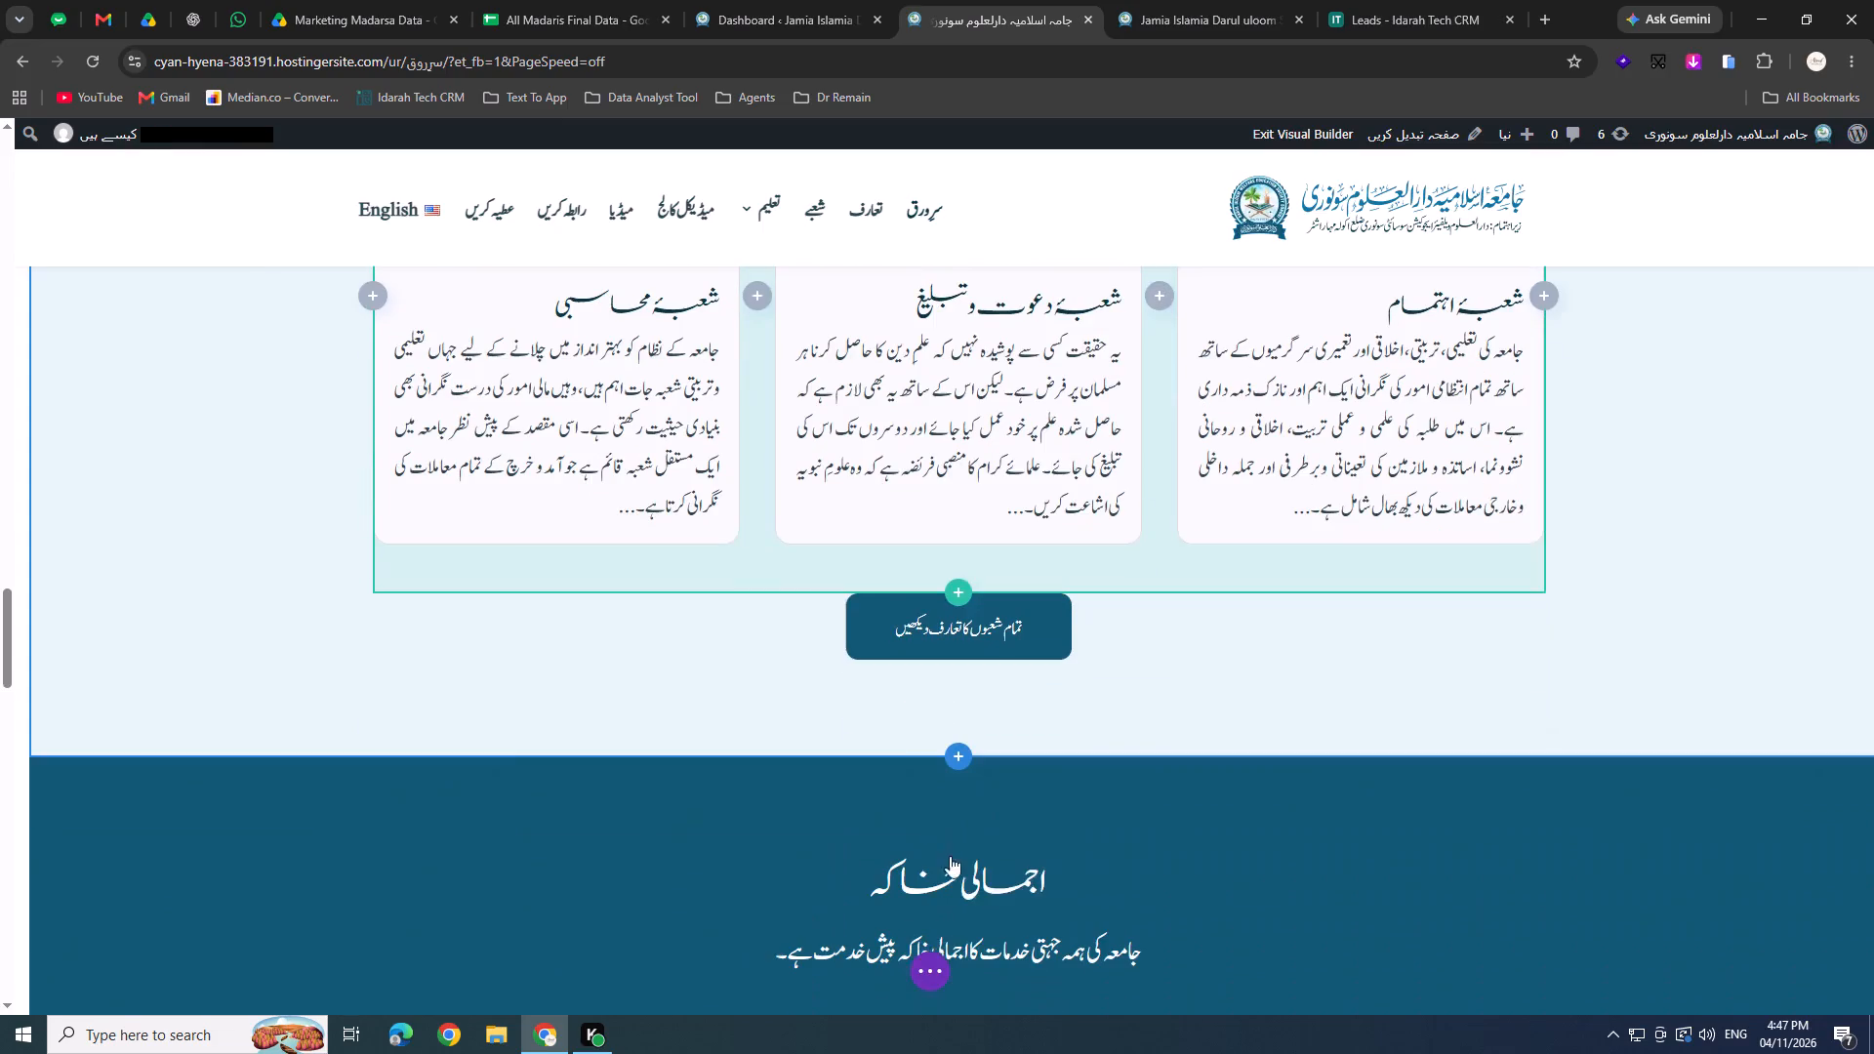
pyautogui.click(938, 959)
pyautogui.scroll(-3, 1001, 940)
pyautogui.scroll(-3, 1307, 800)
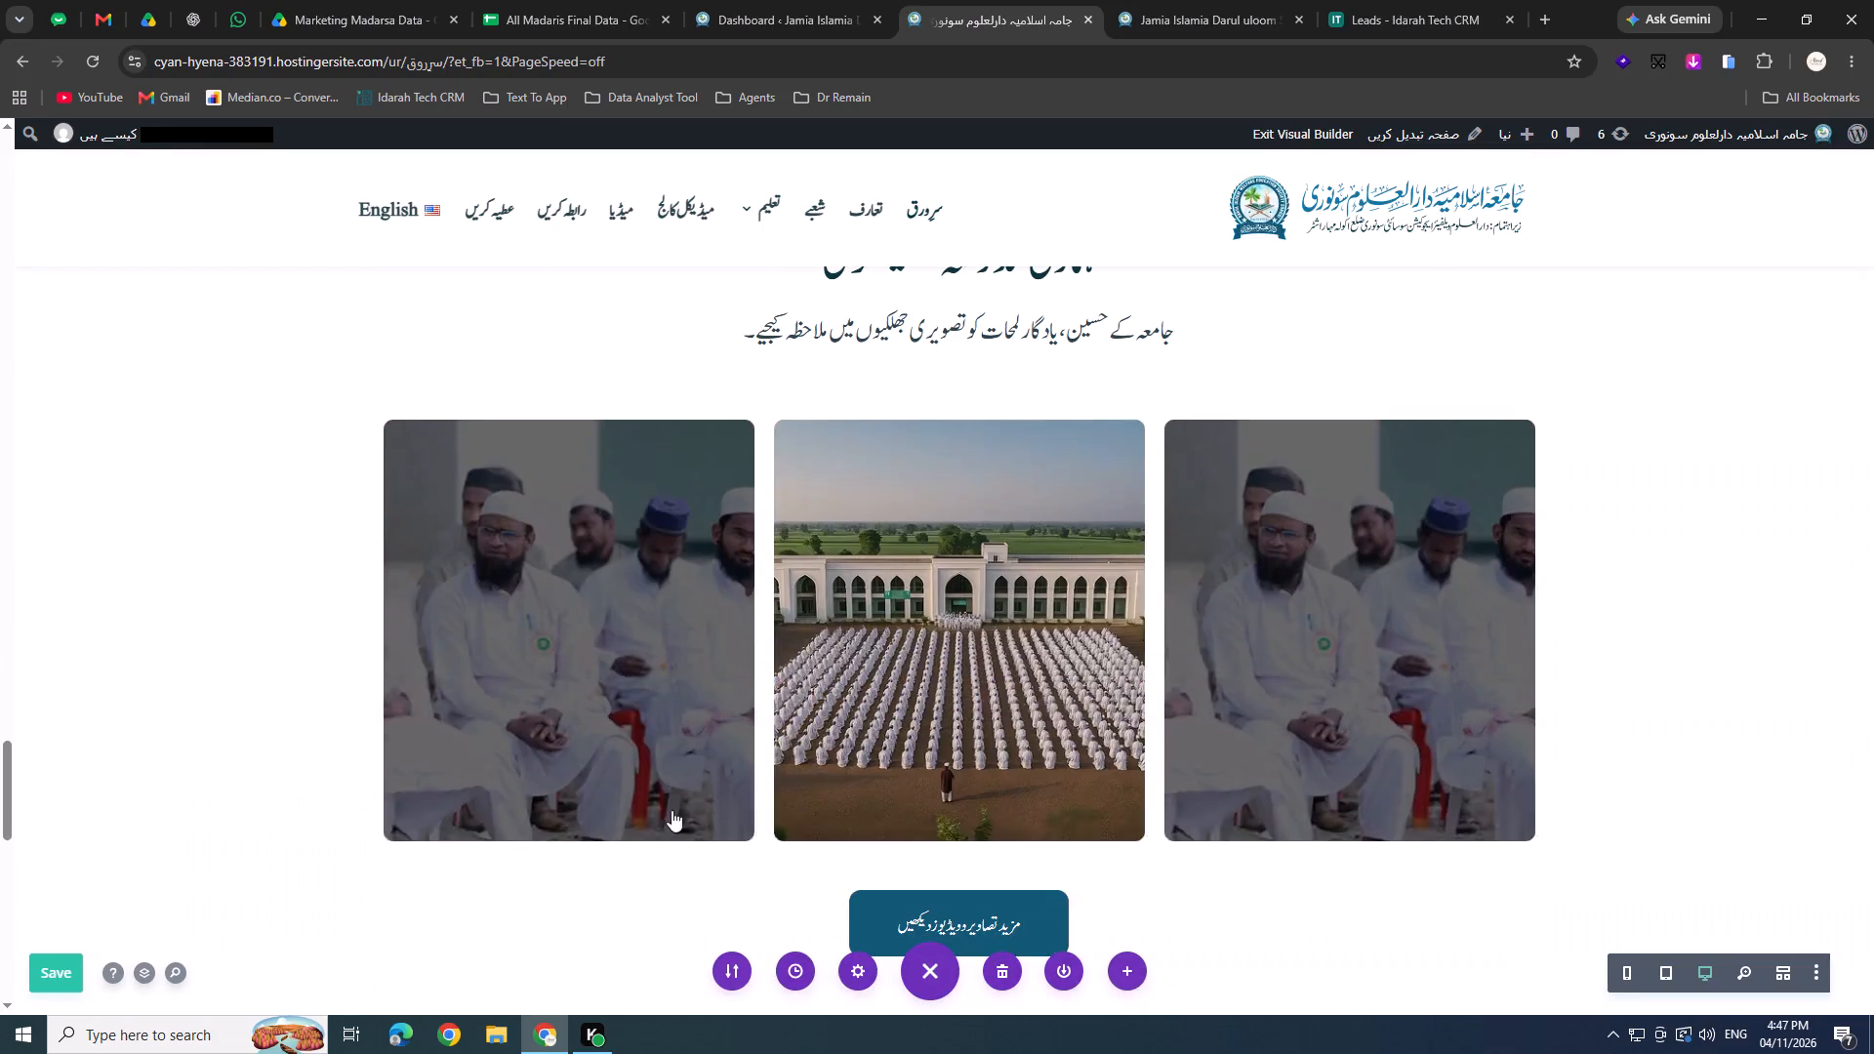
pyautogui.click(57, 980)
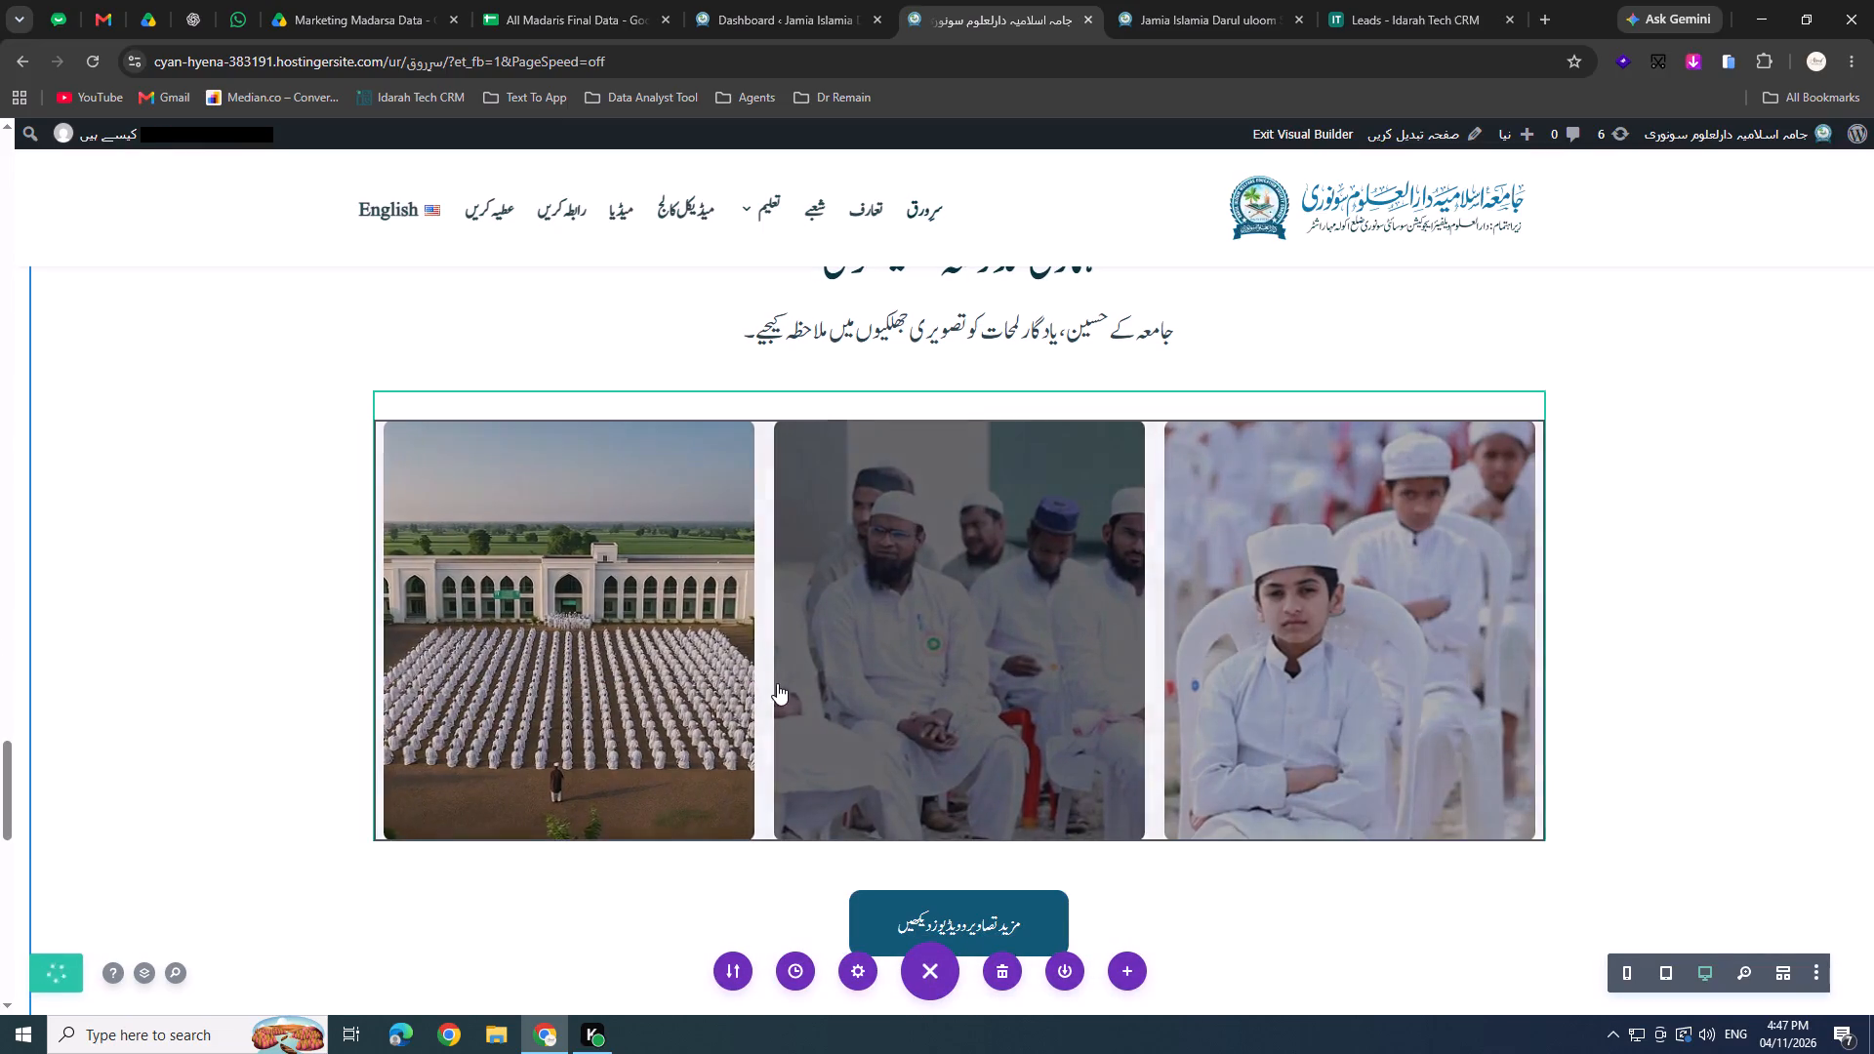
pyautogui.click(777, 683)
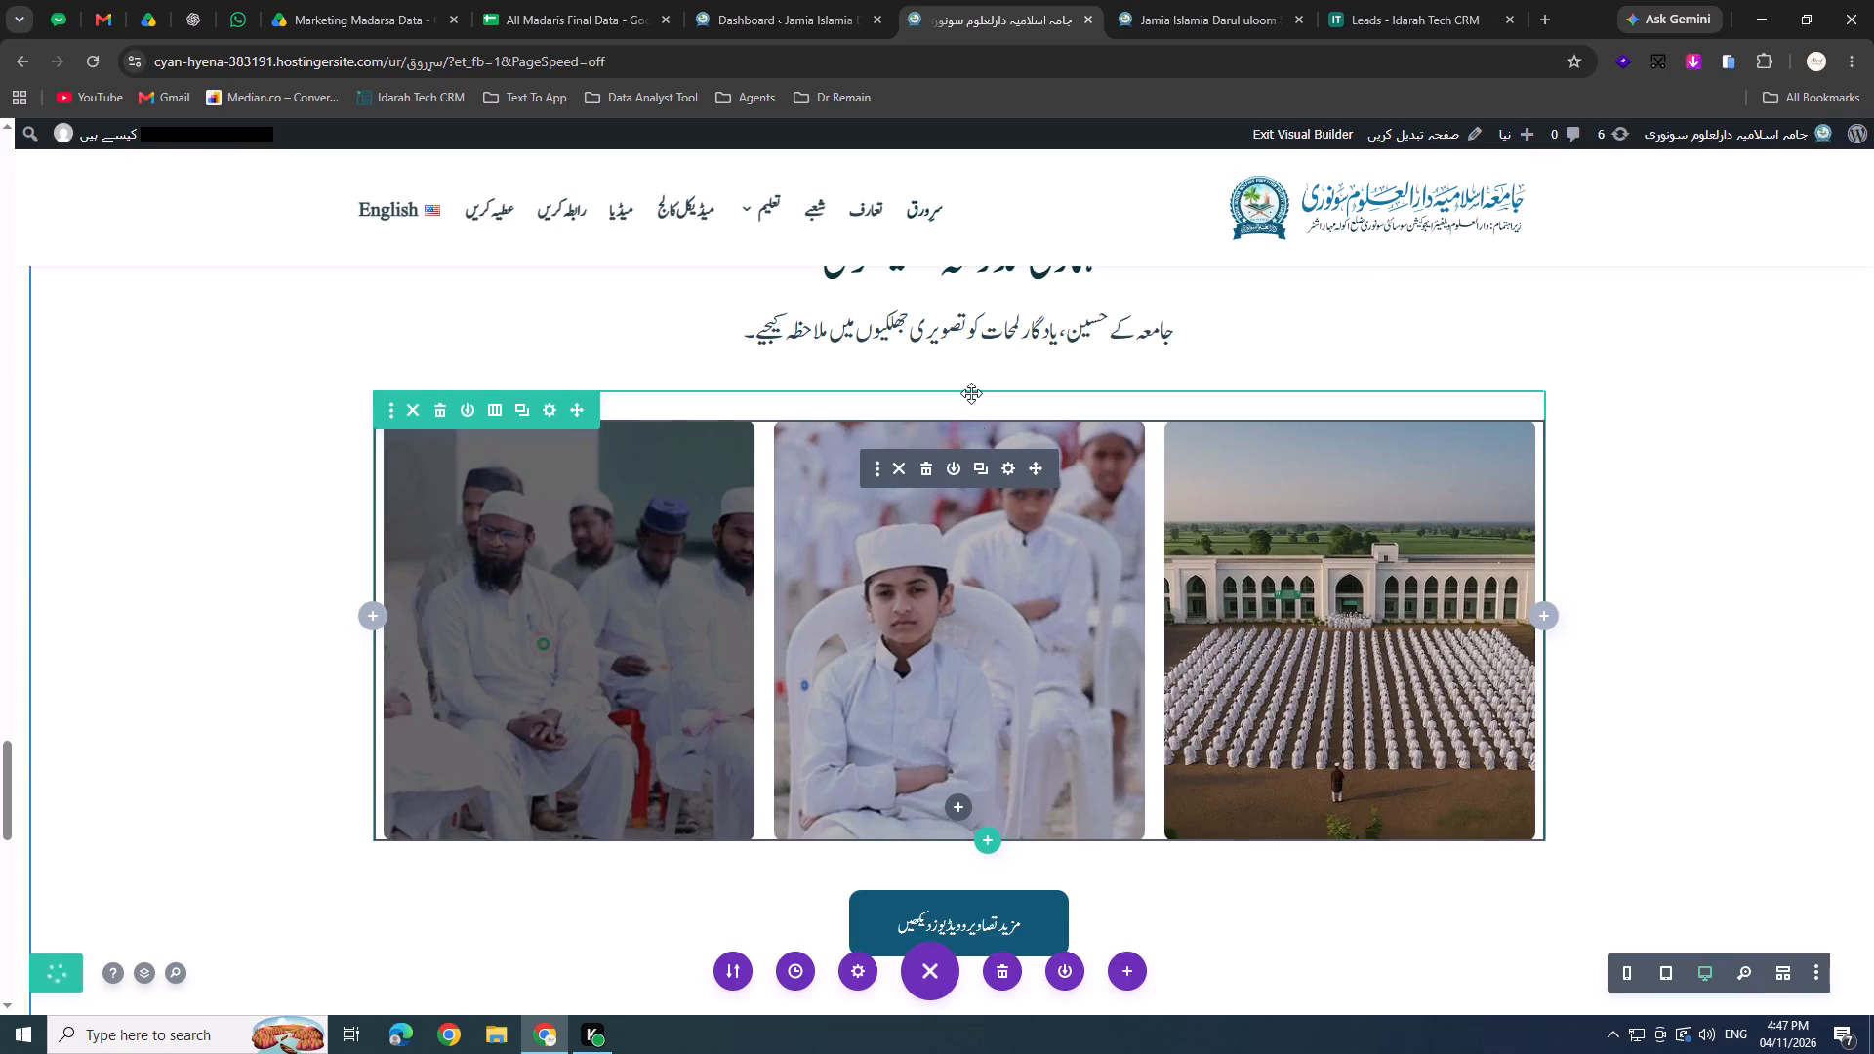
# Exit the Visual Builder on the Urdu home page and open the Urdu میڈیا page to view its photo gallery.
pyautogui.click(1293, 138)
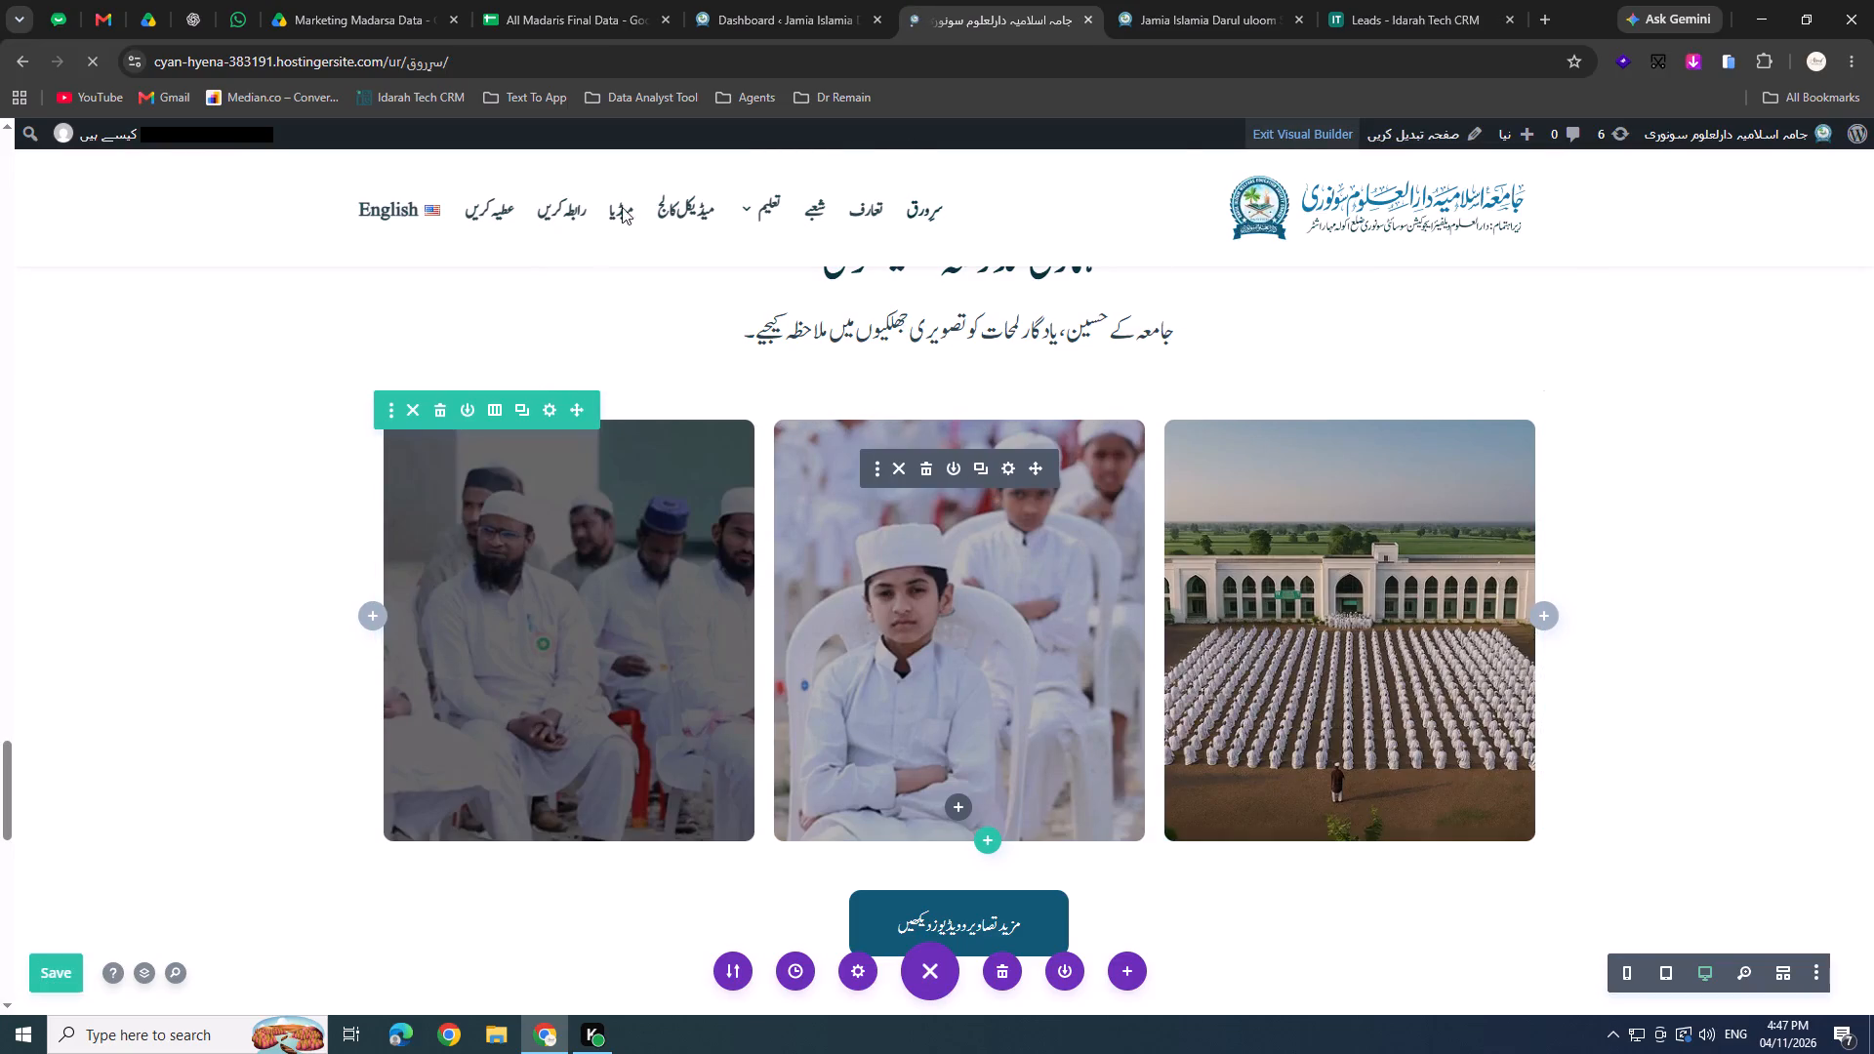
pyautogui.click(627, 206)
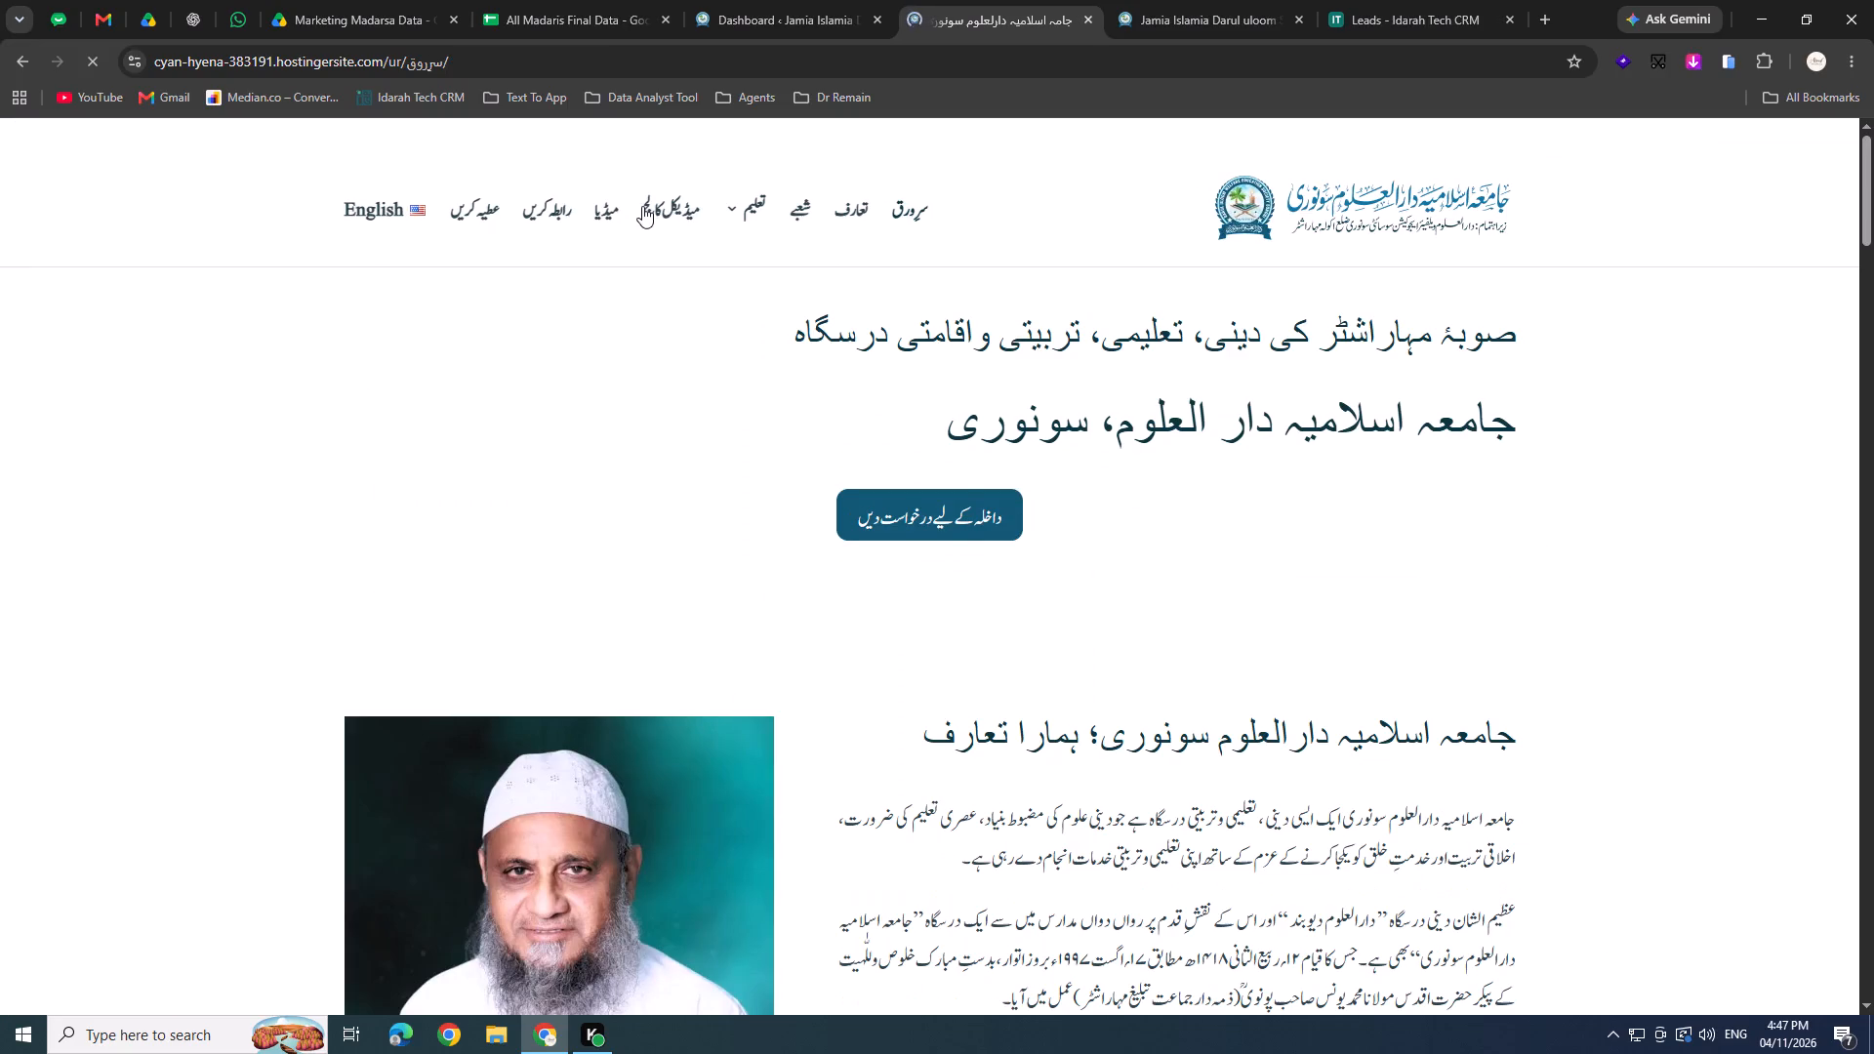
pyautogui.click(596, 207)
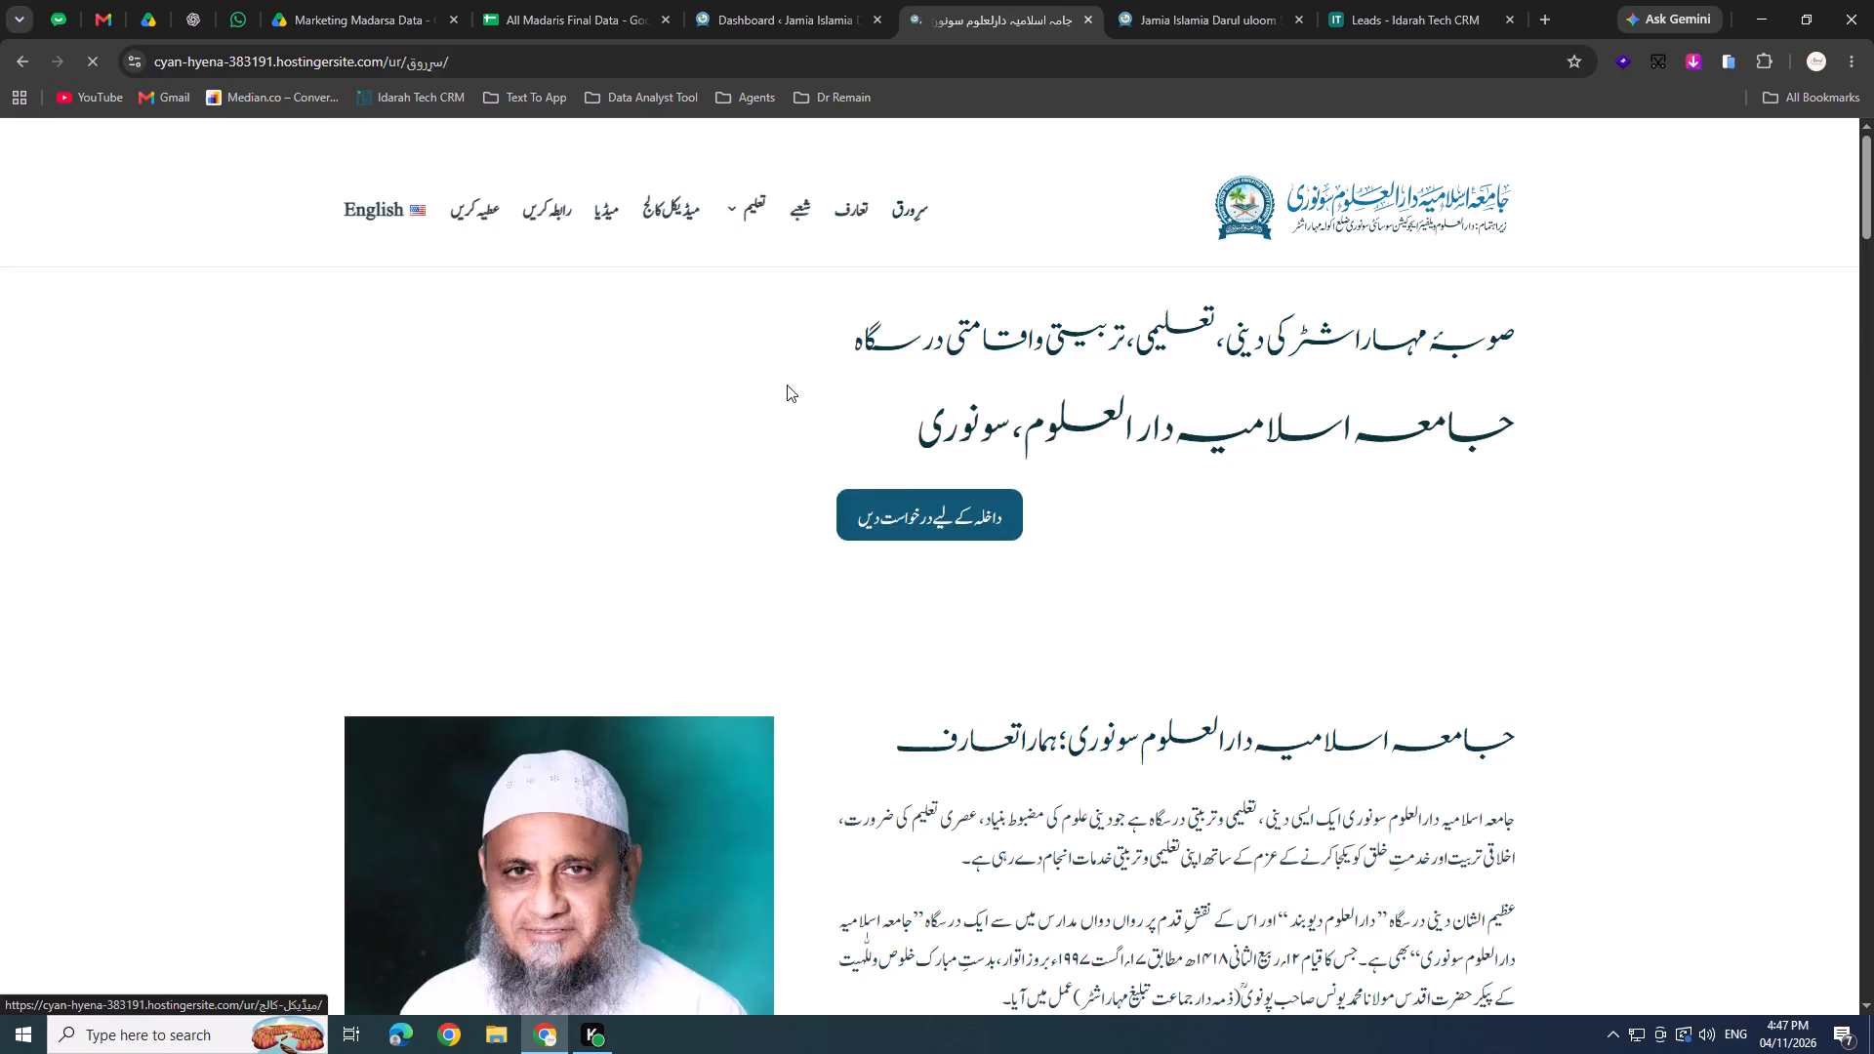
pyautogui.scroll(-3, 932, 456)
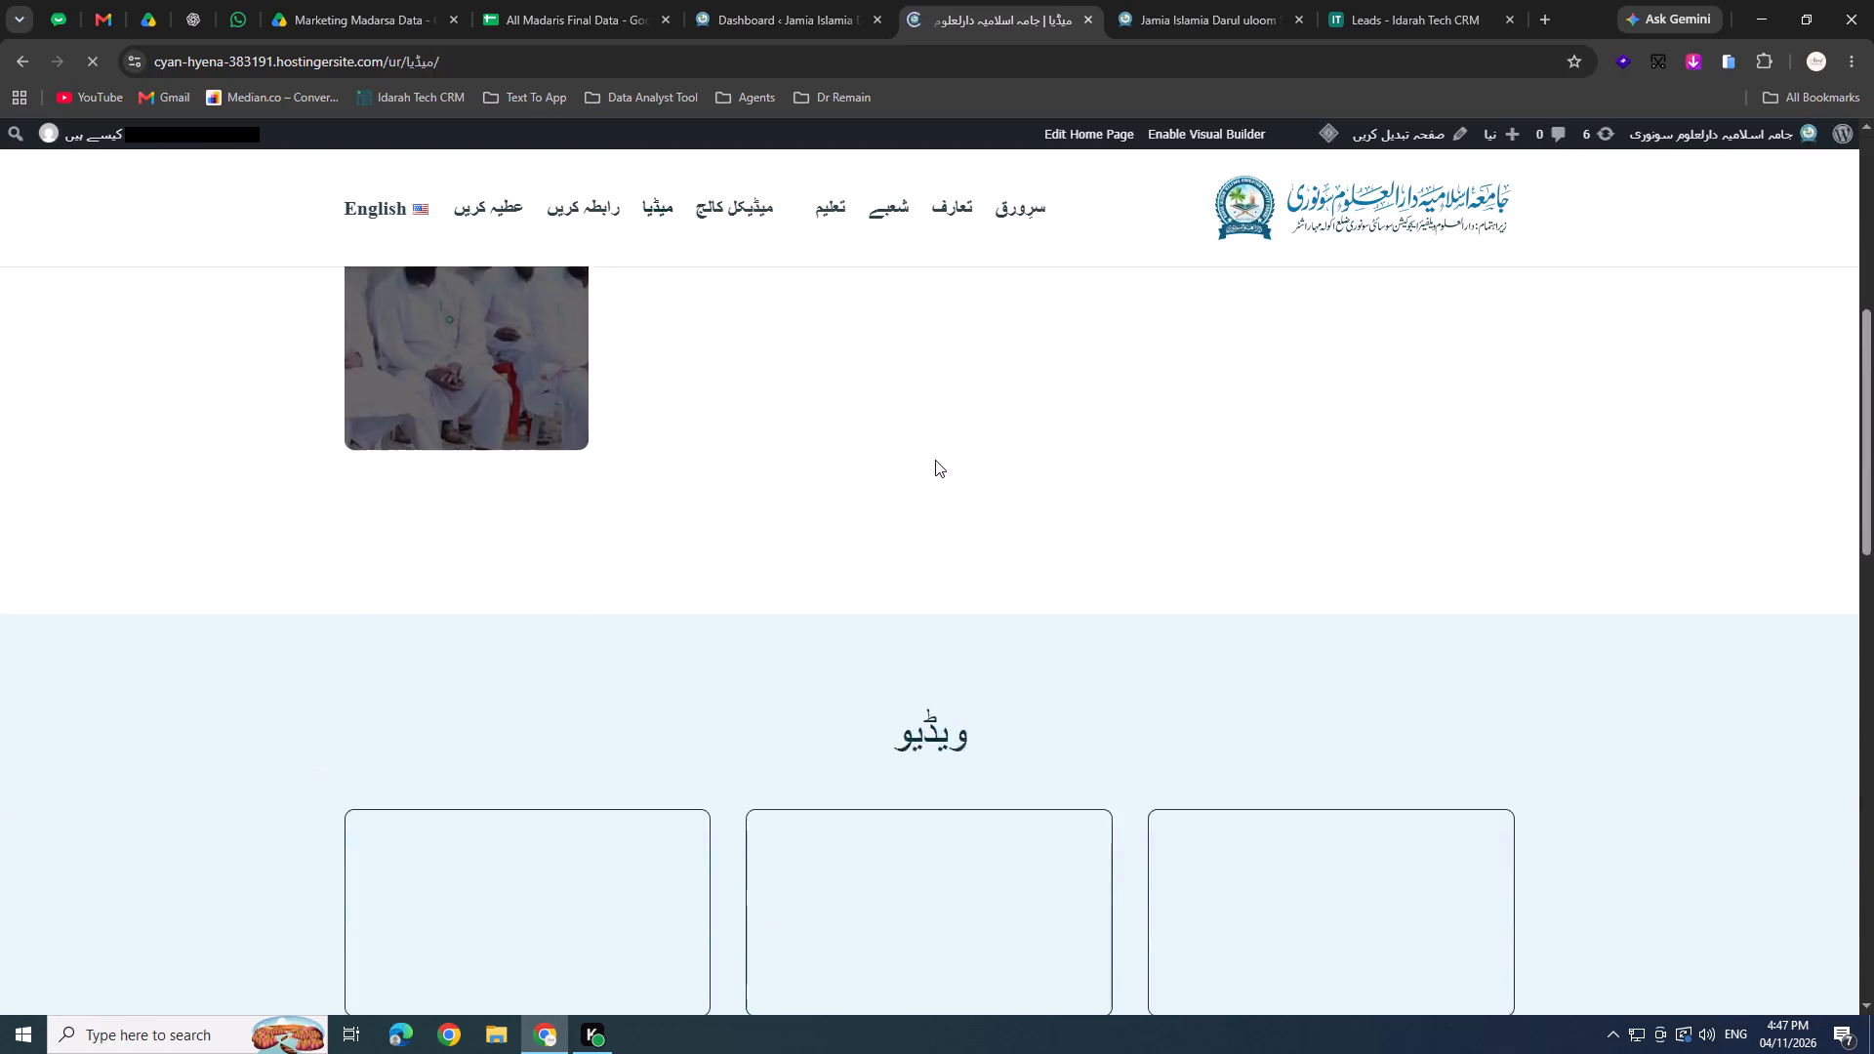
pyautogui.scroll(2, 835, 449)
pyautogui.scroll(1, 1058, 645)
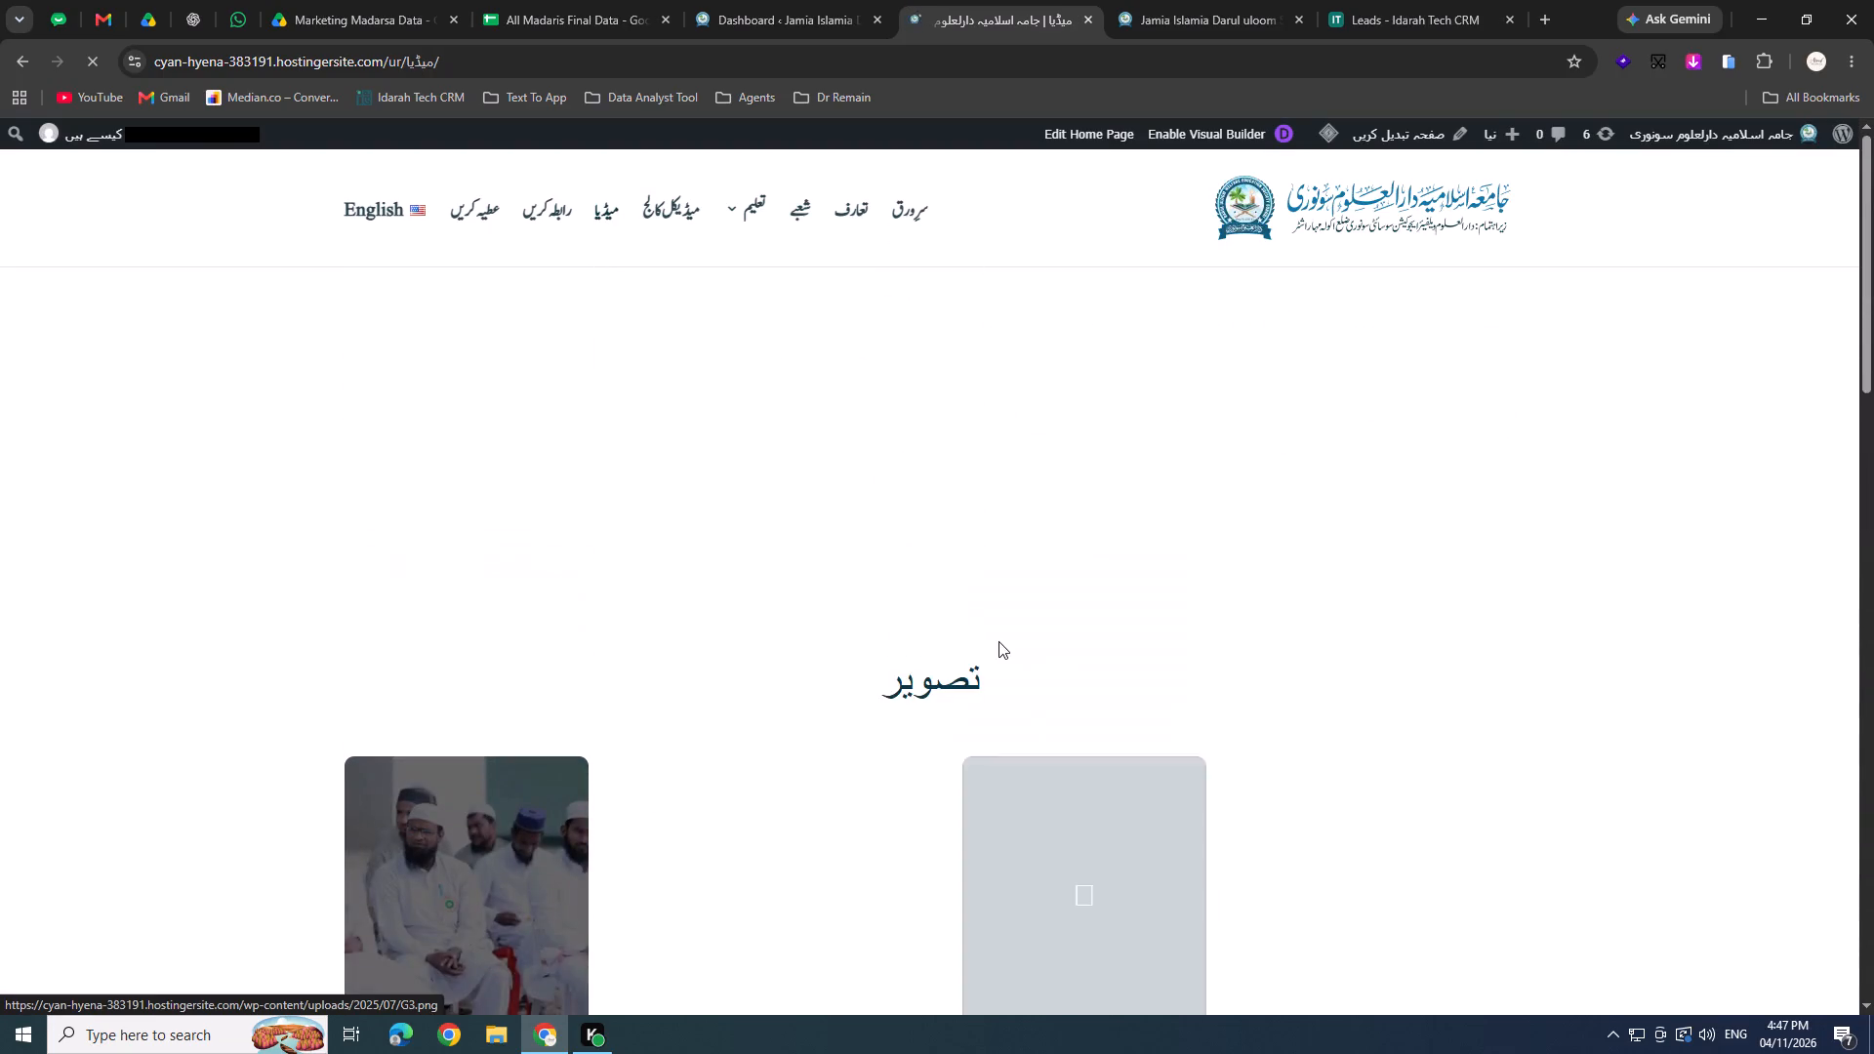
pyautogui.scroll(-1, 998, 641)
pyautogui.scroll(-1, 864, 634)
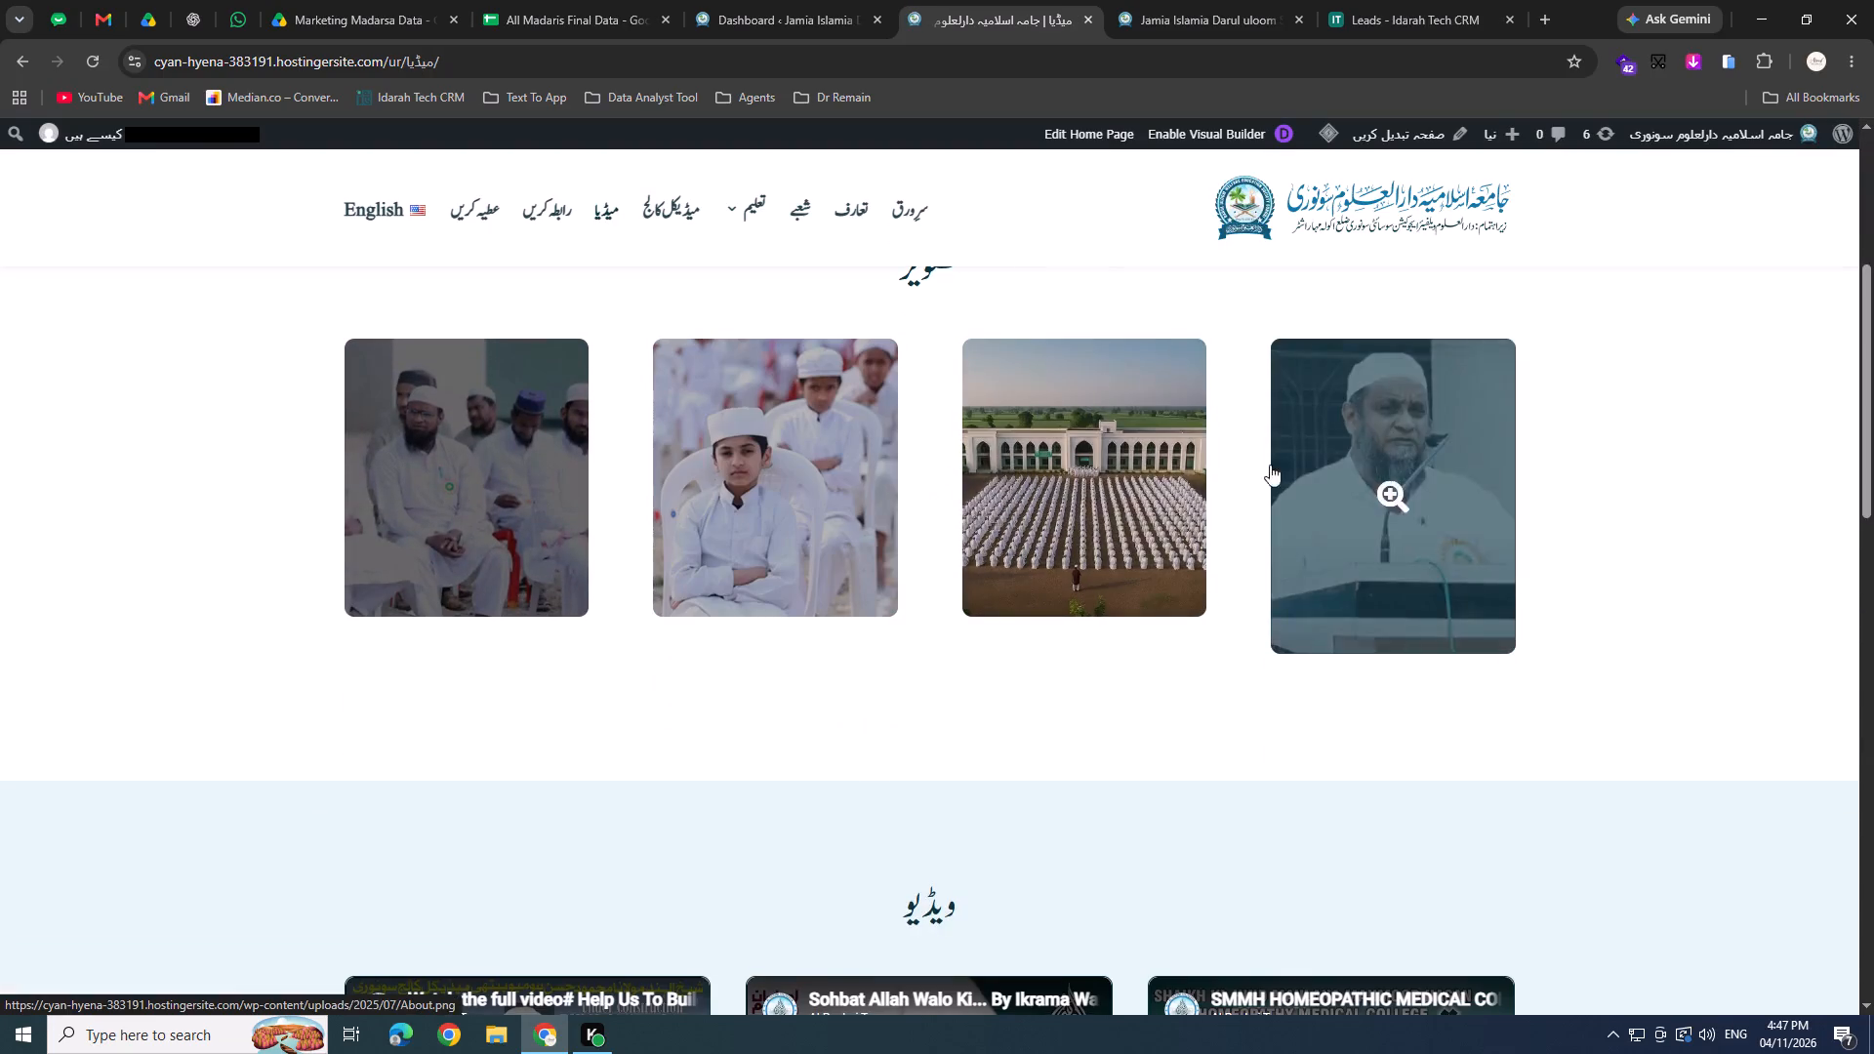
# Enable the Visual Builder on the Urdu میڈیا page.
pyautogui.click(1160, 133)
# Exit the Visual Builder on the English home page and open the English Media page to examine its Photo gallery.
pyautogui.click(1176, 0)
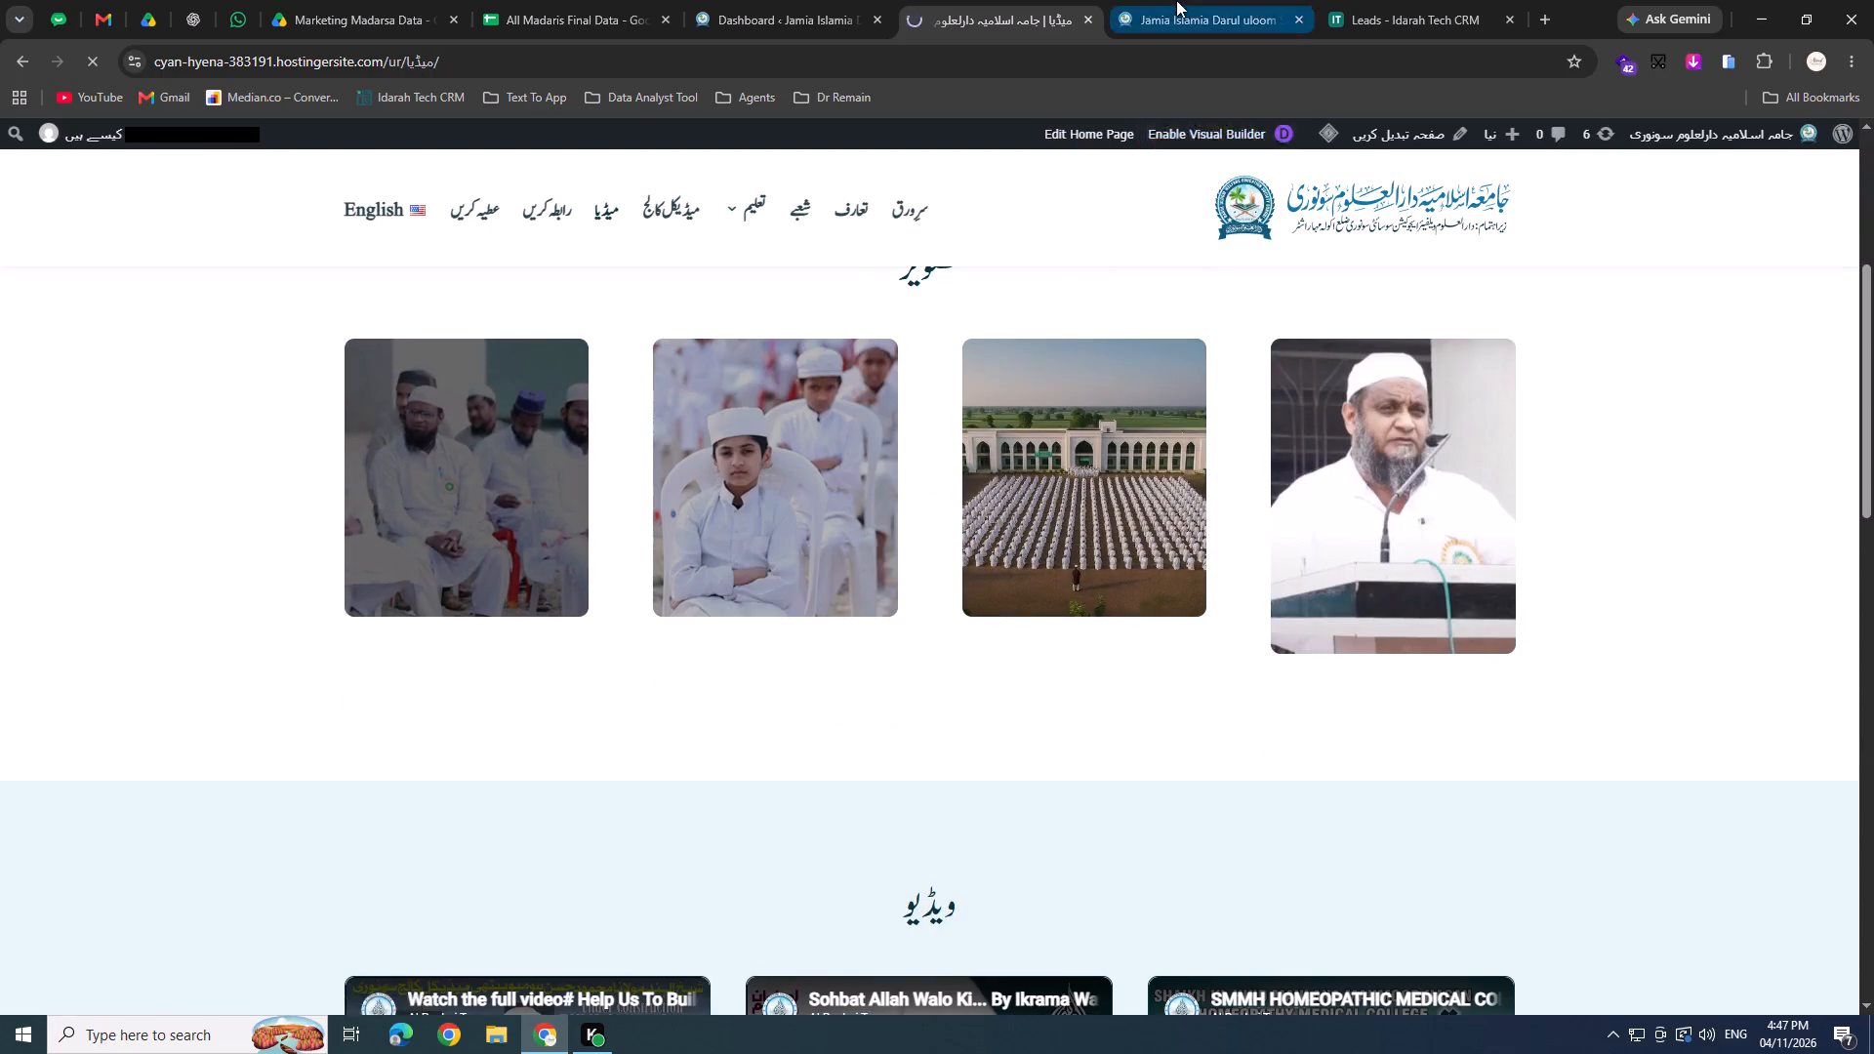
pyautogui.click(1237, 188)
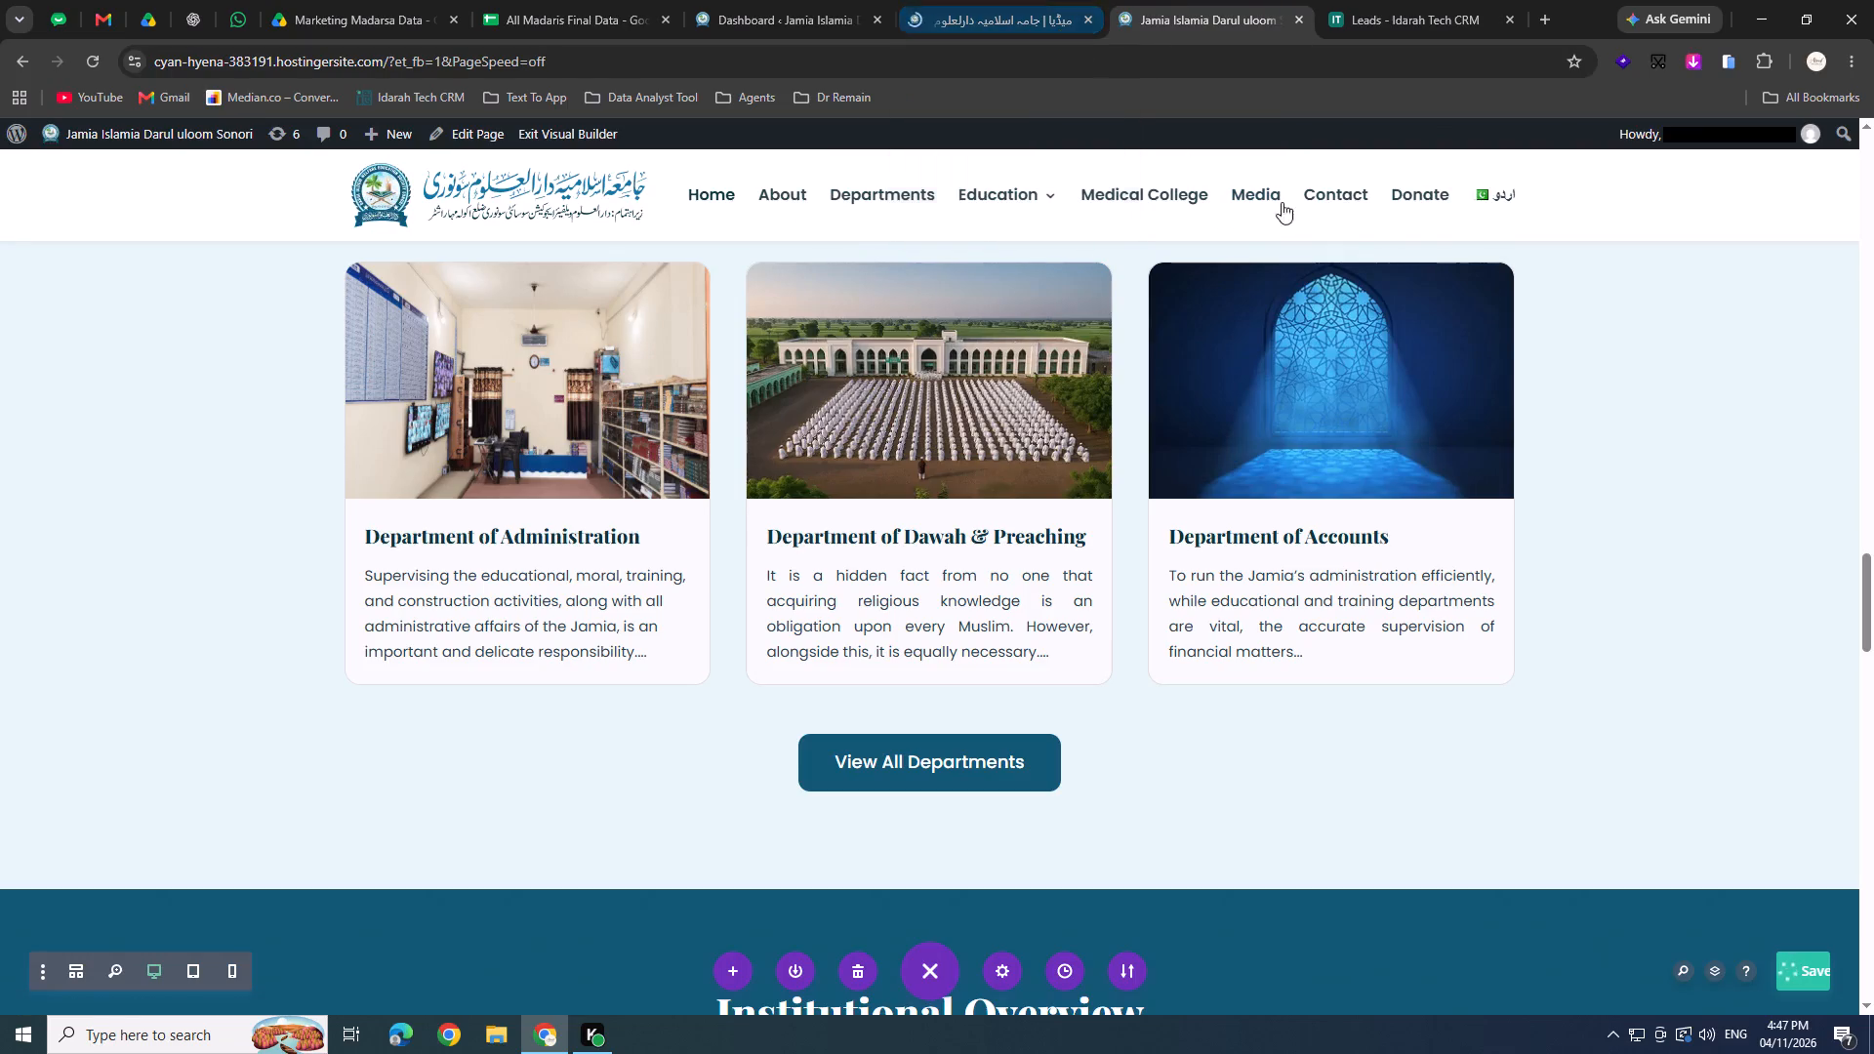
pyautogui.click(1247, 192)
pyautogui.click(588, 128)
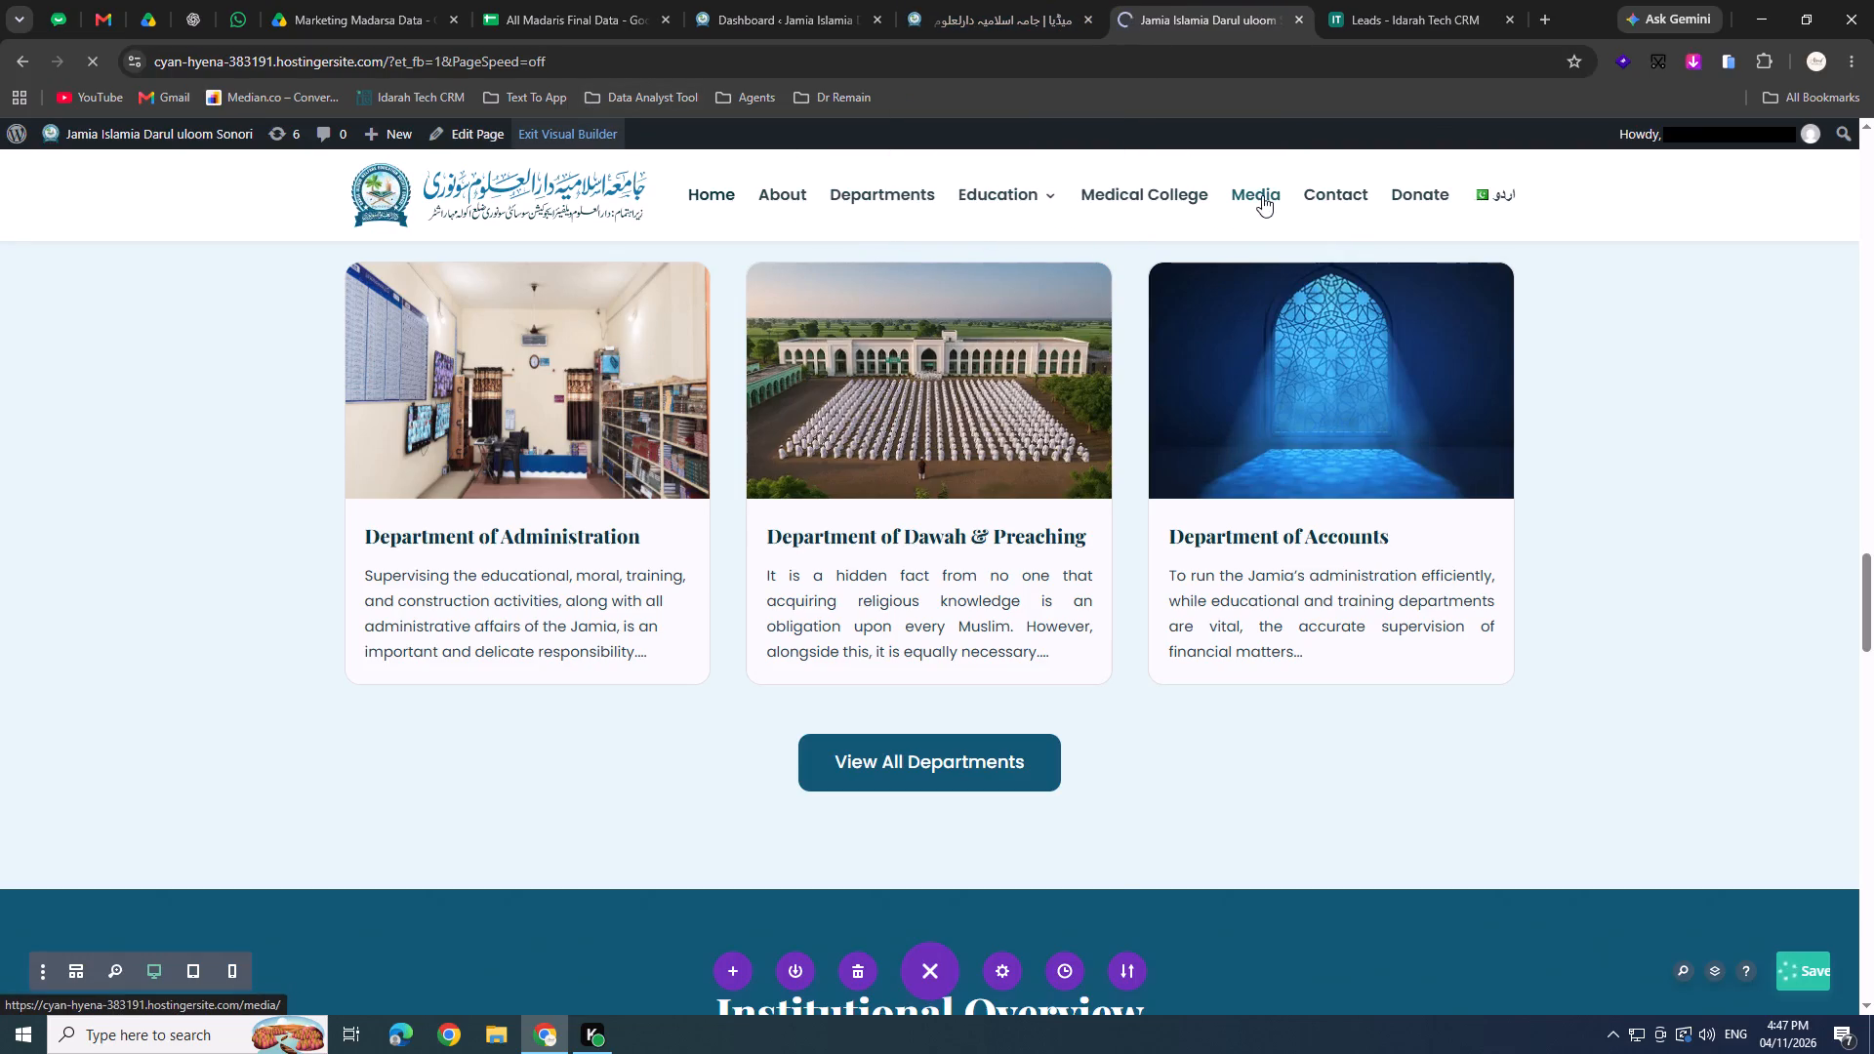
pyautogui.click(1262, 193)
pyautogui.click(1262, 193)
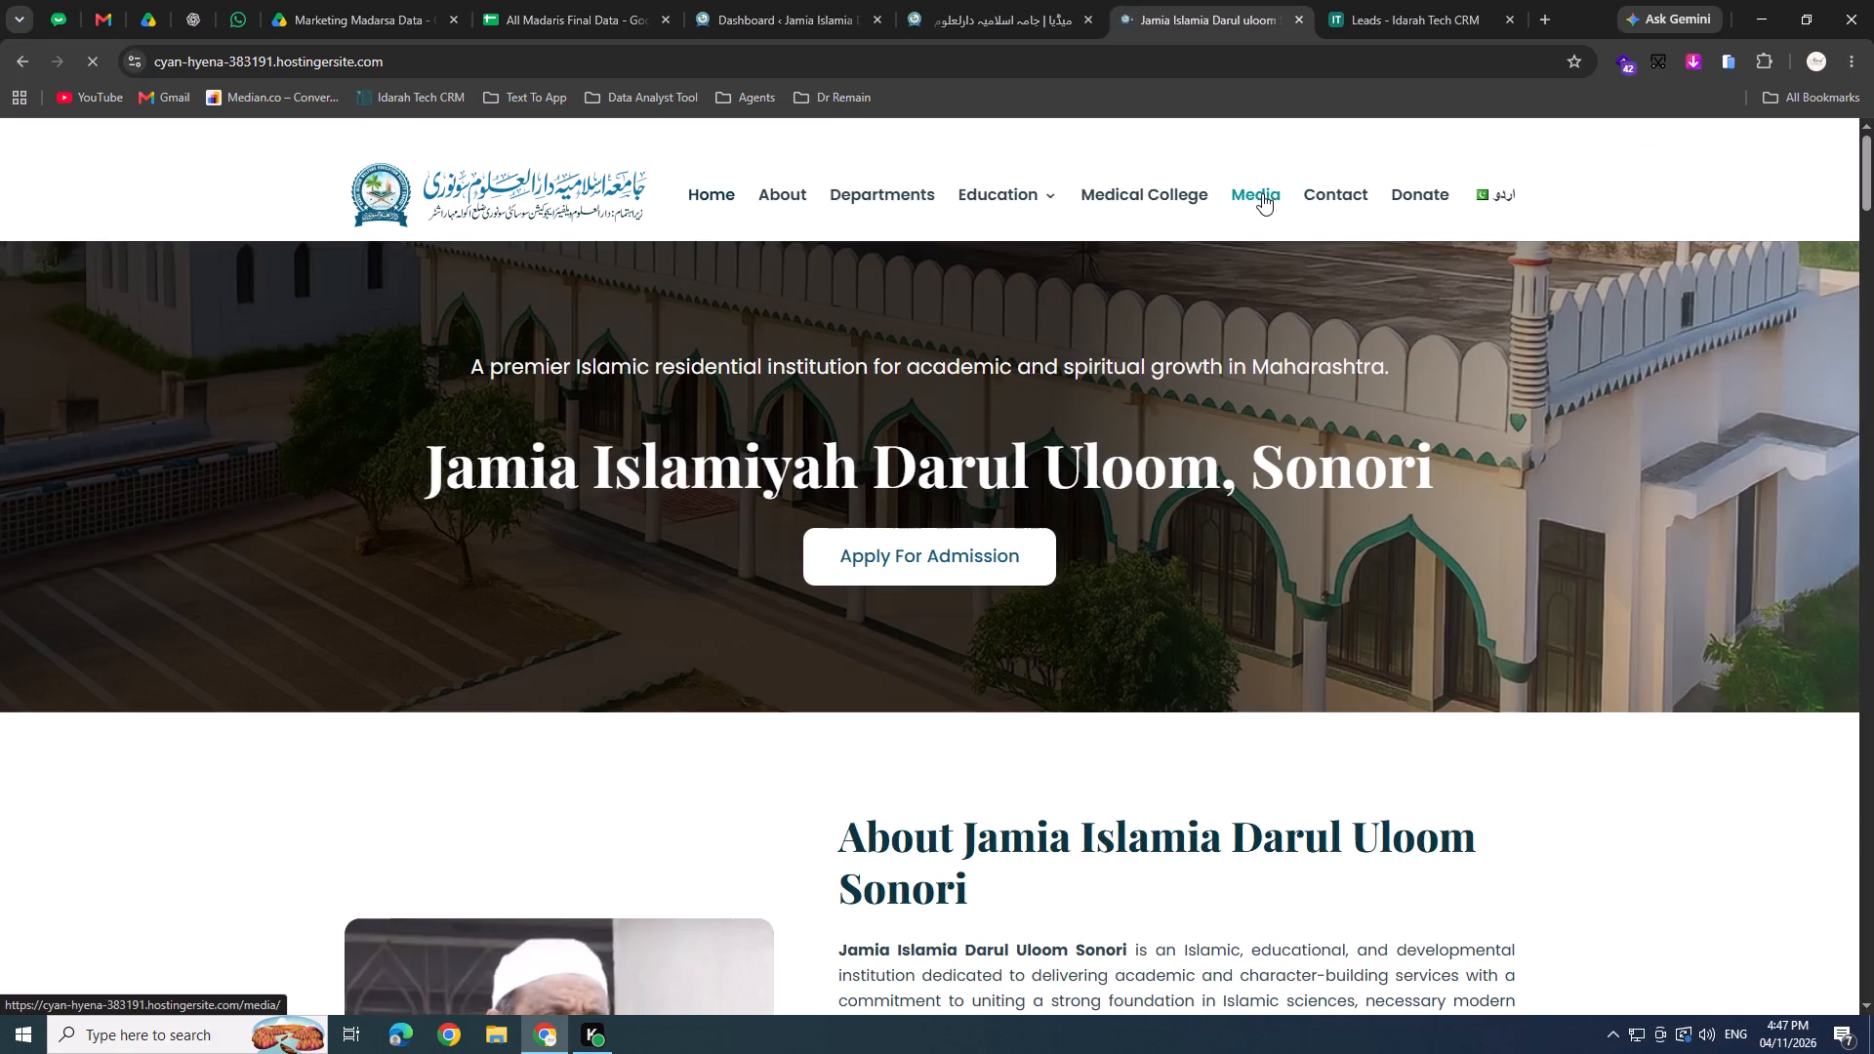
pyautogui.click(1109, 0)
pyautogui.click(1080, 0)
pyautogui.click(1141, 0)
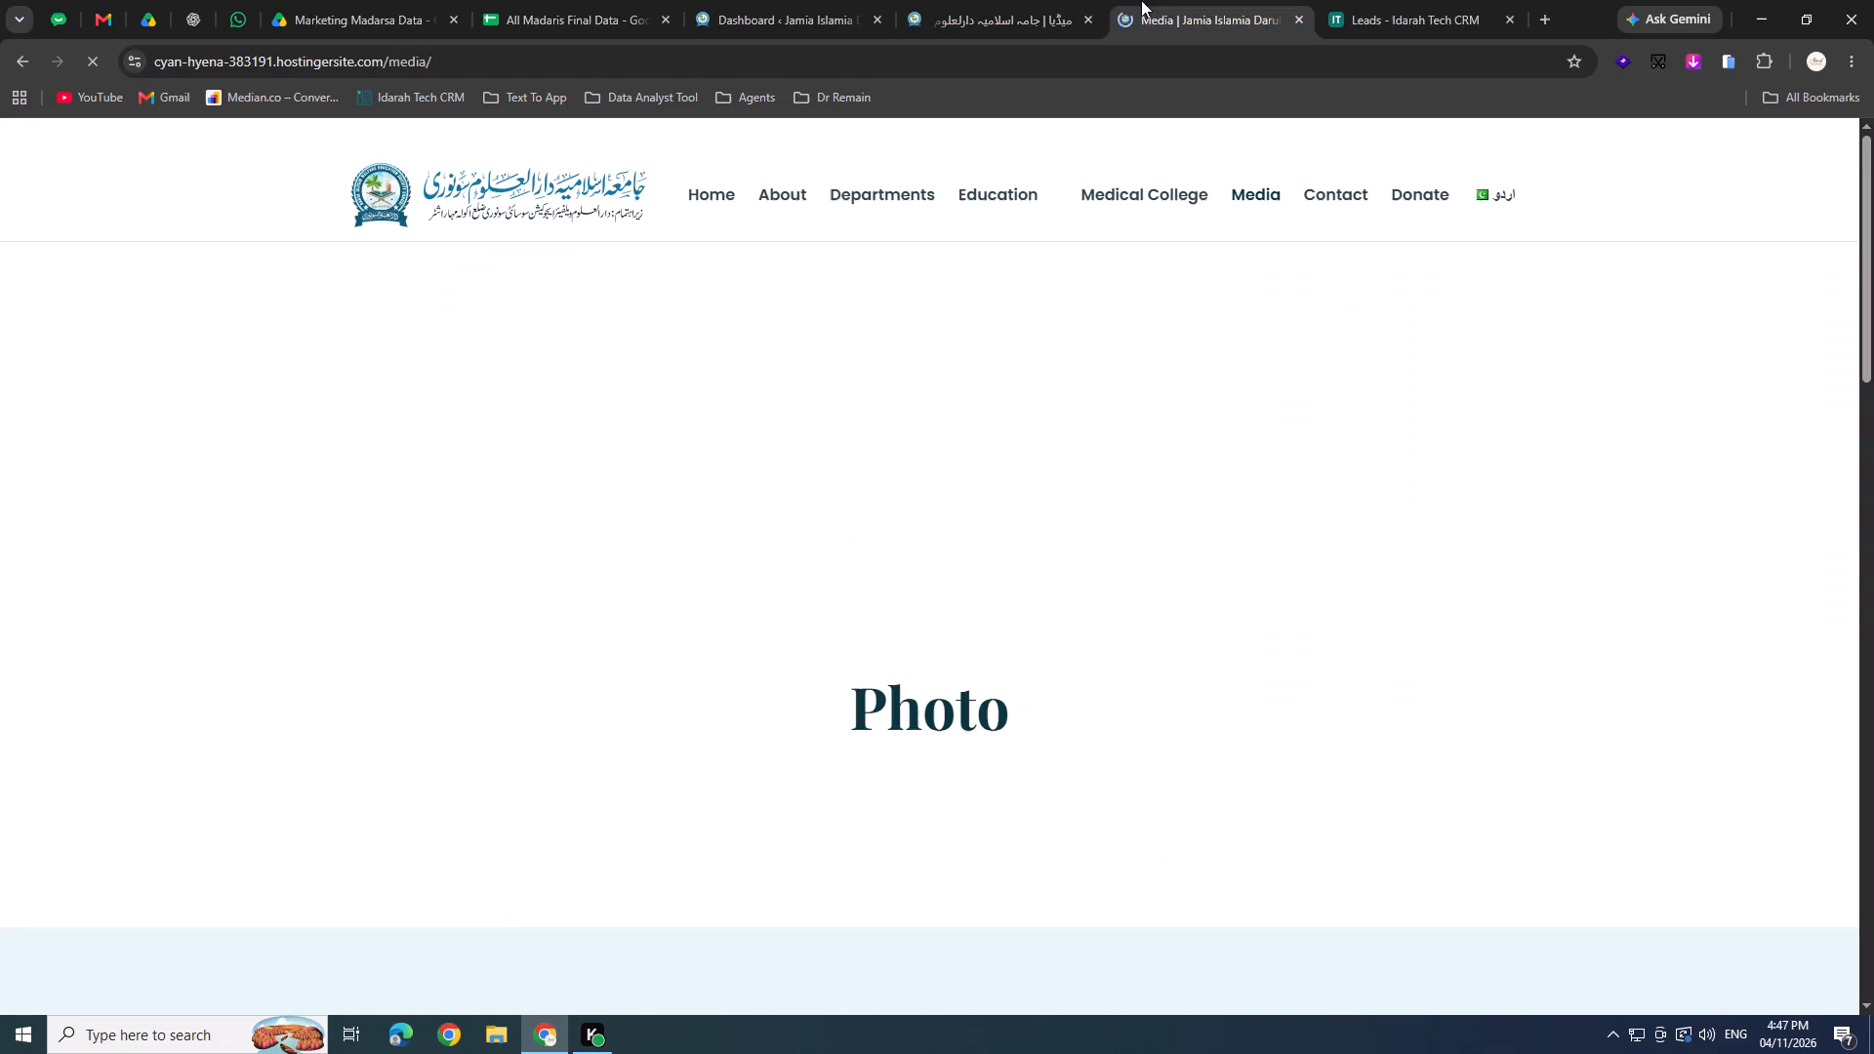
pyautogui.scroll(-2, 1060, 456)
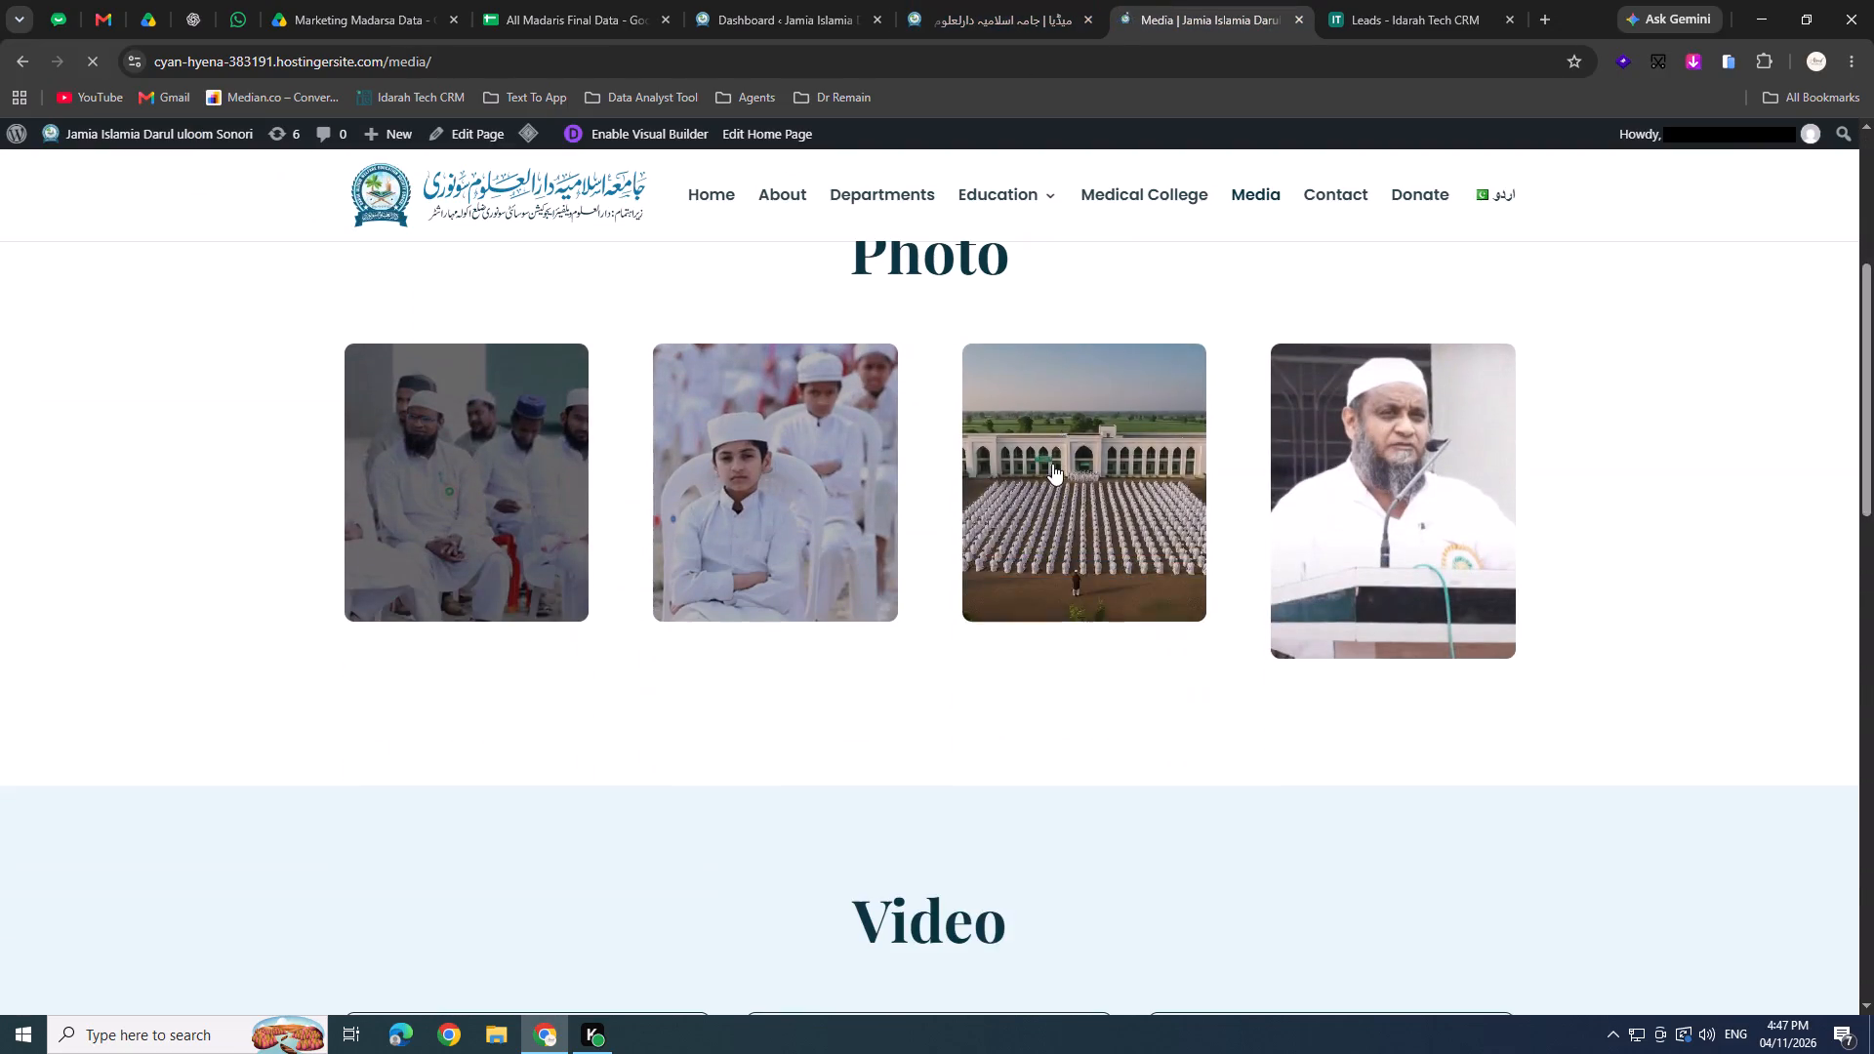
# Return to the Urdu میڈیا page in the builder and look through its photo, video and educational activities sections.
pyautogui.click(998, 0)
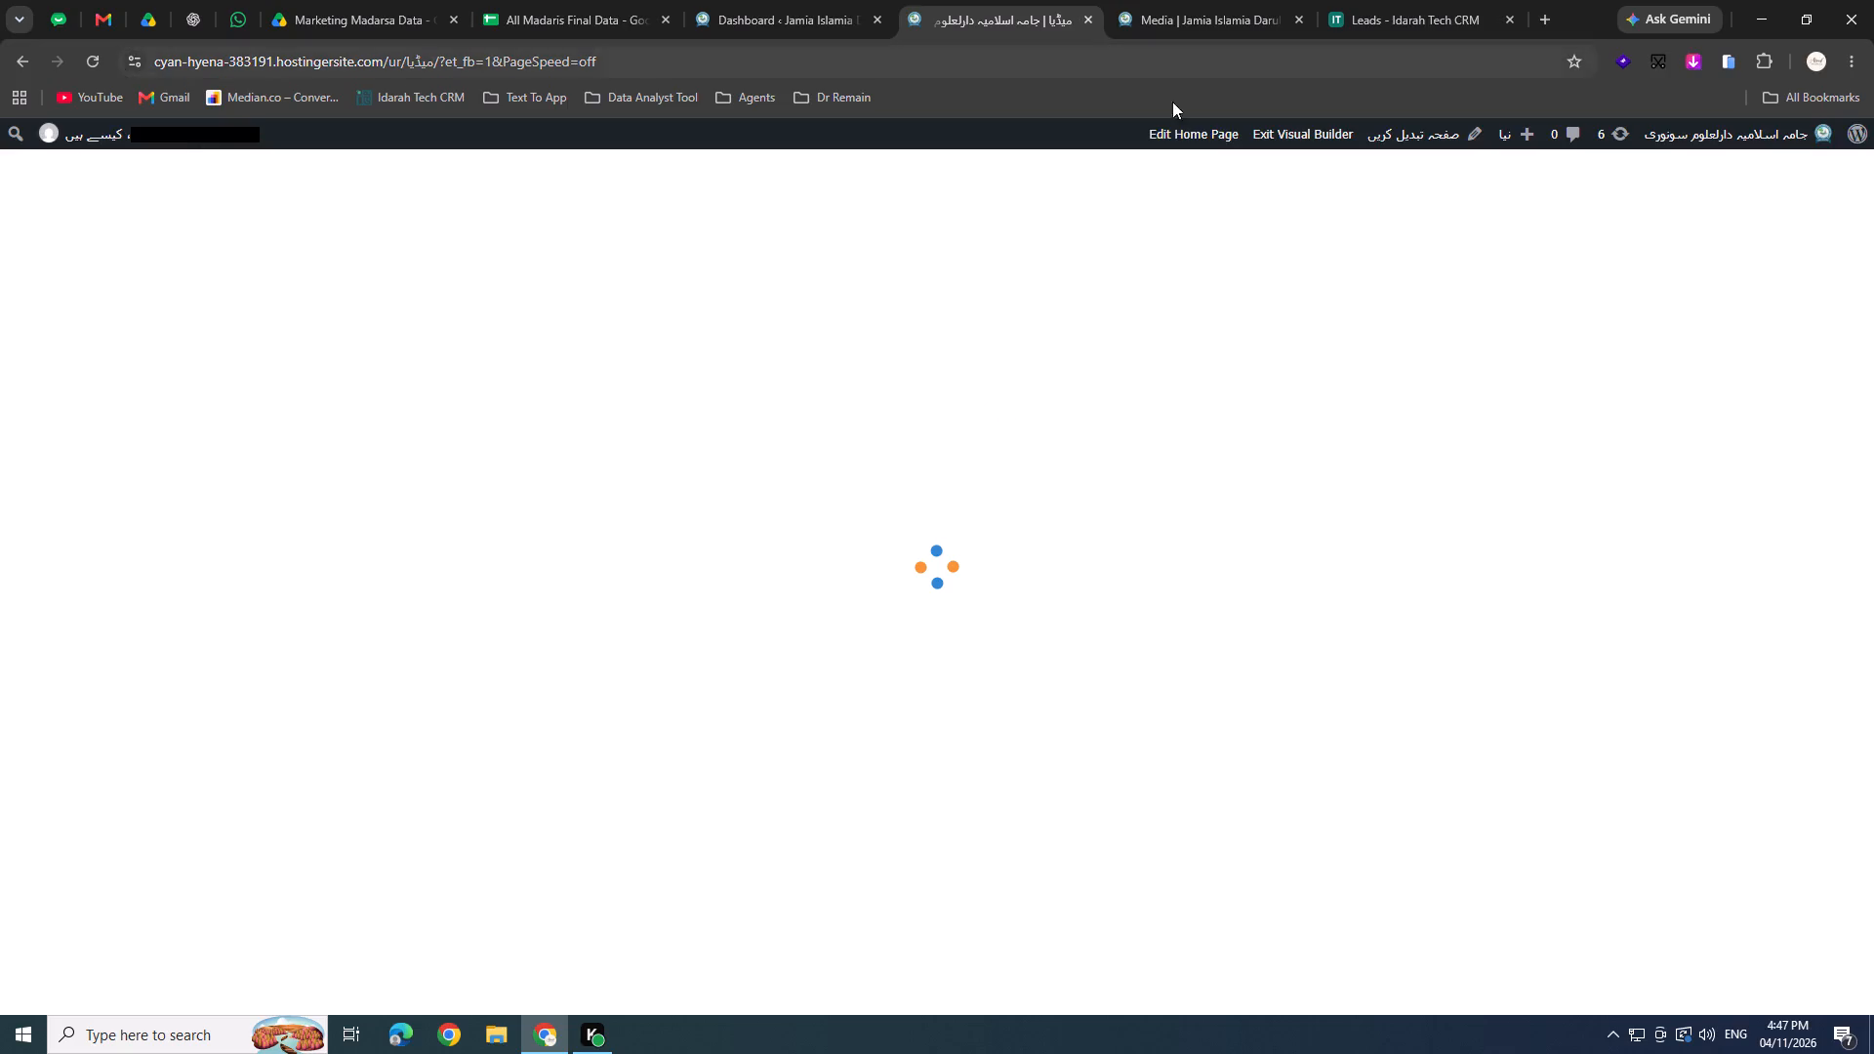
pyautogui.scroll(-1, 1051, 445)
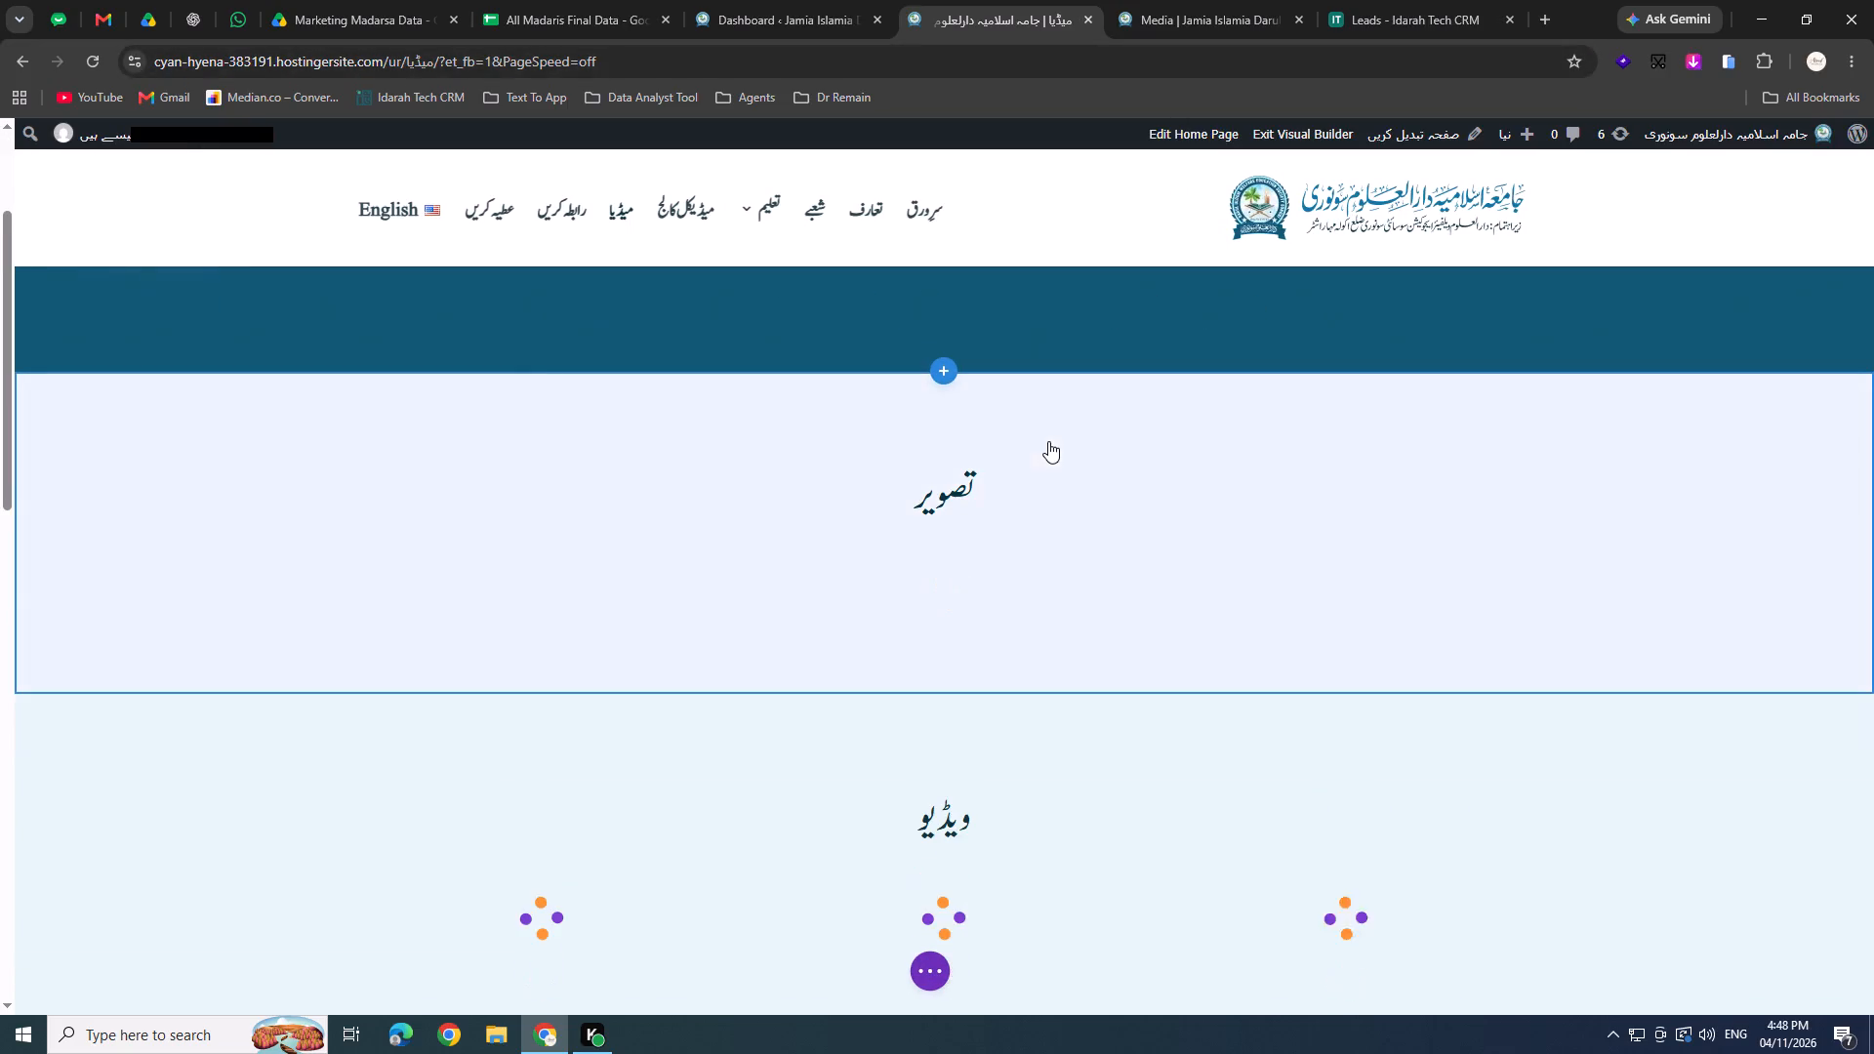
pyautogui.scroll(-2, 972, 606)
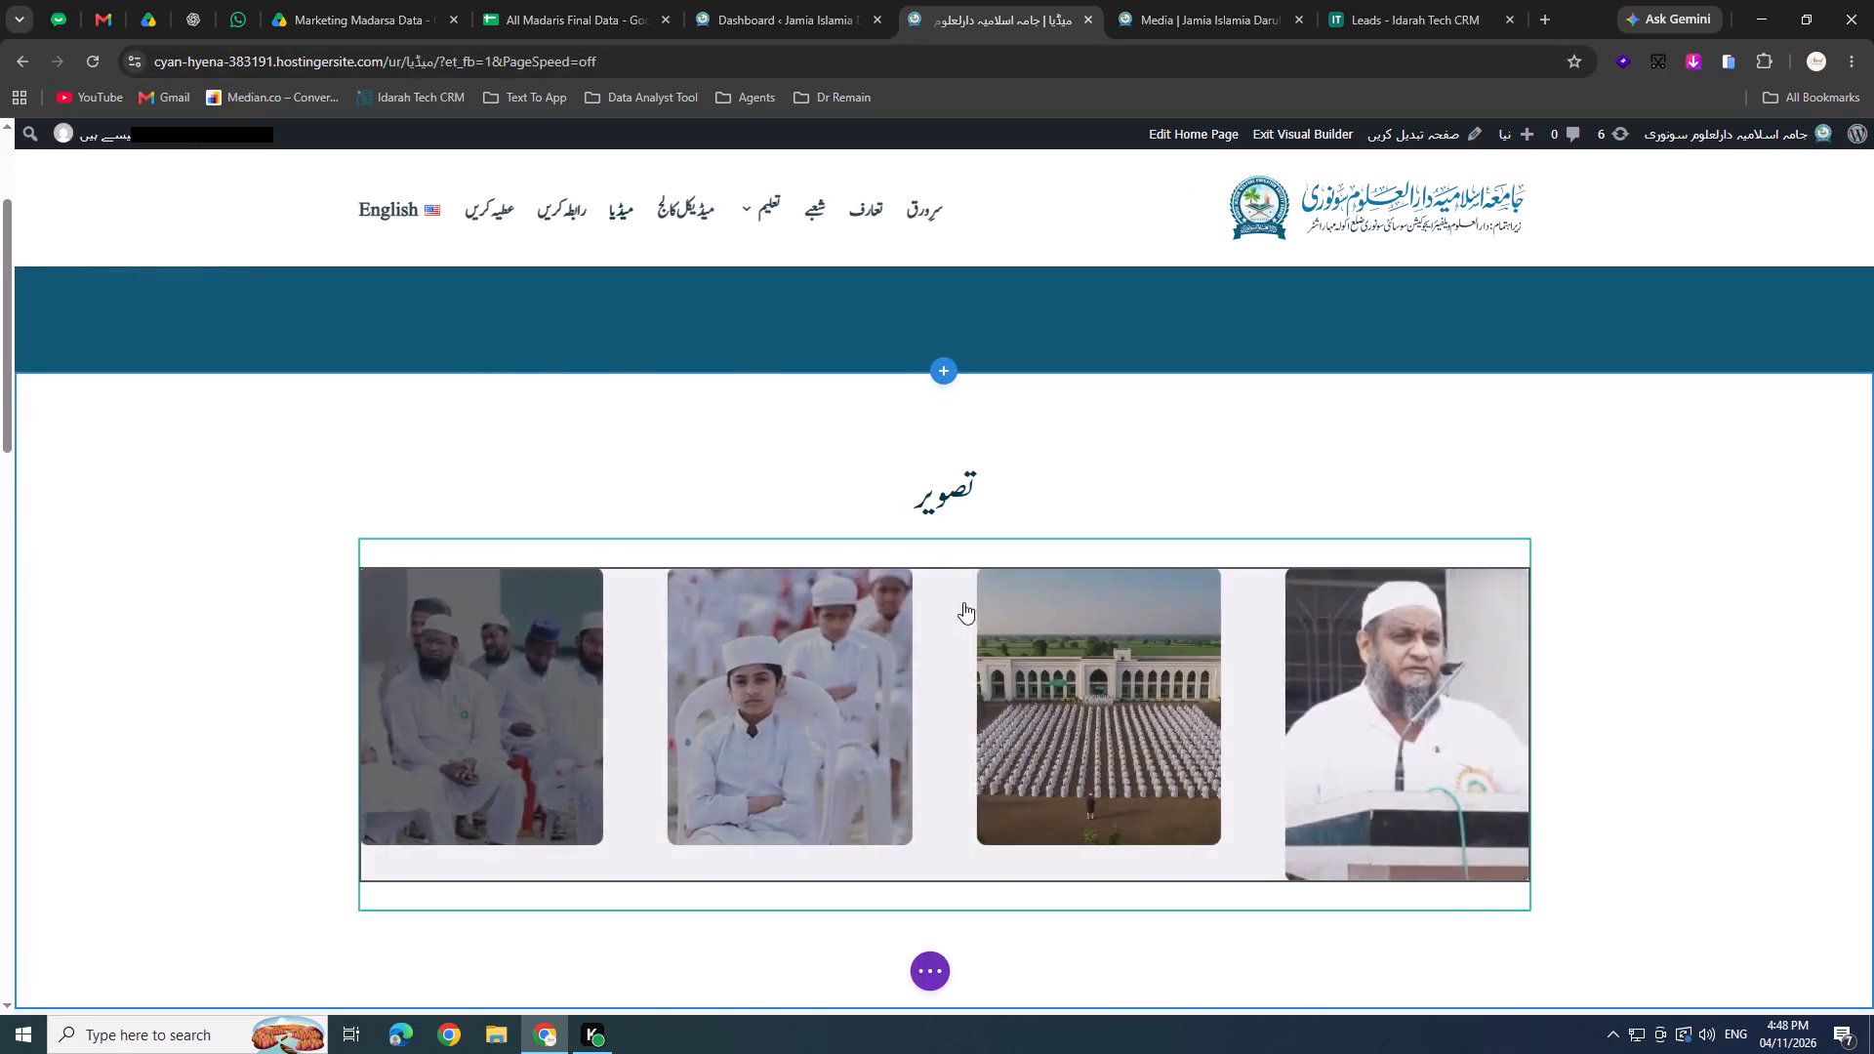
pyautogui.scroll(-1, 963, 602)
pyautogui.scroll(-4, 952, 488)
pyautogui.scroll(2, 952, 487)
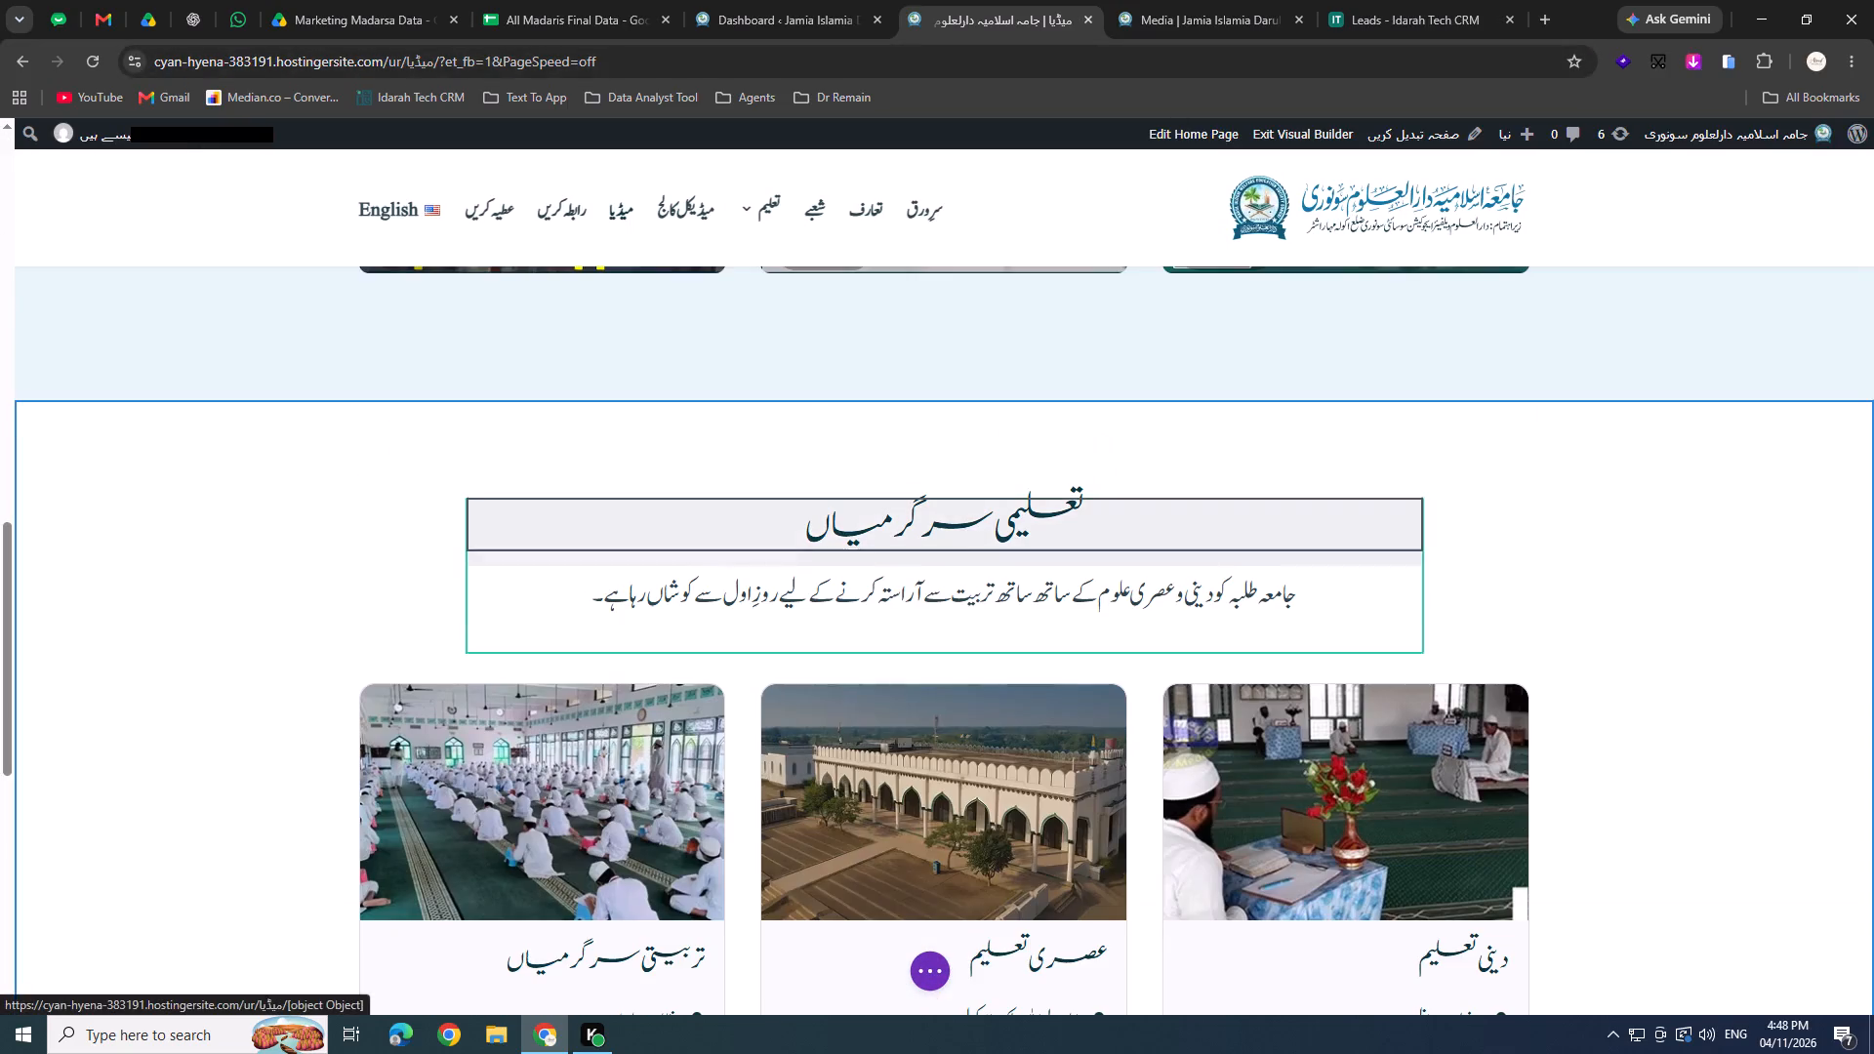
pyautogui.scroll(-2, 952, 490)
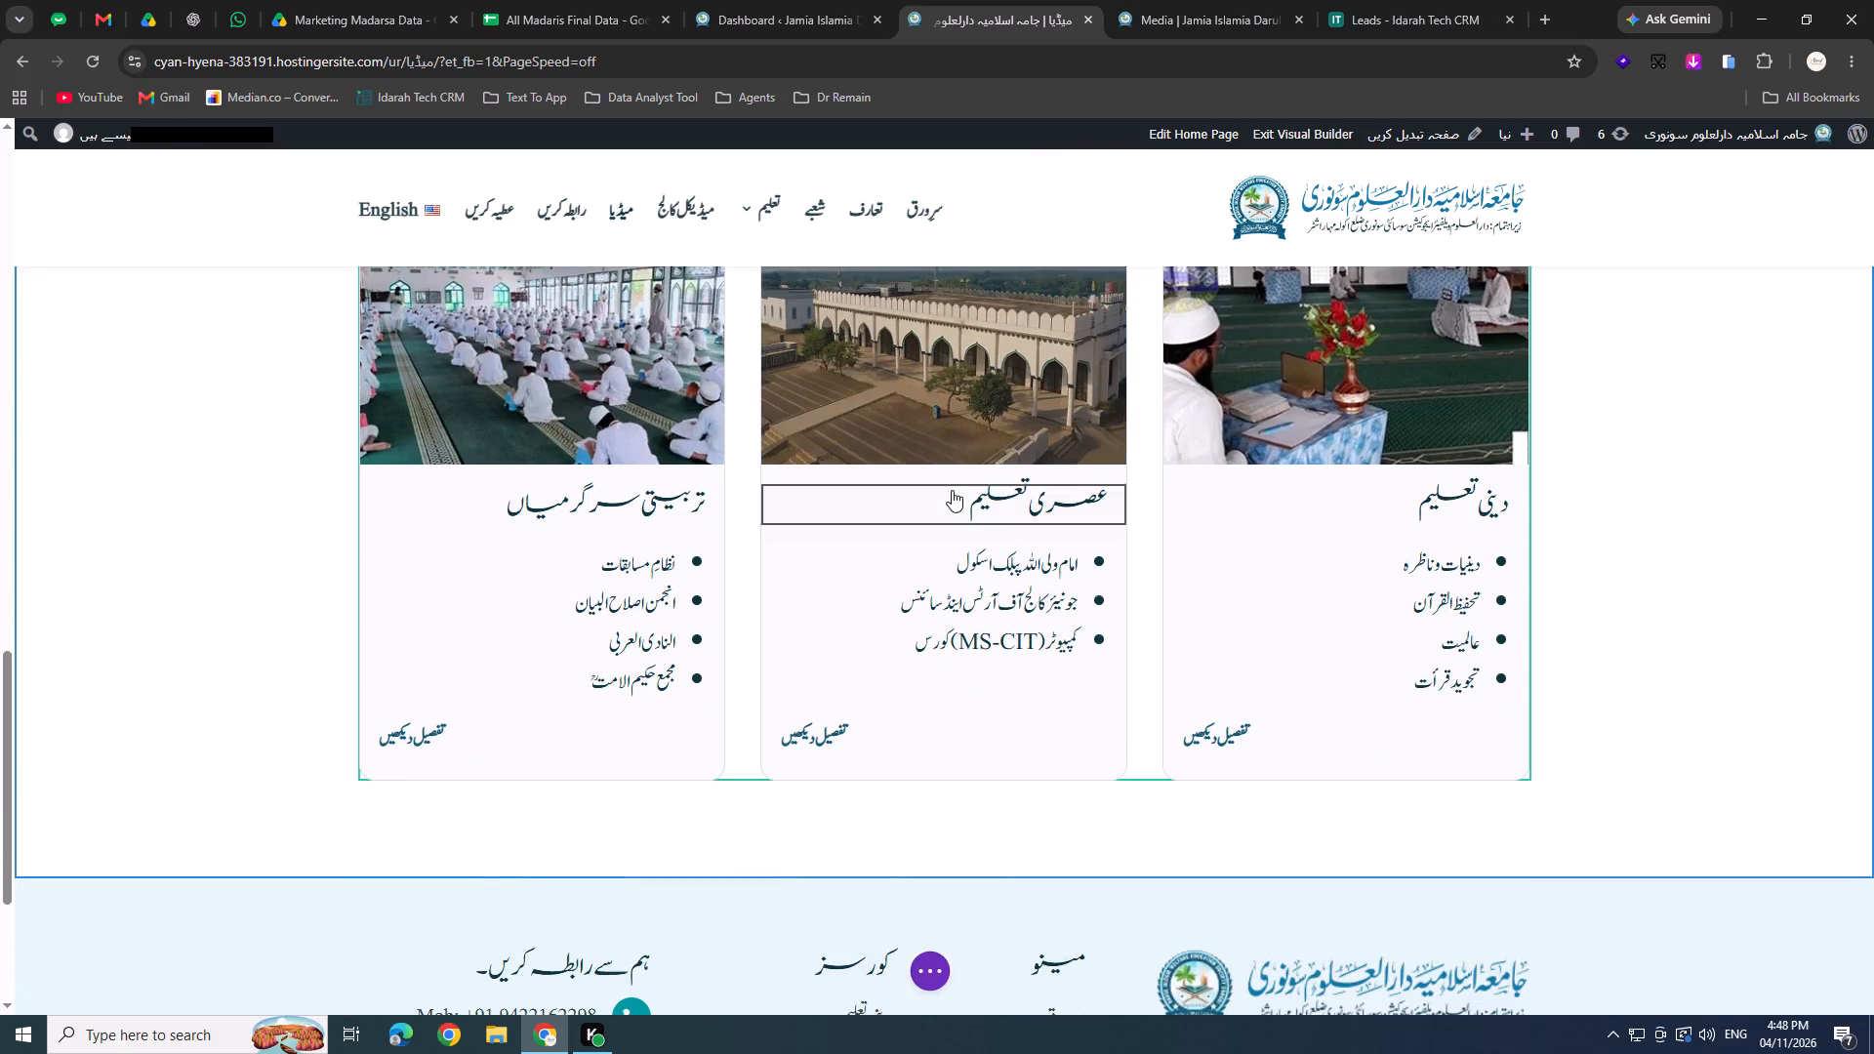
pyautogui.scroll(1, 945, 442)
pyautogui.rightClick(948, 564)
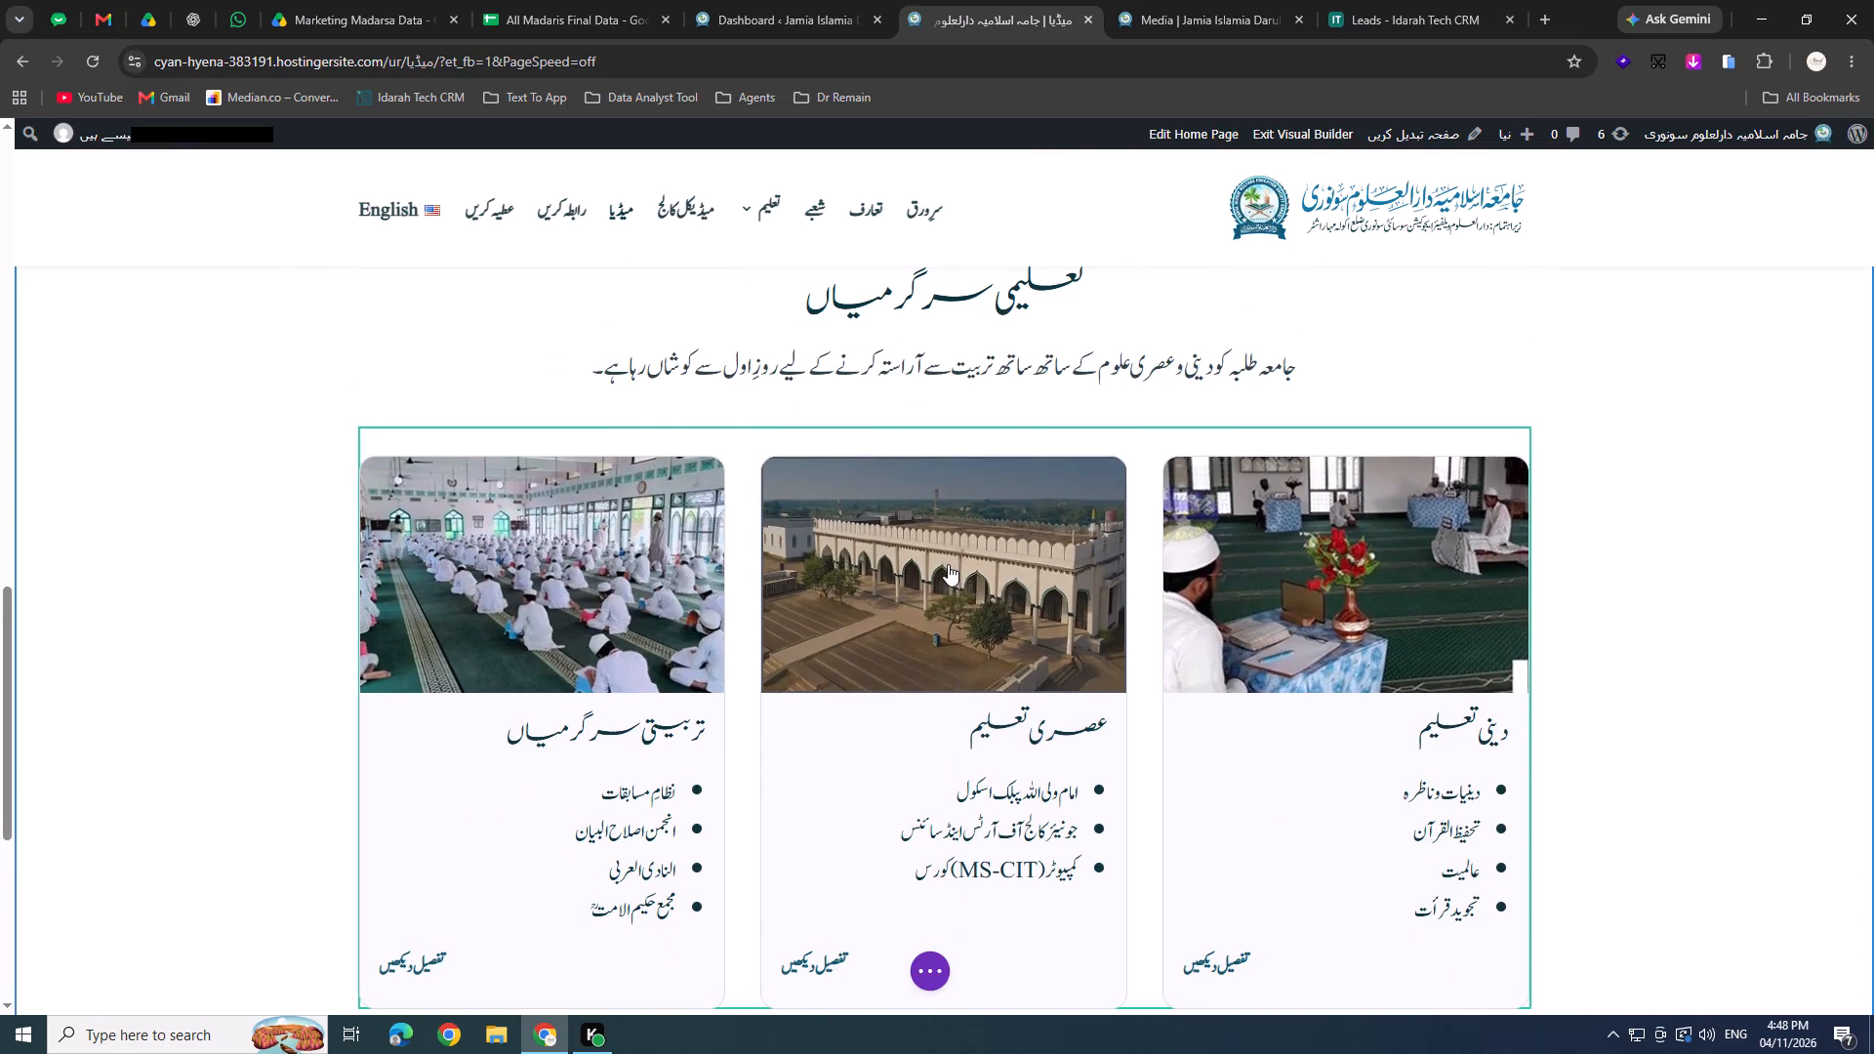
pyautogui.scroll(4, 1299, 521)
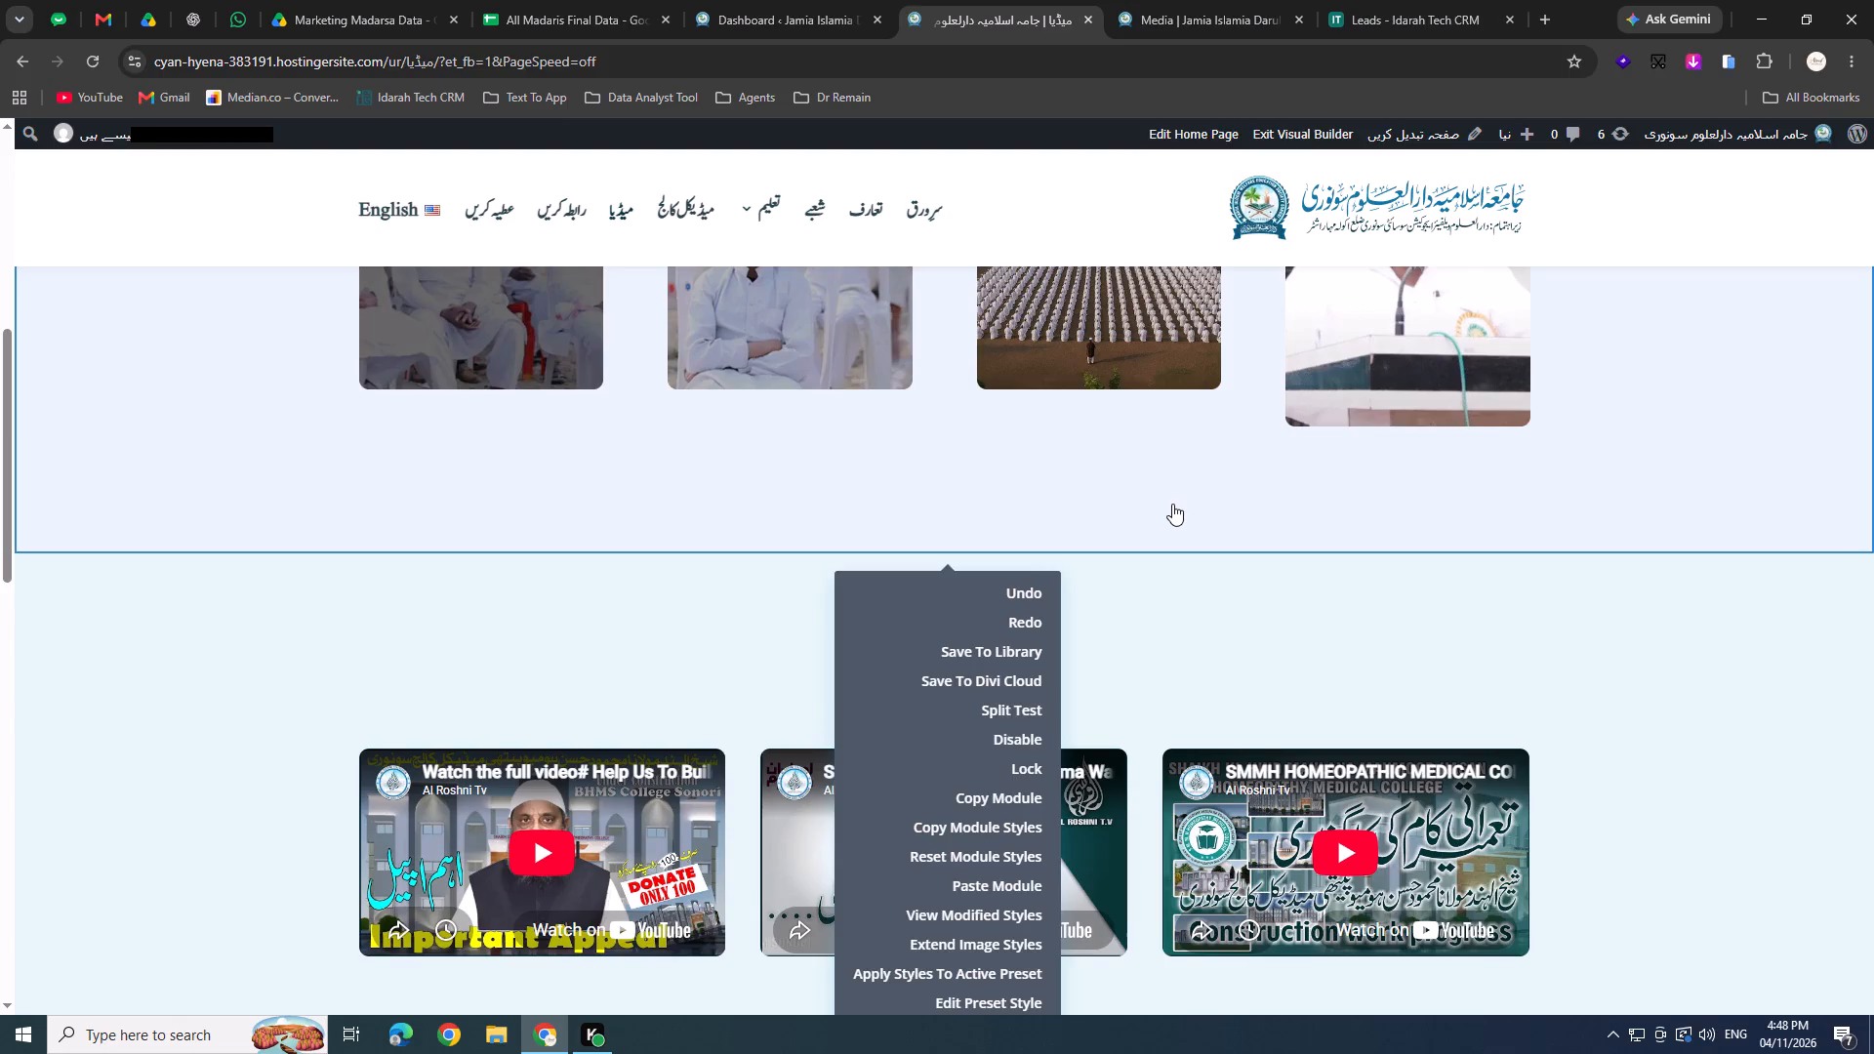
pyautogui.scroll(2, 1024, 541)
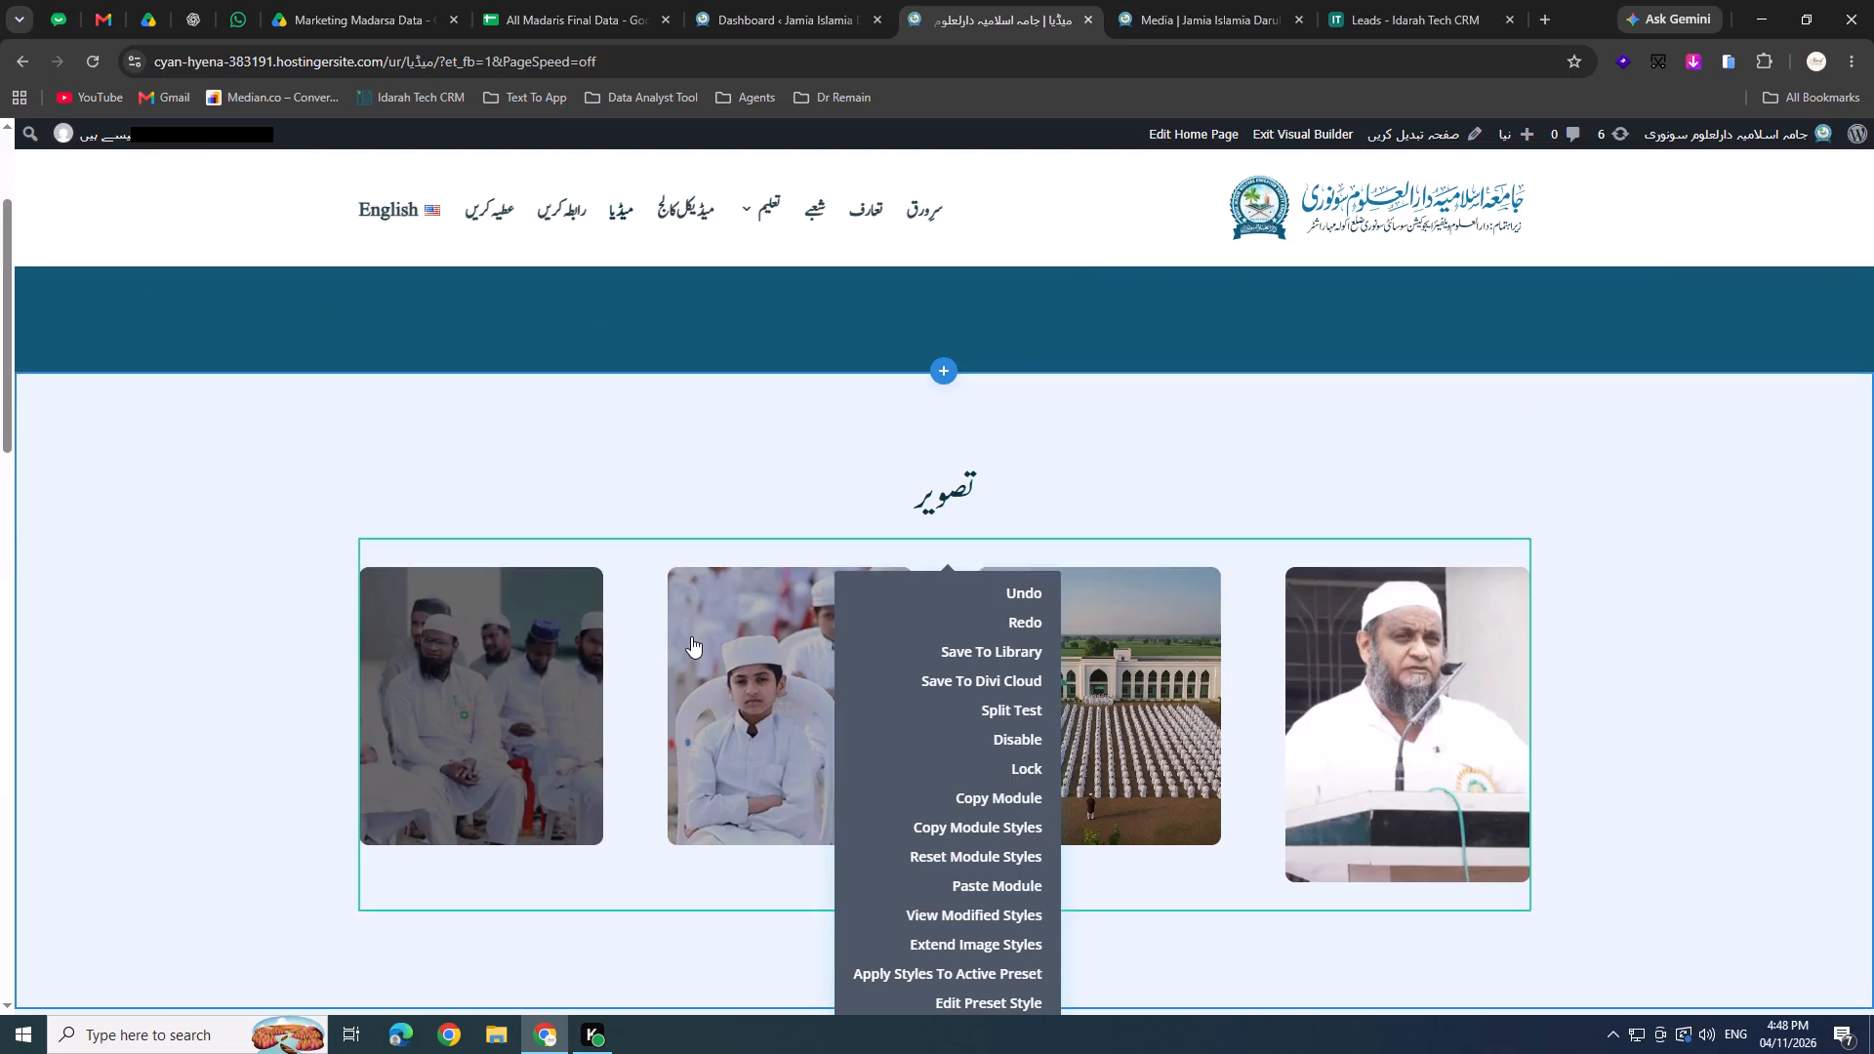
# Open the settings of the gallery under the تصویر heading and bring up the media library for adding images.
pyautogui.click(692, 636)
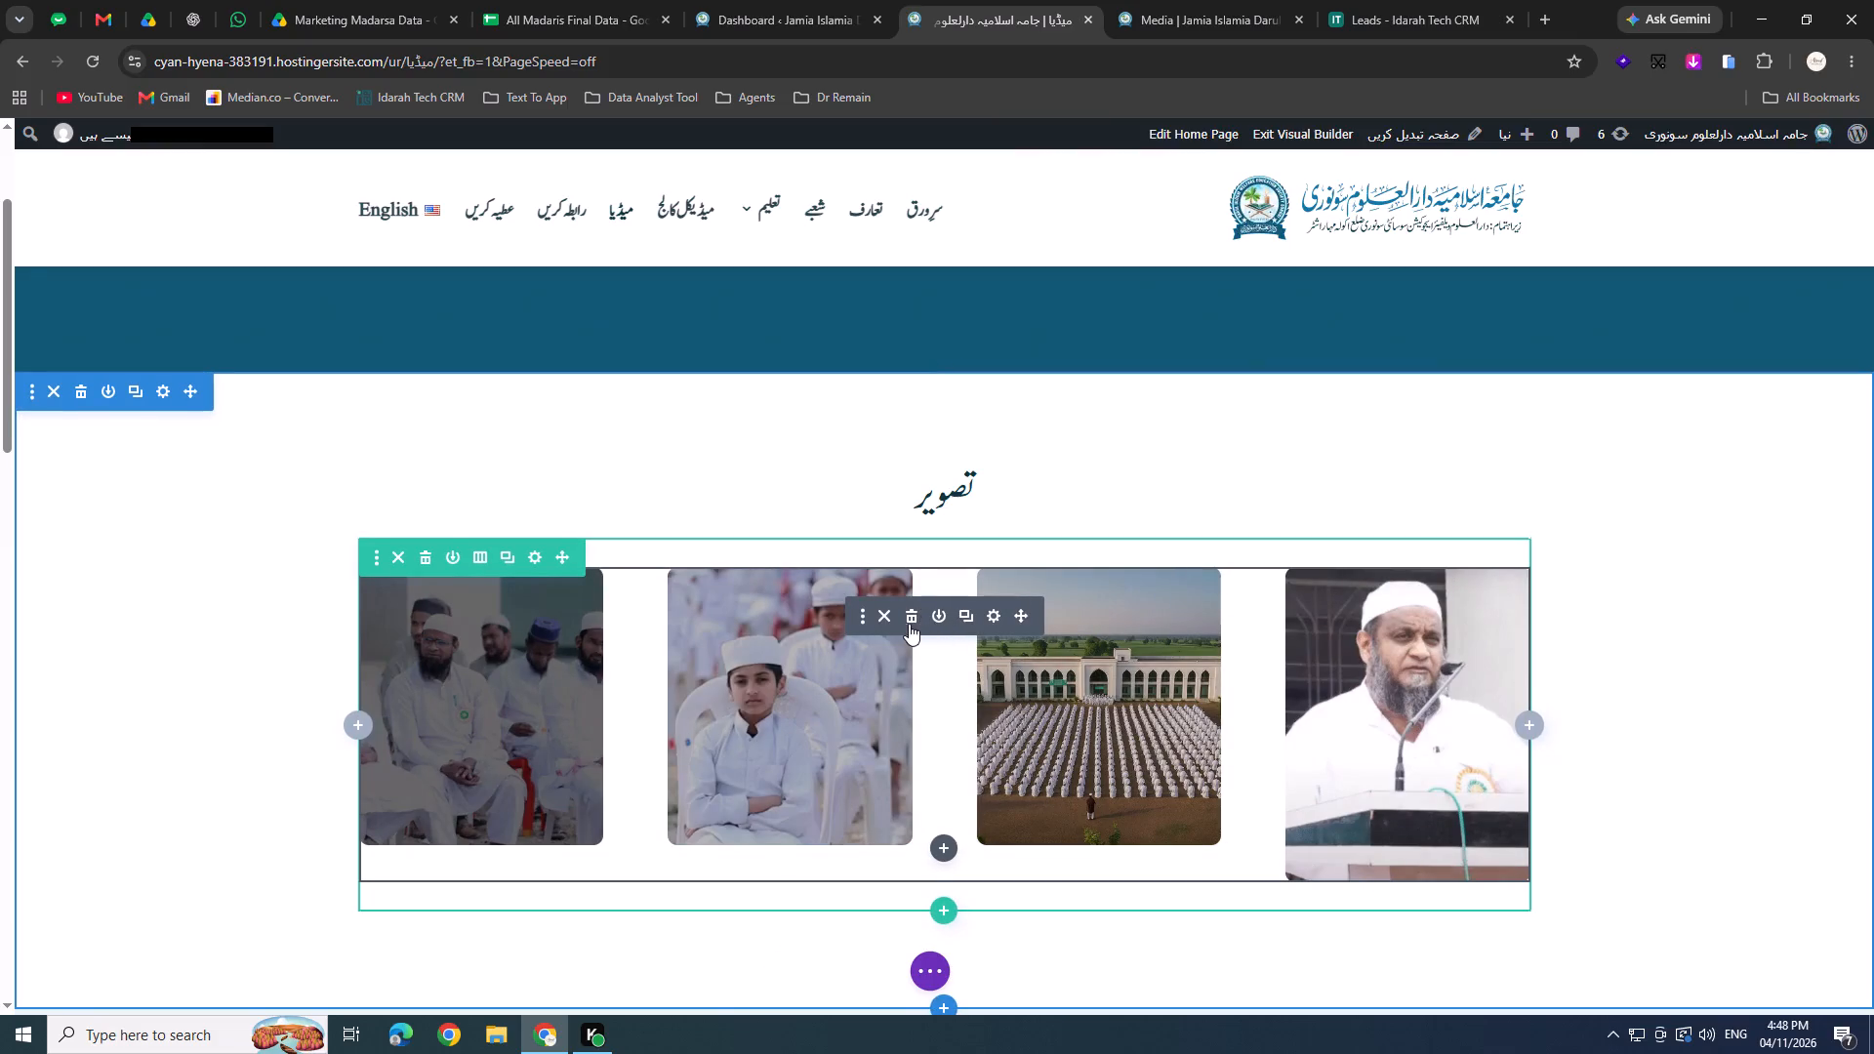
pyautogui.click(993, 614)
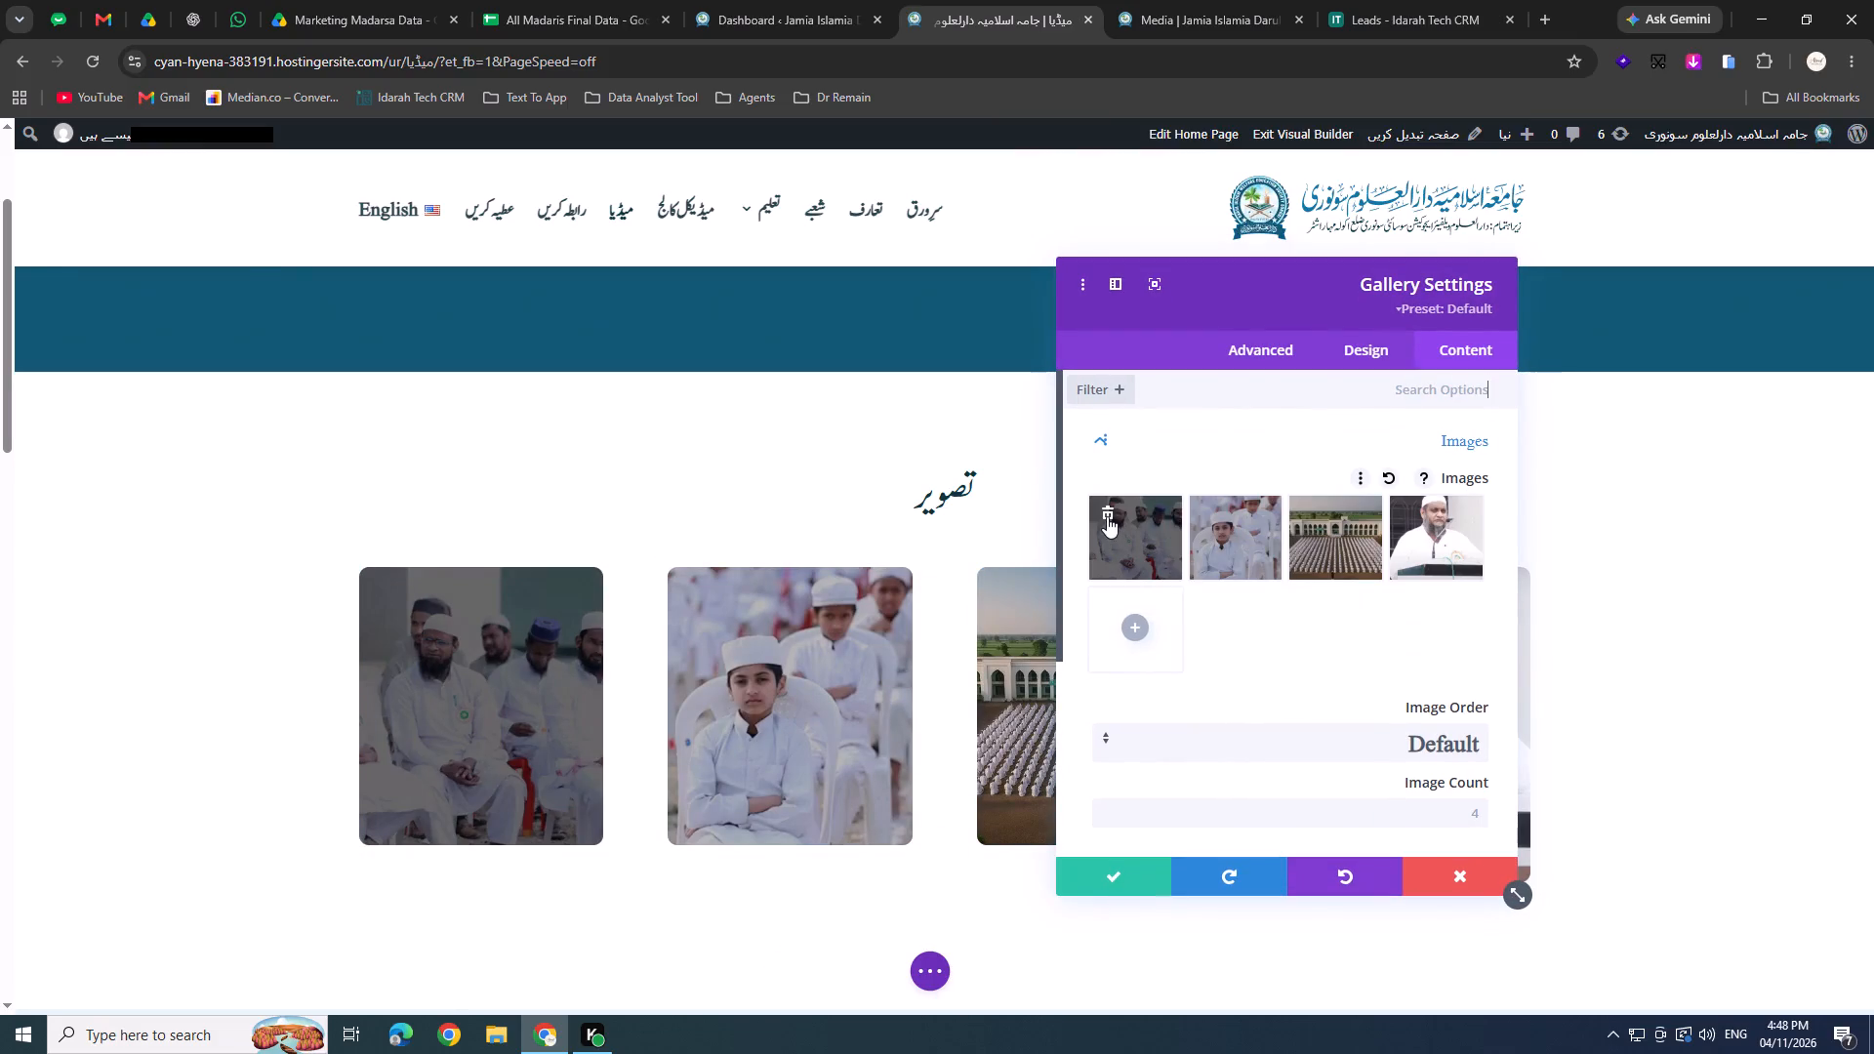
pyautogui.click(1135, 629)
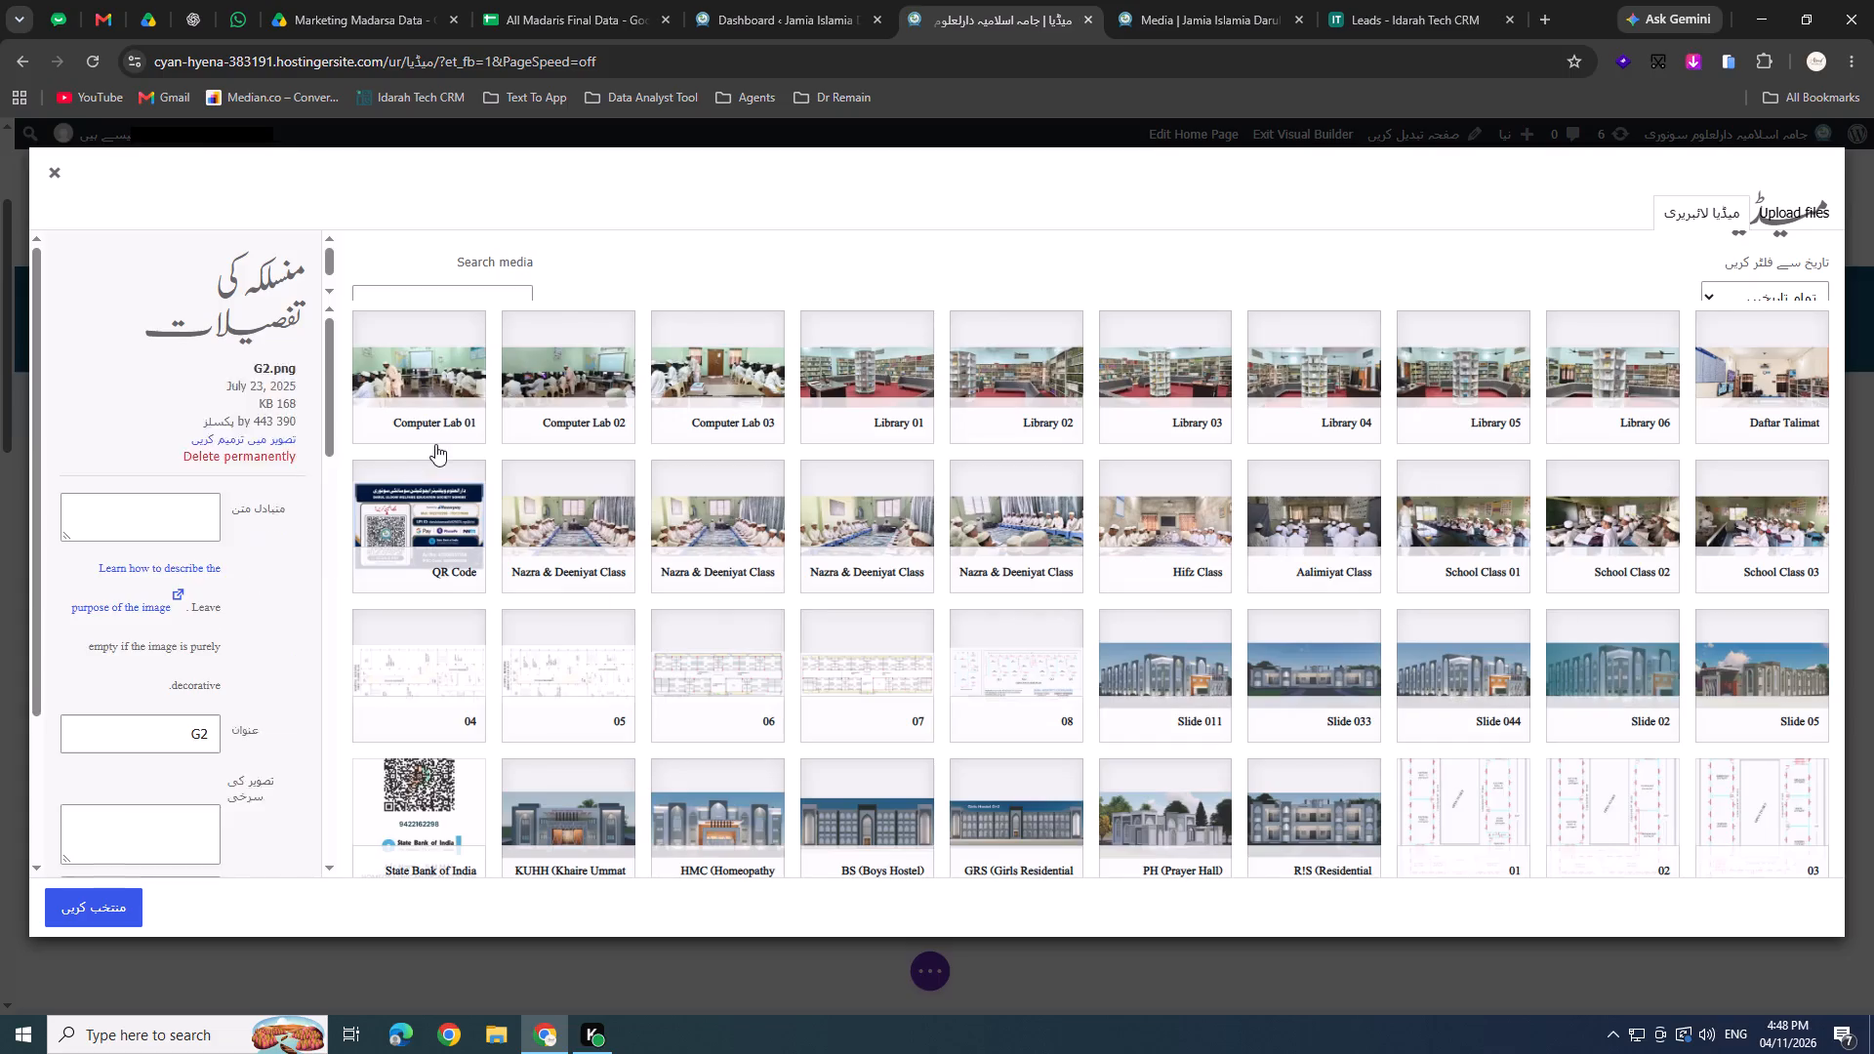
# Select Computer Lab 01–03, Library 01–02, the four Nazra & Deeniyat Class images, Hifz Class and School Class 03 for the gallery.
pyautogui.click(446, 406)
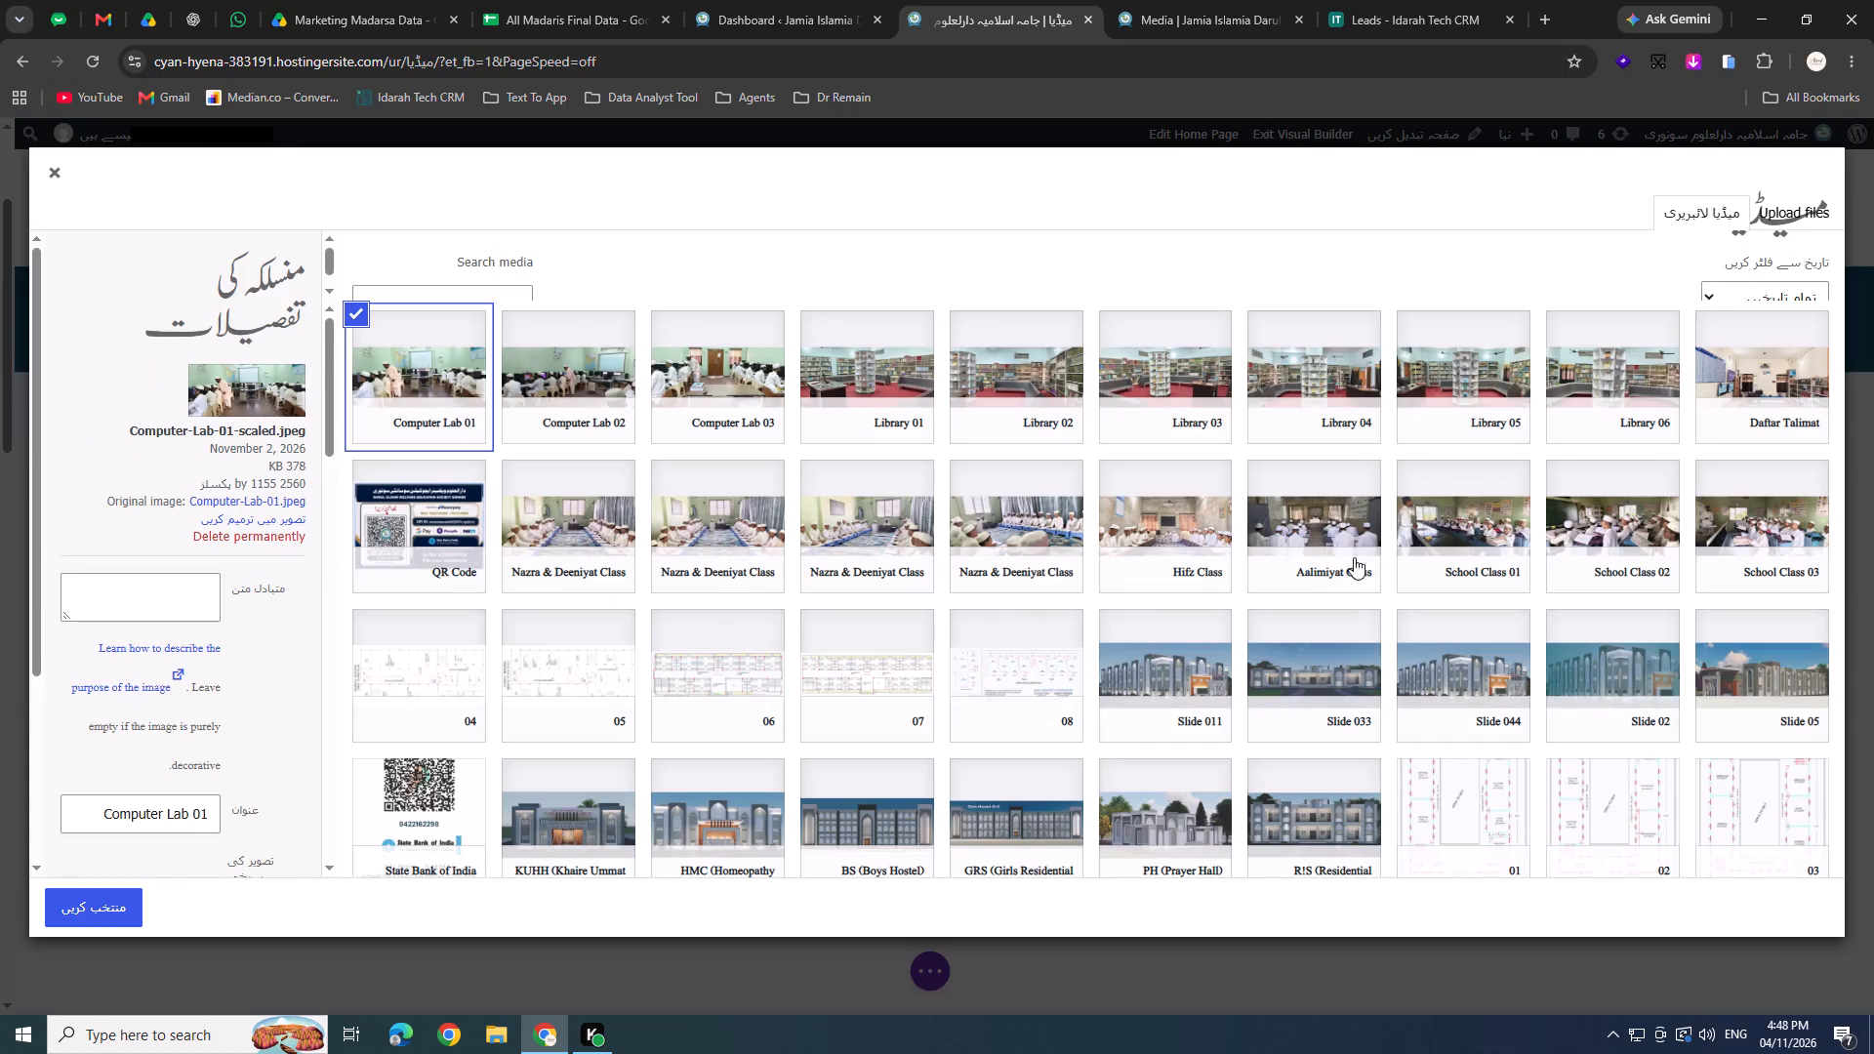
pyautogui.keyDown('shift'); pyautogui.click(1782, 516); pyautogui.keyUp('shift')
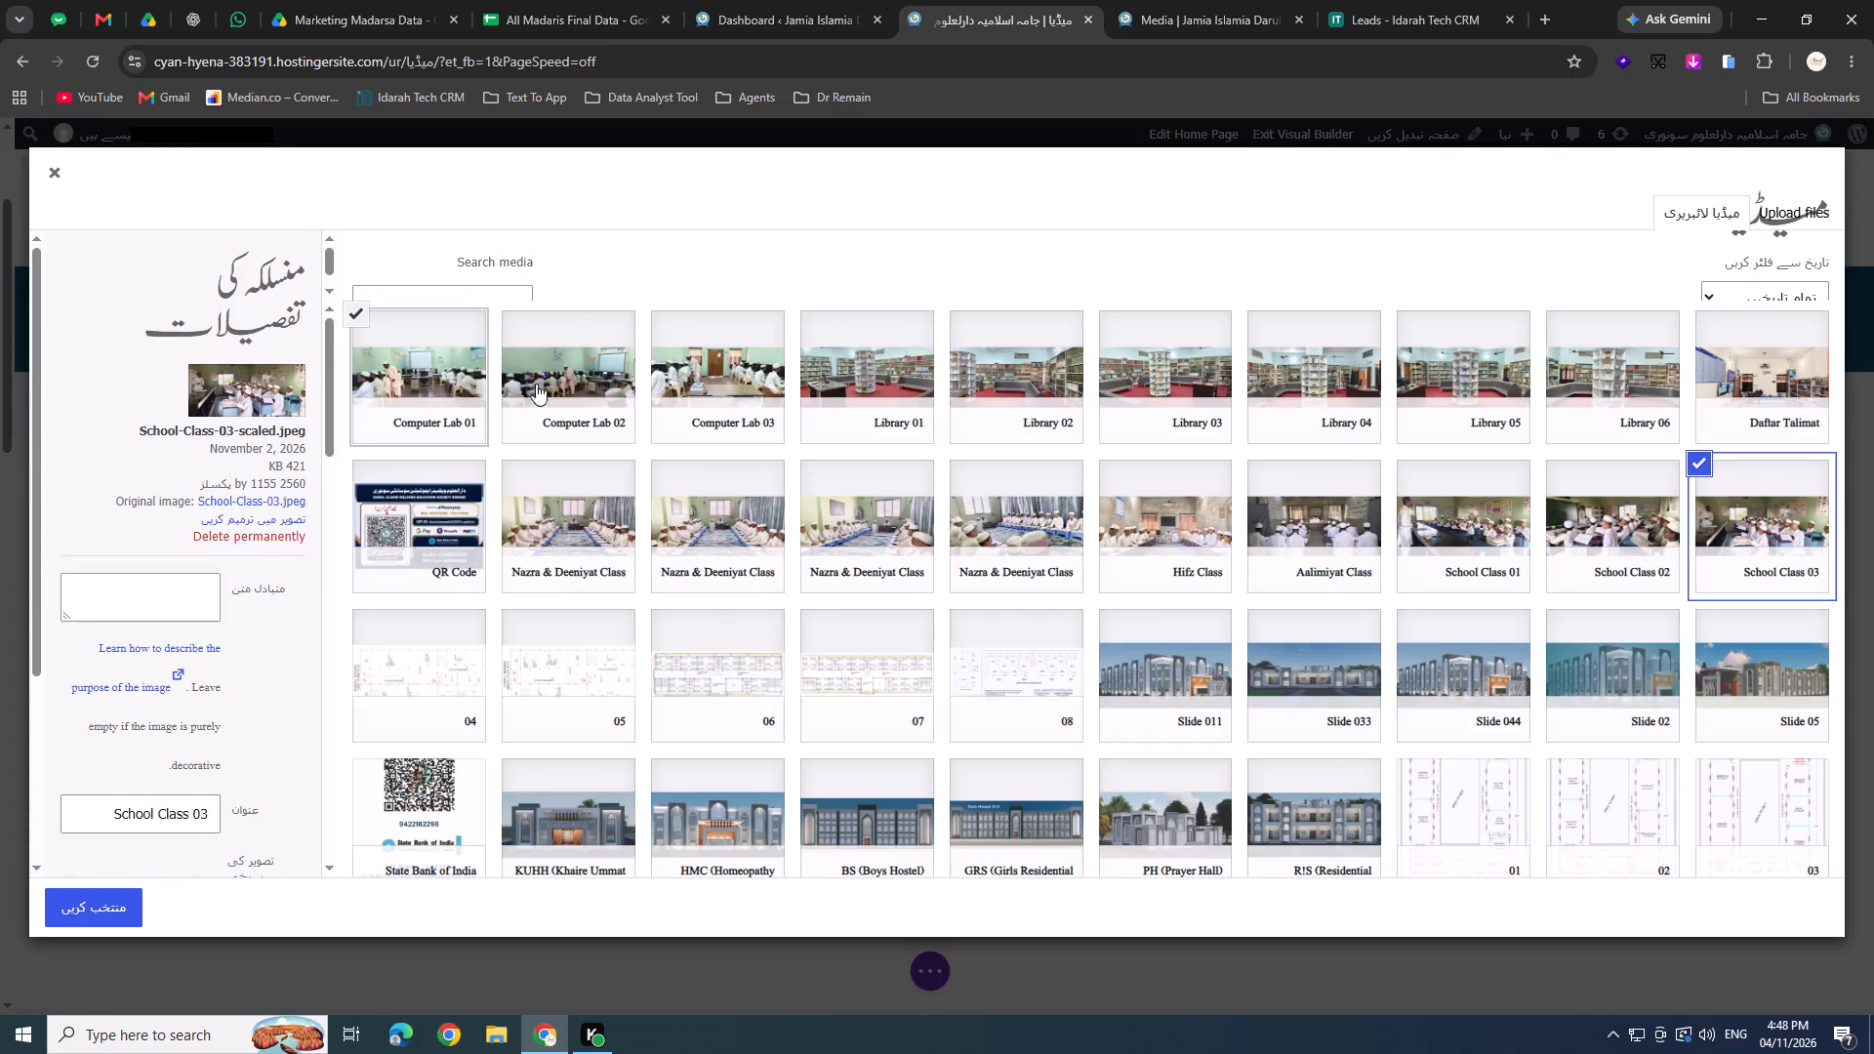
pyautogui.keyDown('shift'); pyautogui.click(567, 379); pyautogui.keyUp('shift')
pyautogui.click(450, 379)
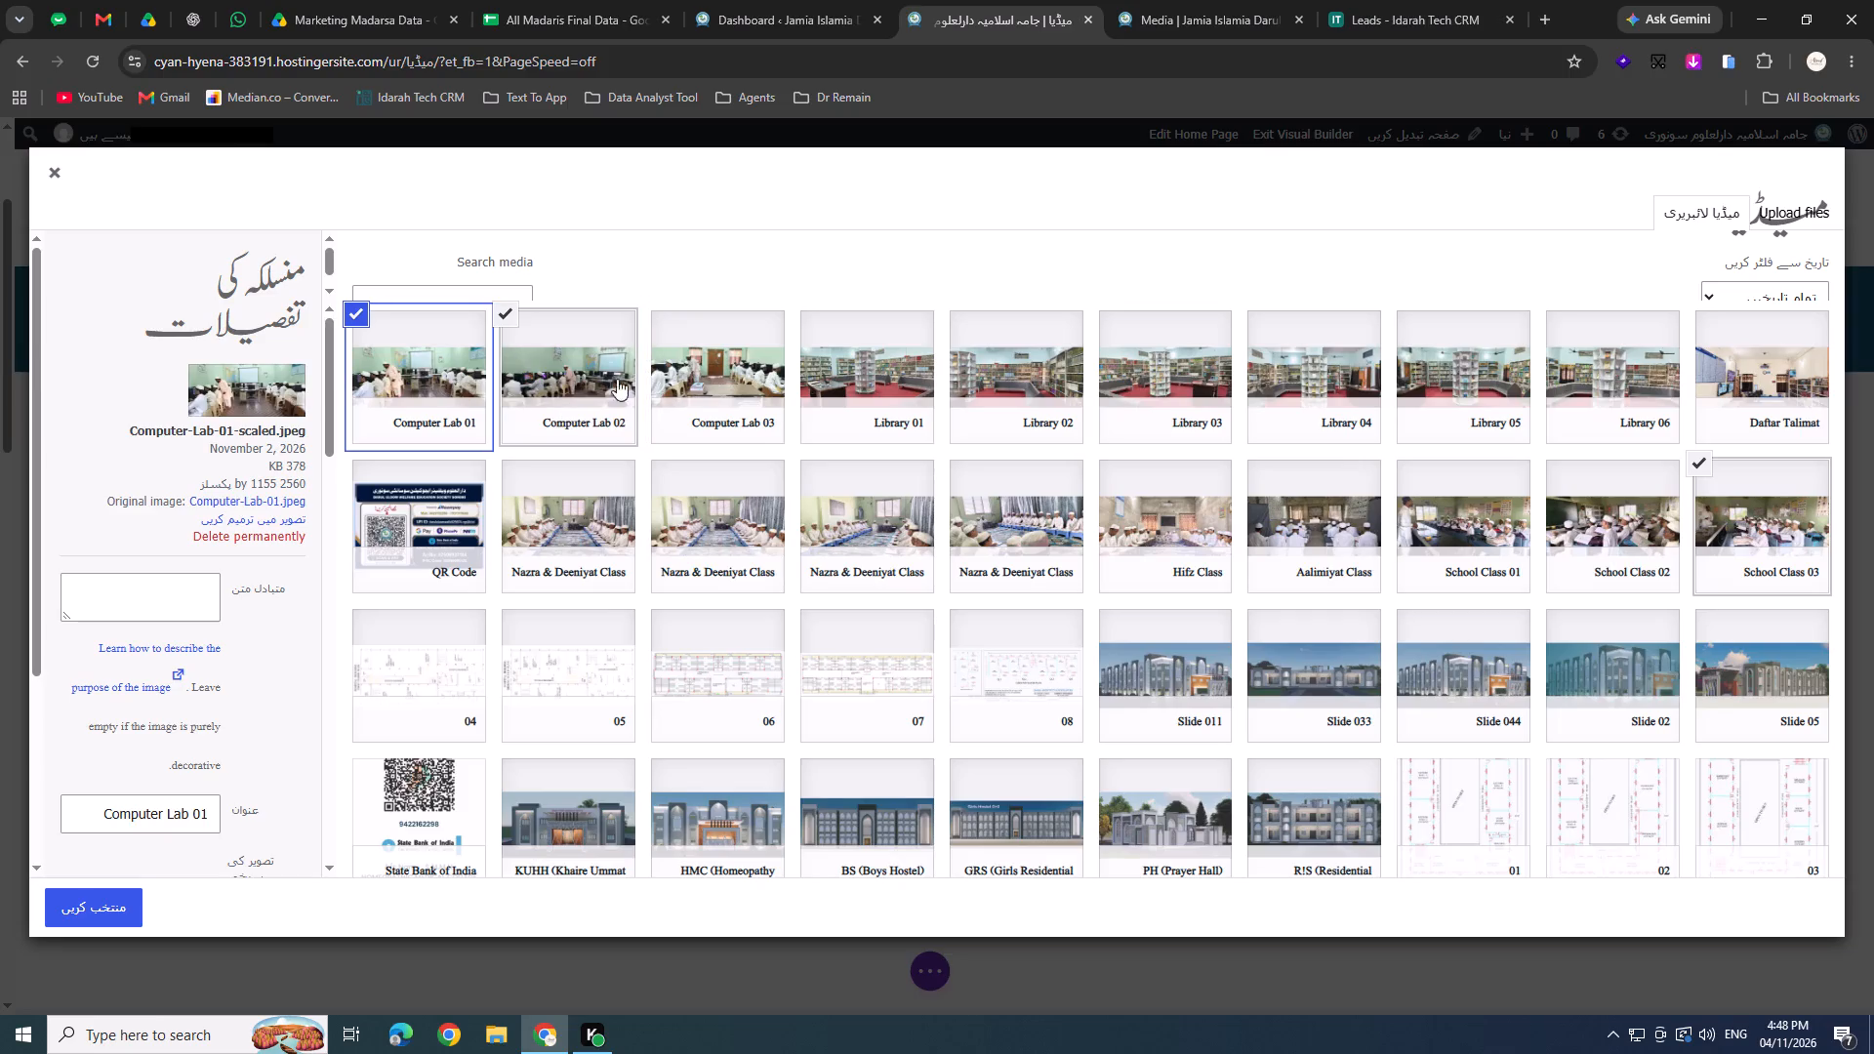
pyautogui.click(733, 379)
pyautogui.click(859, 374)
pyautogui.click(558, 520)
pyautogui.click(712, 531)
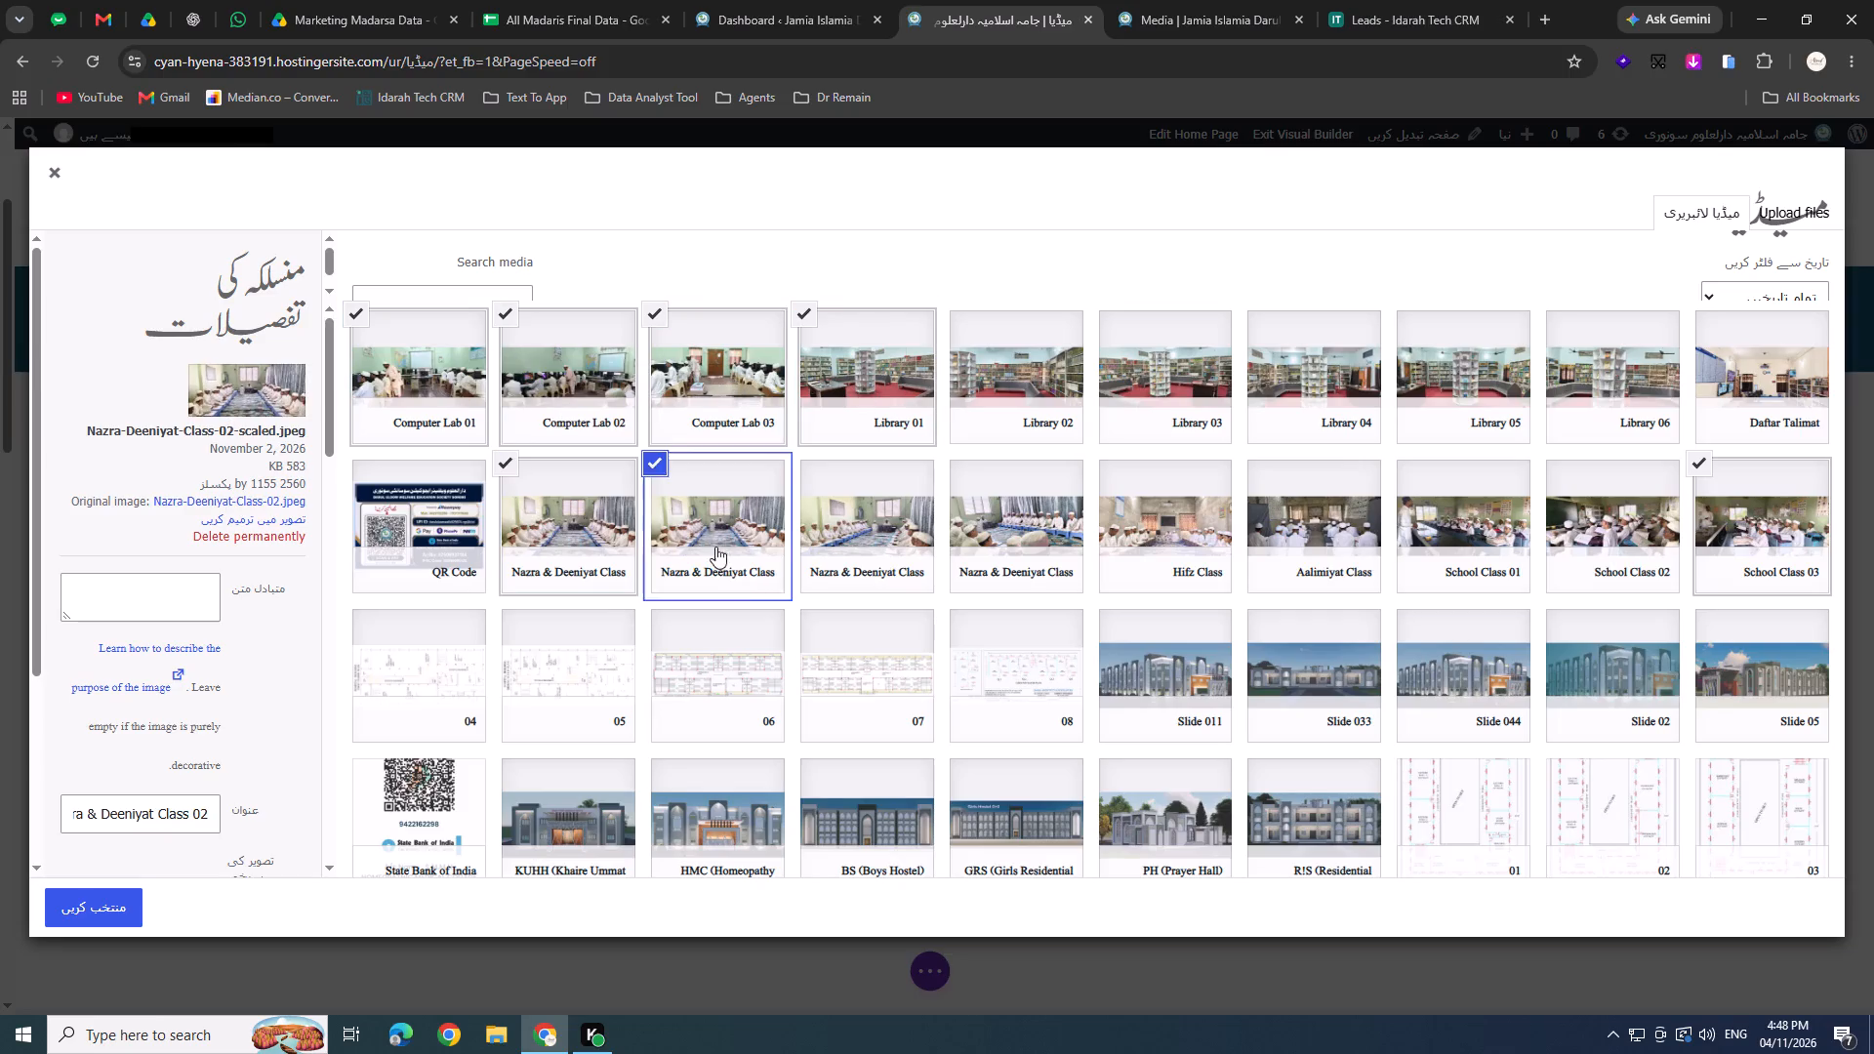
pyautogui.click(870, 512)
pyautogui.click(1008, 353)
pyautogui.click(1064, 576)
pyautogui.click(1121, 510)
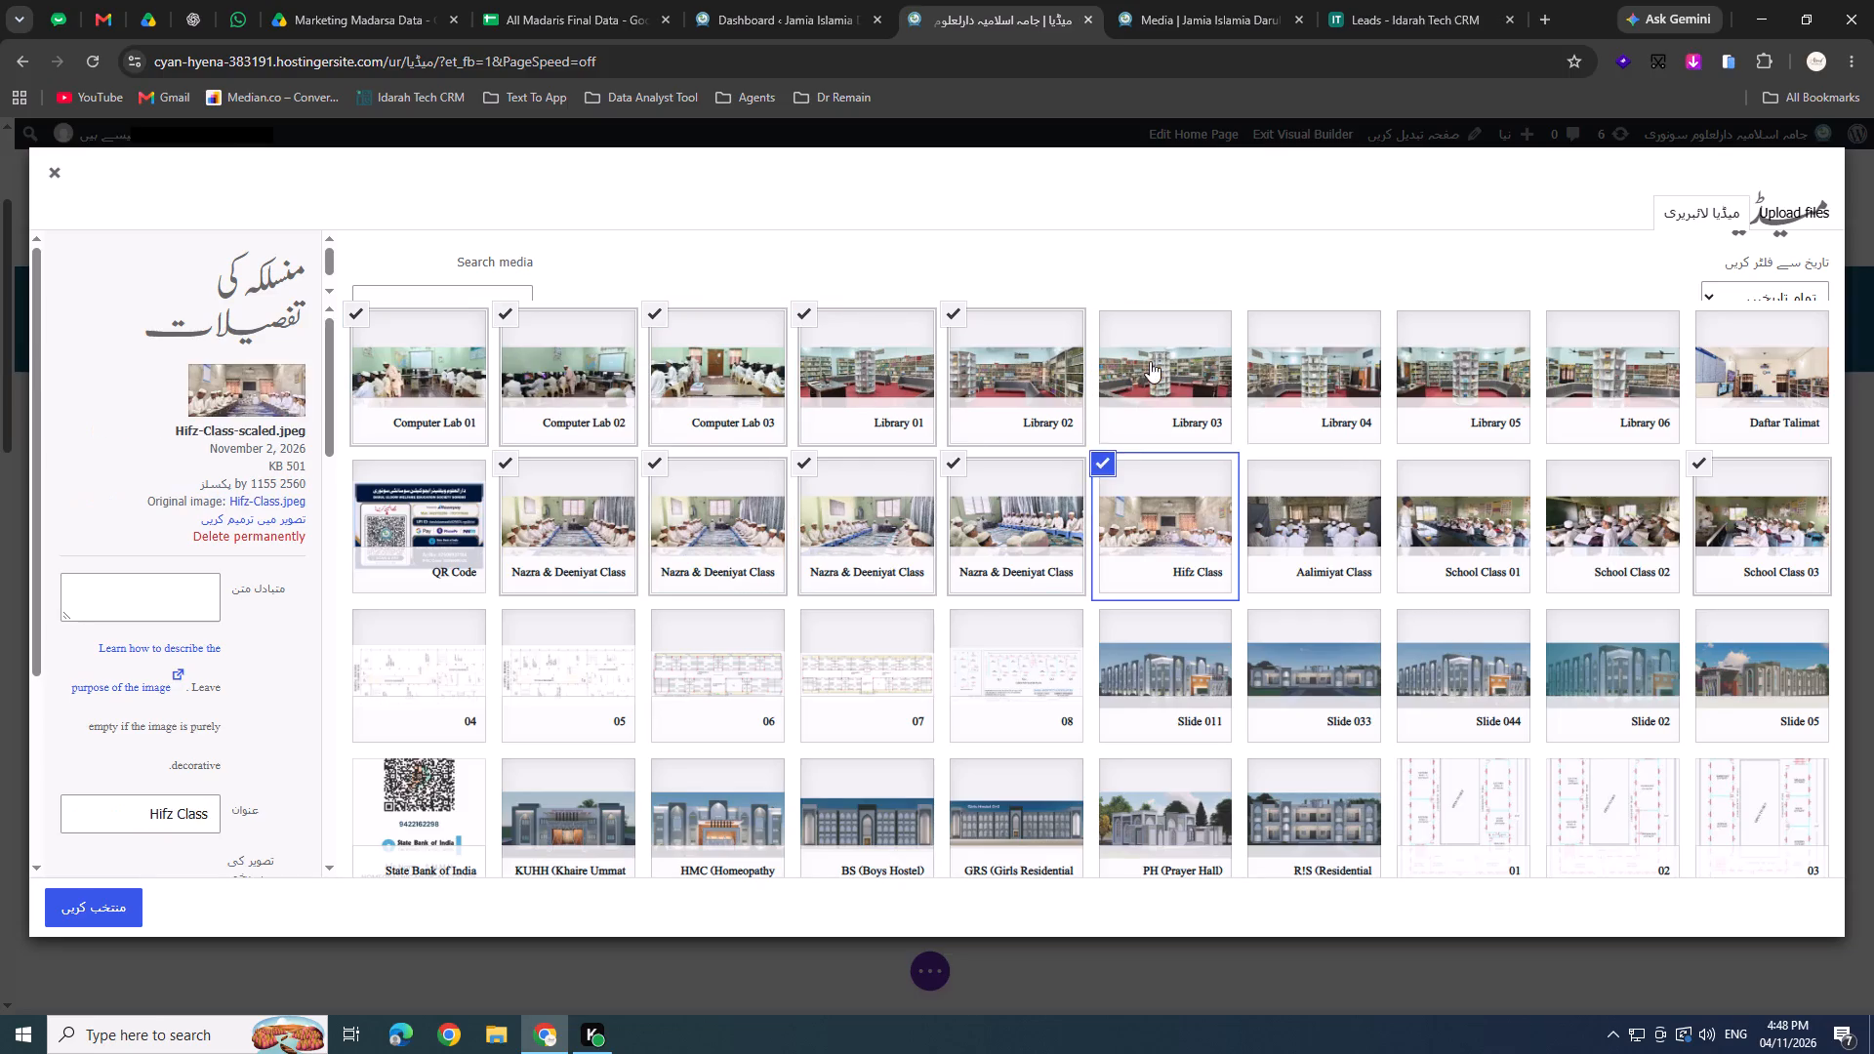
# Add Library 03–06, Aalimiyat Class, School Class 01–02 and Daftar Talimat to the gallery's image selection.
pyautogui.click(1150, 361)
pyautogui.click(1265, 345)
pyautogui.click(1337, 591)
pyautogui.click(1442, 518)
pyautogui.click(1474, 396)
pyautogui.click(1597, 354)
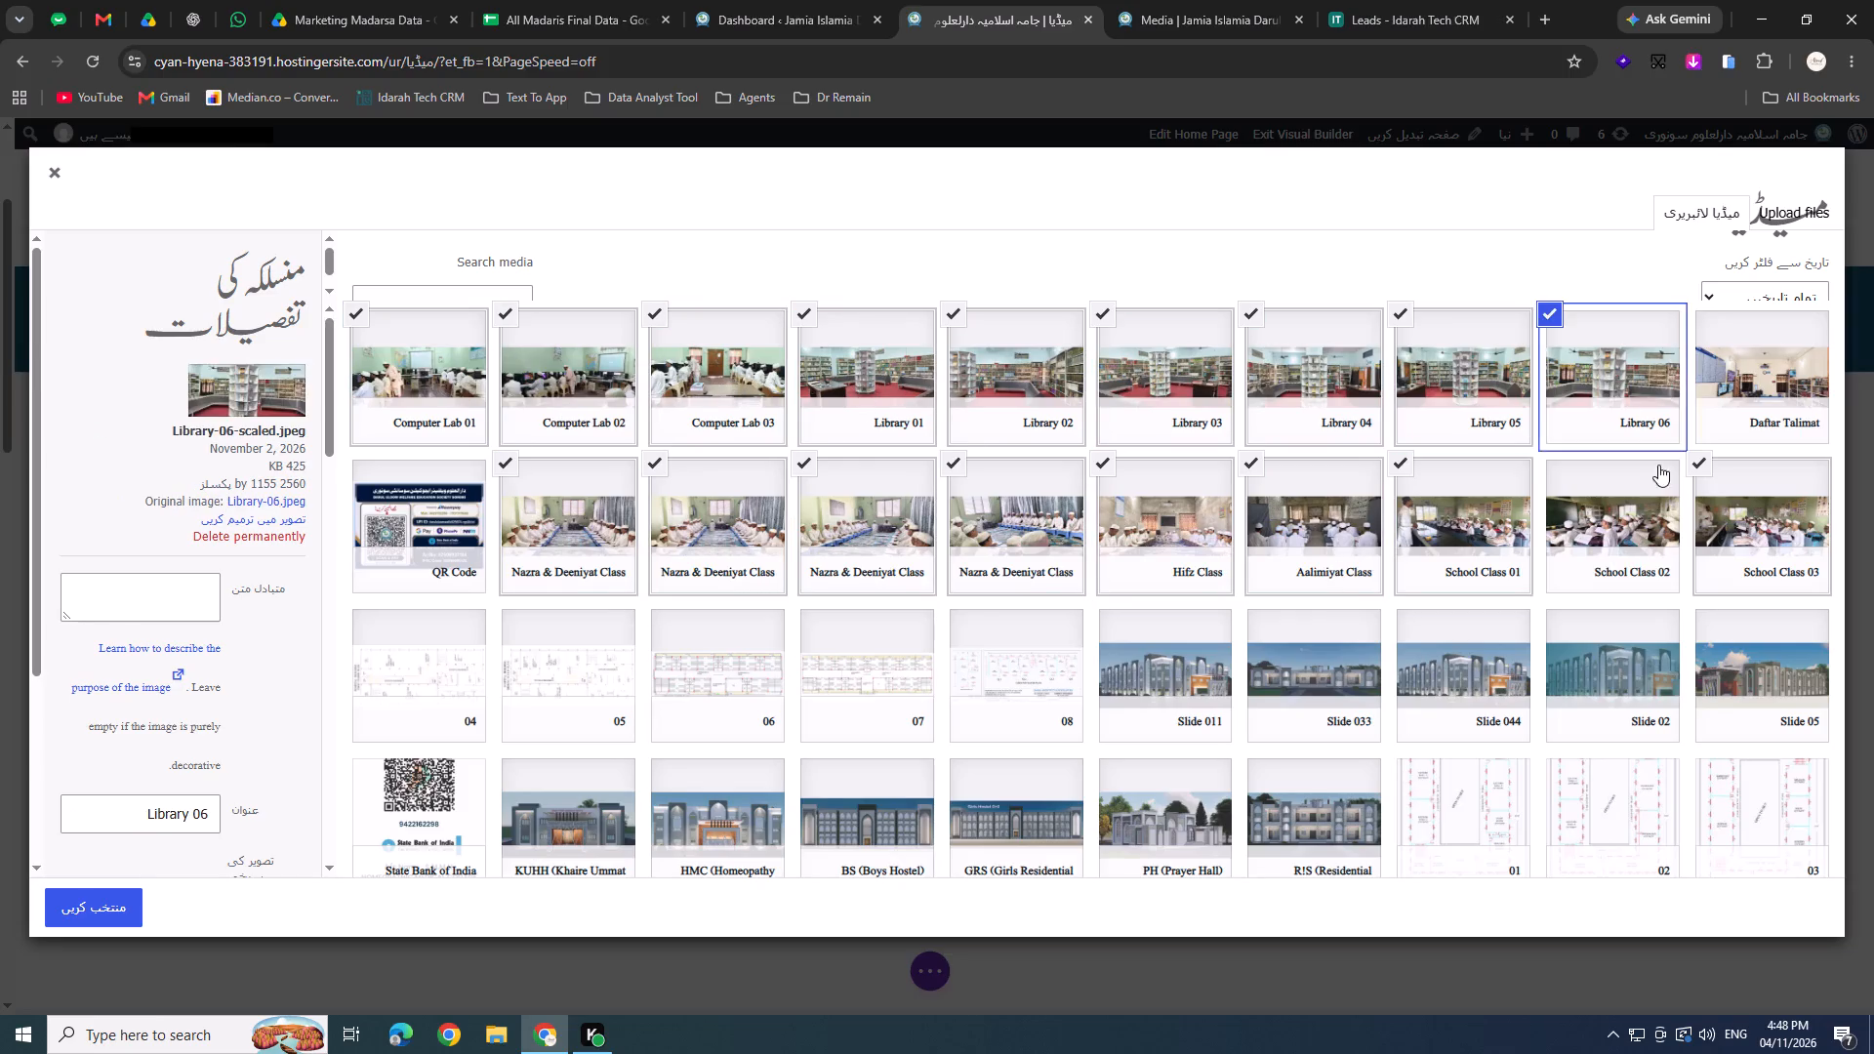
pyautogui.click(1670, 540)
pyautogui.click(1734, 359)
pyautogui.click(1763, 386)
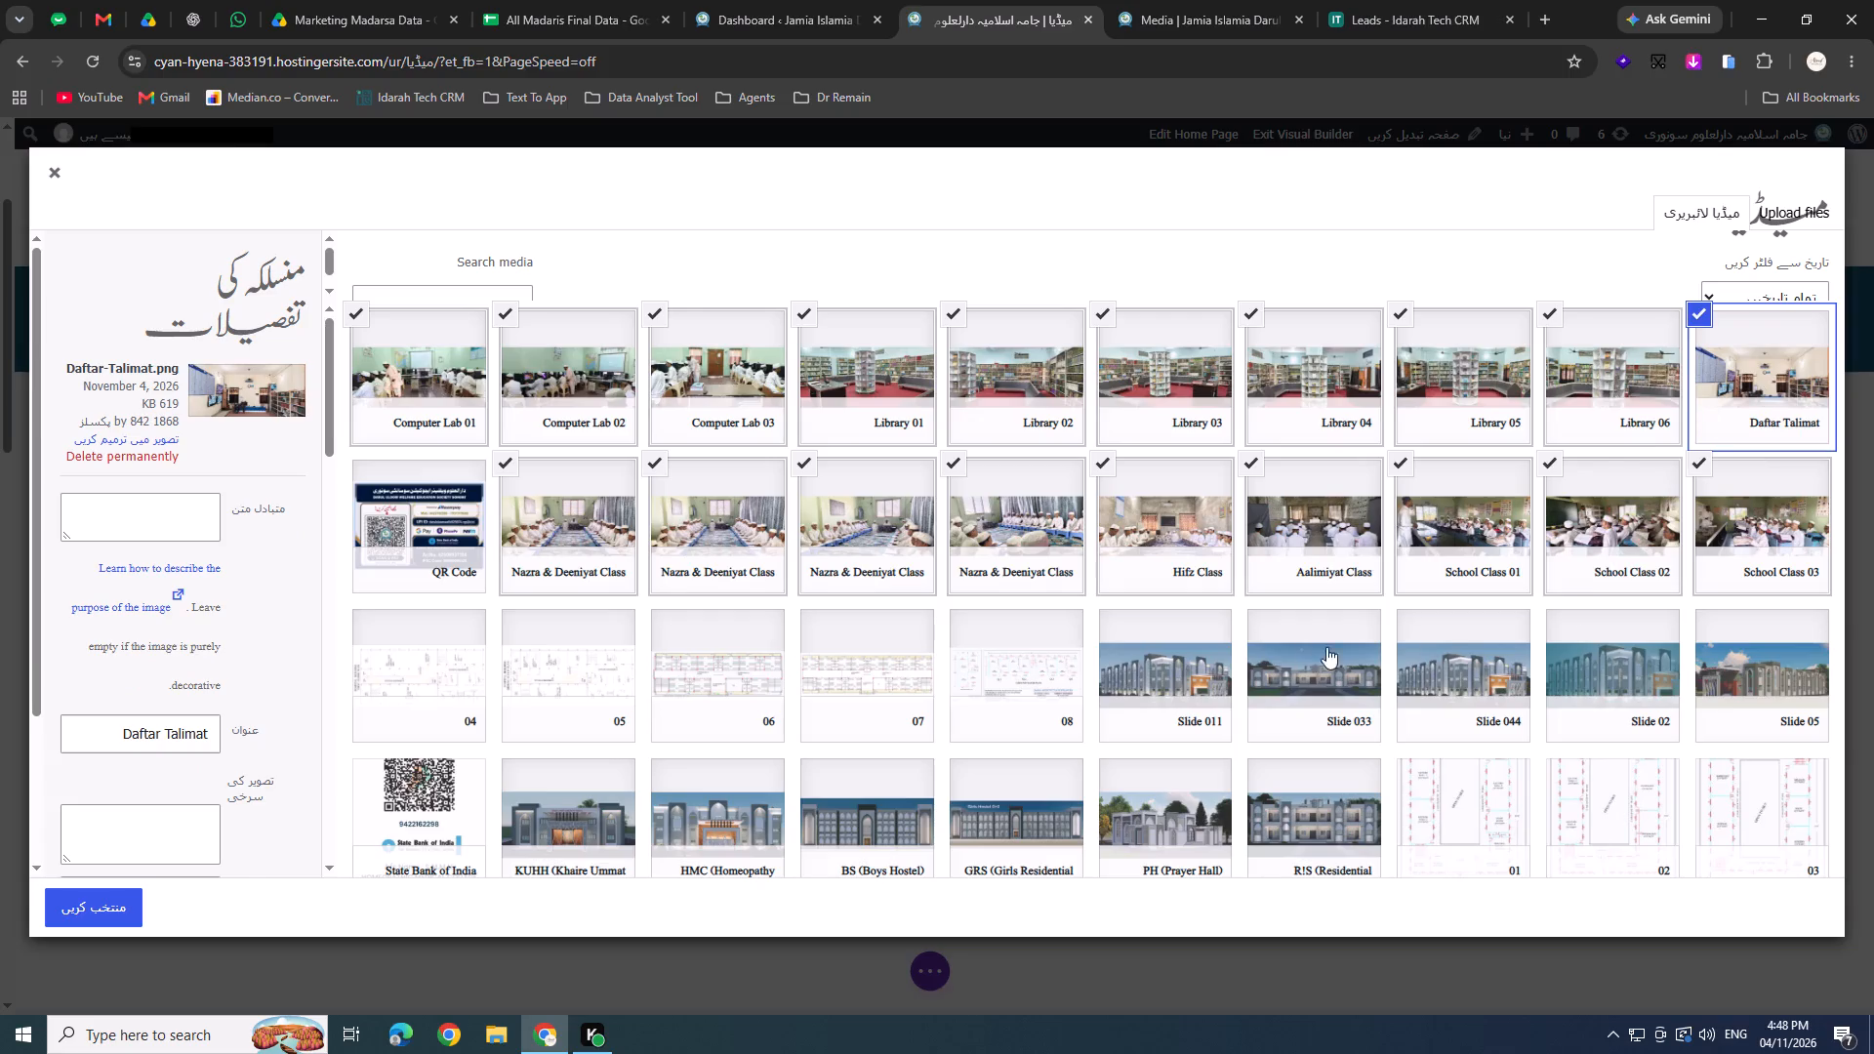
pyautogui.click(1616, 515)
# Add Hakeemul-Ummat, Deeniyat and Nazrah, Computer Course, School, Qiraat, Arabic, Aalimiyyat, Hifz and Deeniyat to the gallery's image selection.
pyautogui.scroll(-2, 1302, 626)
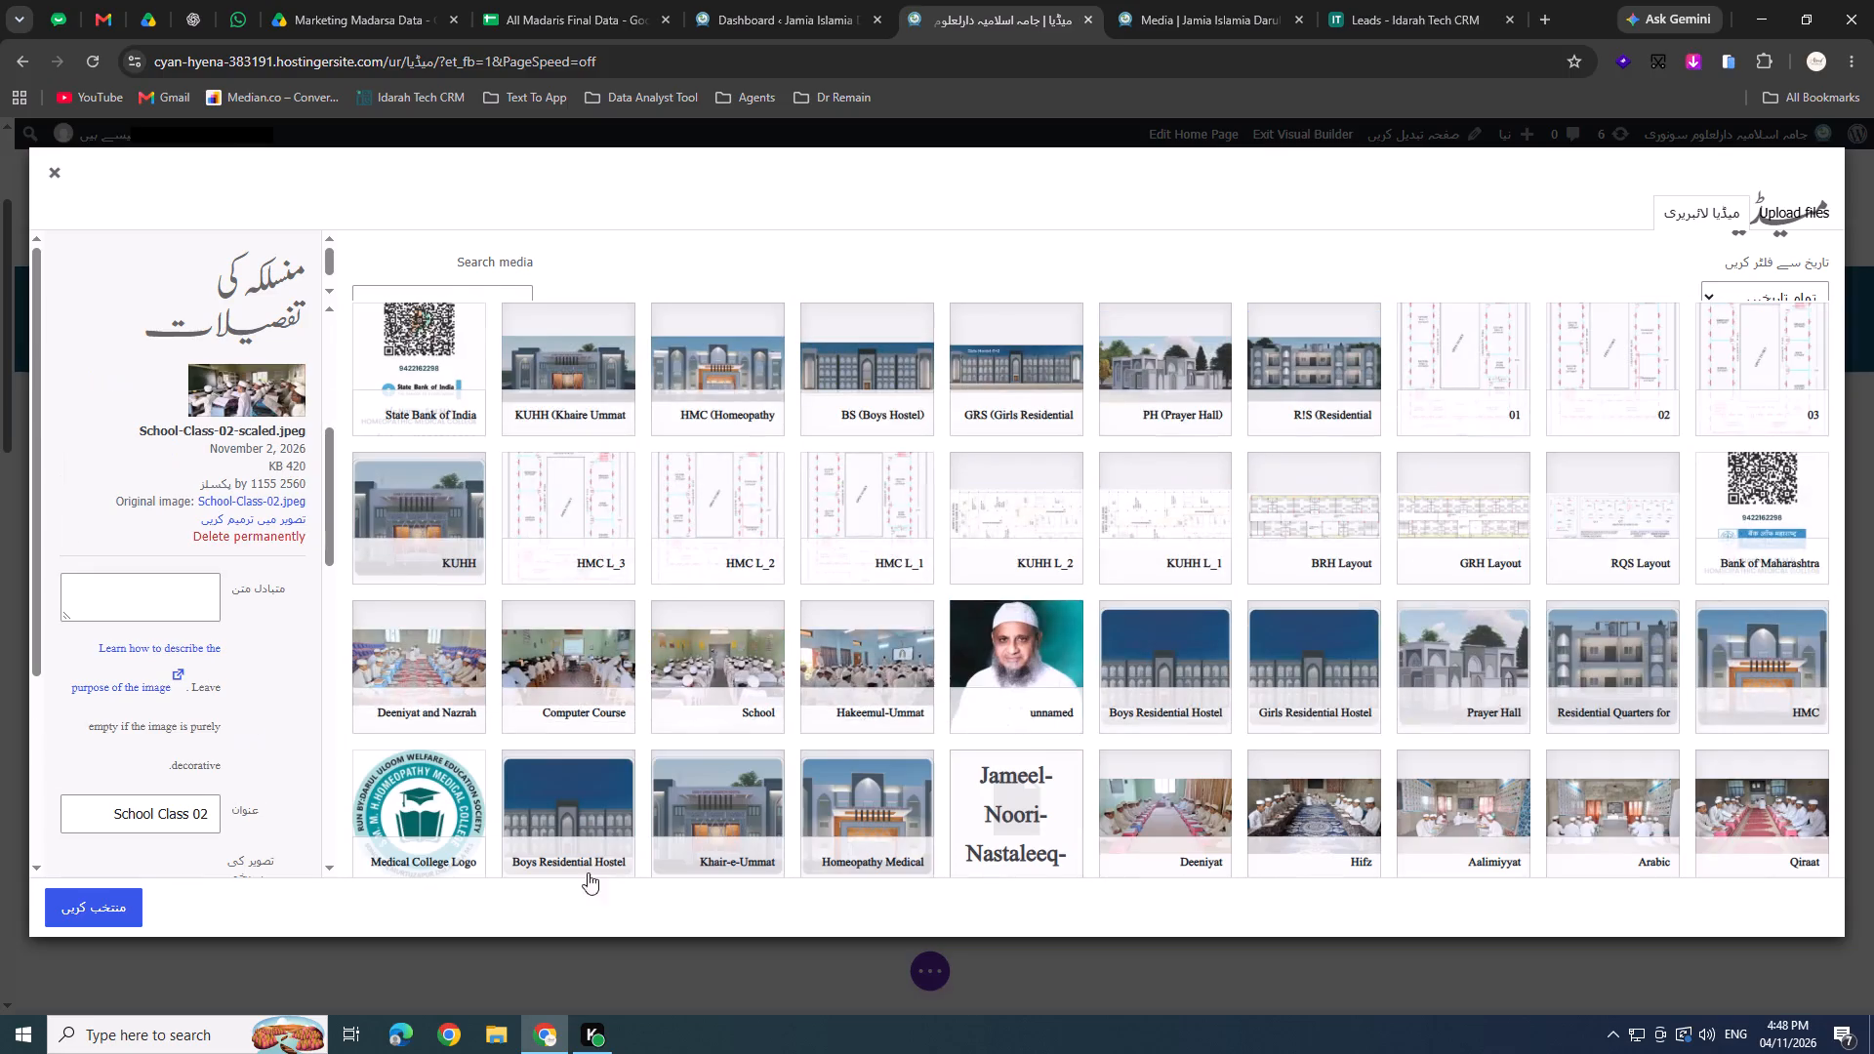
pyautogui.click(861, 656)
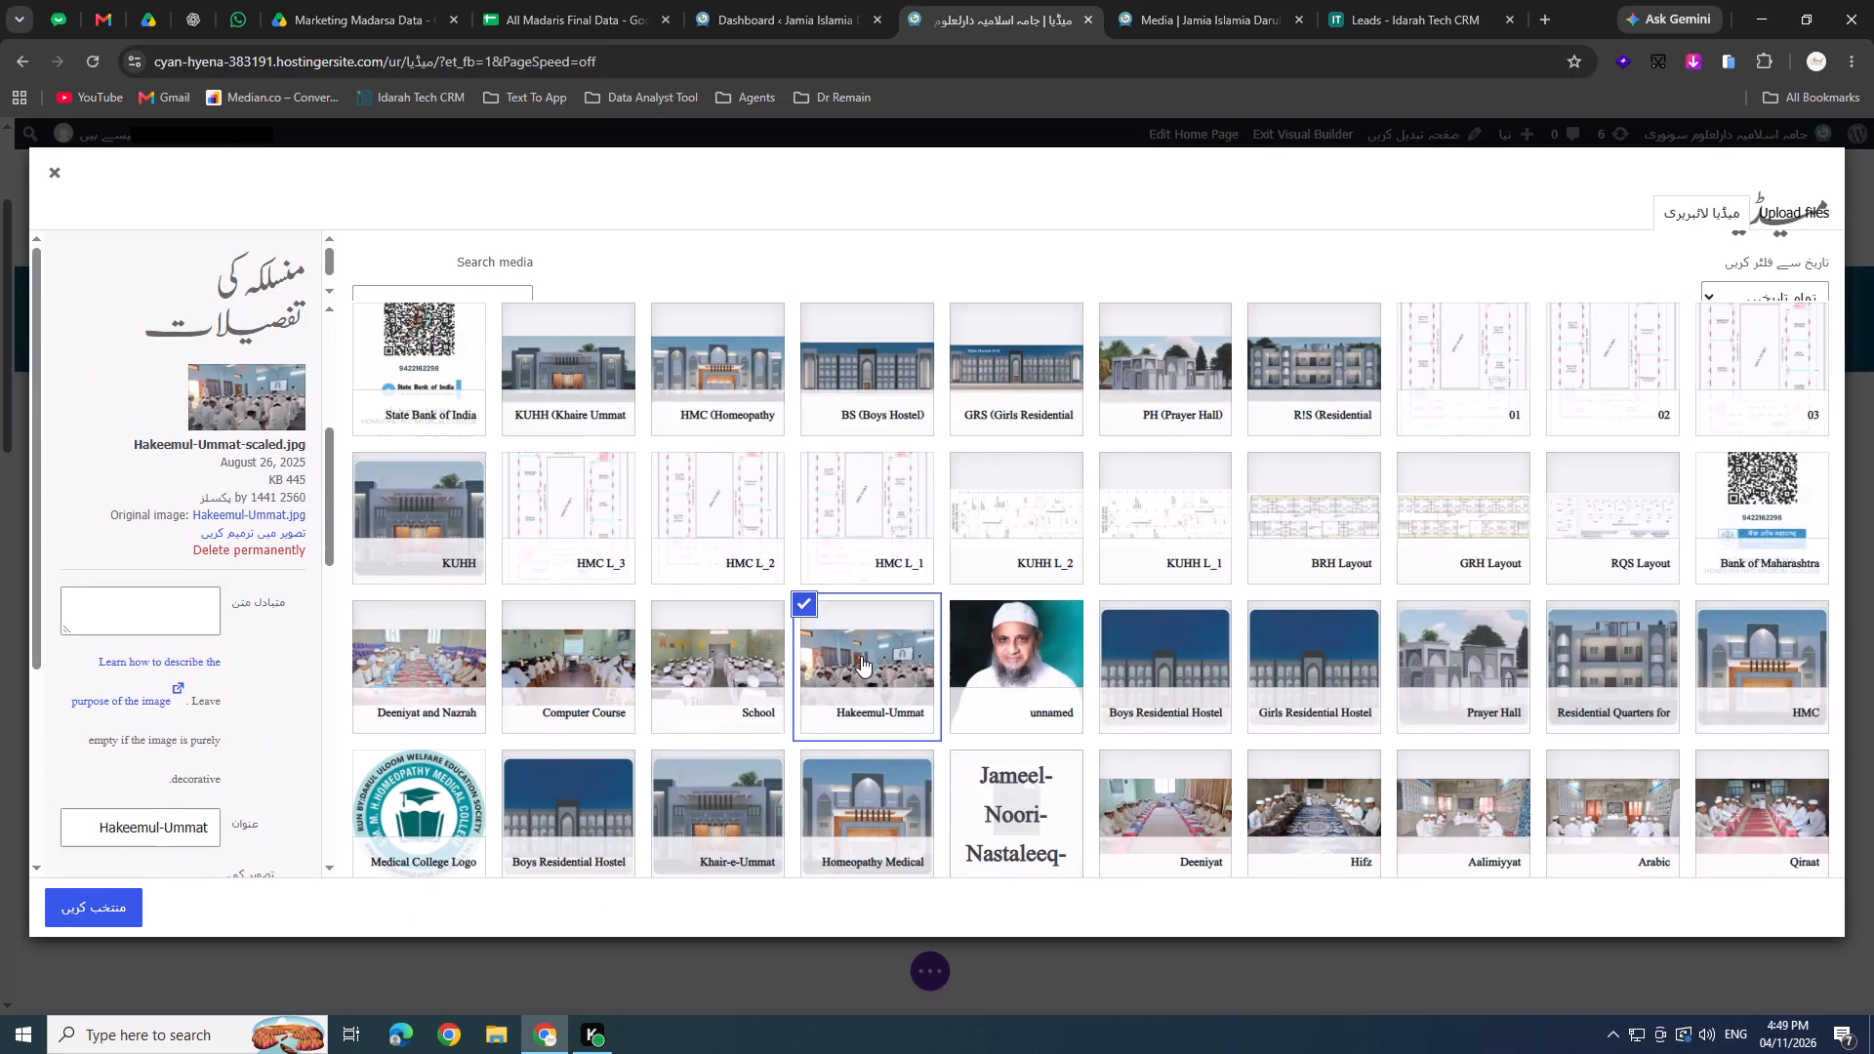
pyautogui.click(429, 659)
pyautogui.click(550, 648)
pyautogui.click(722, 647)
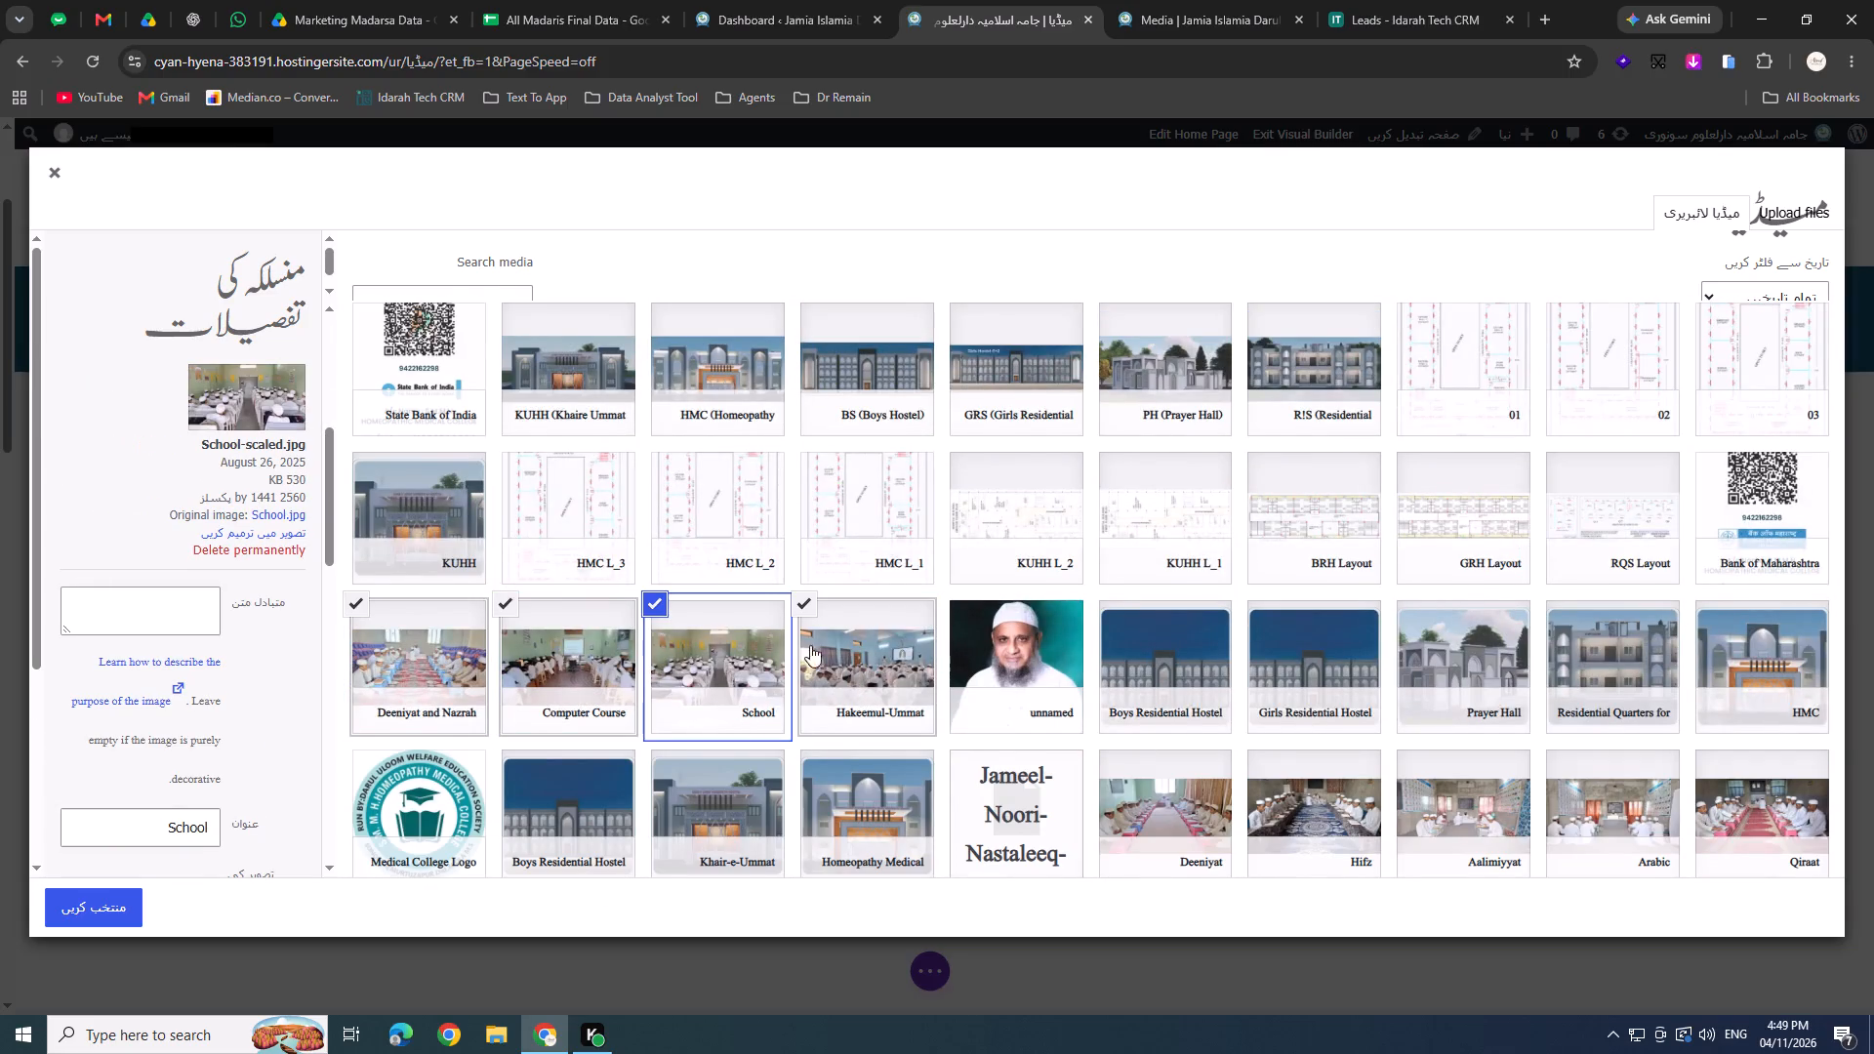
pyautogui.scroll(-1, 829, 647)
pyautogui.click(1746, 603)
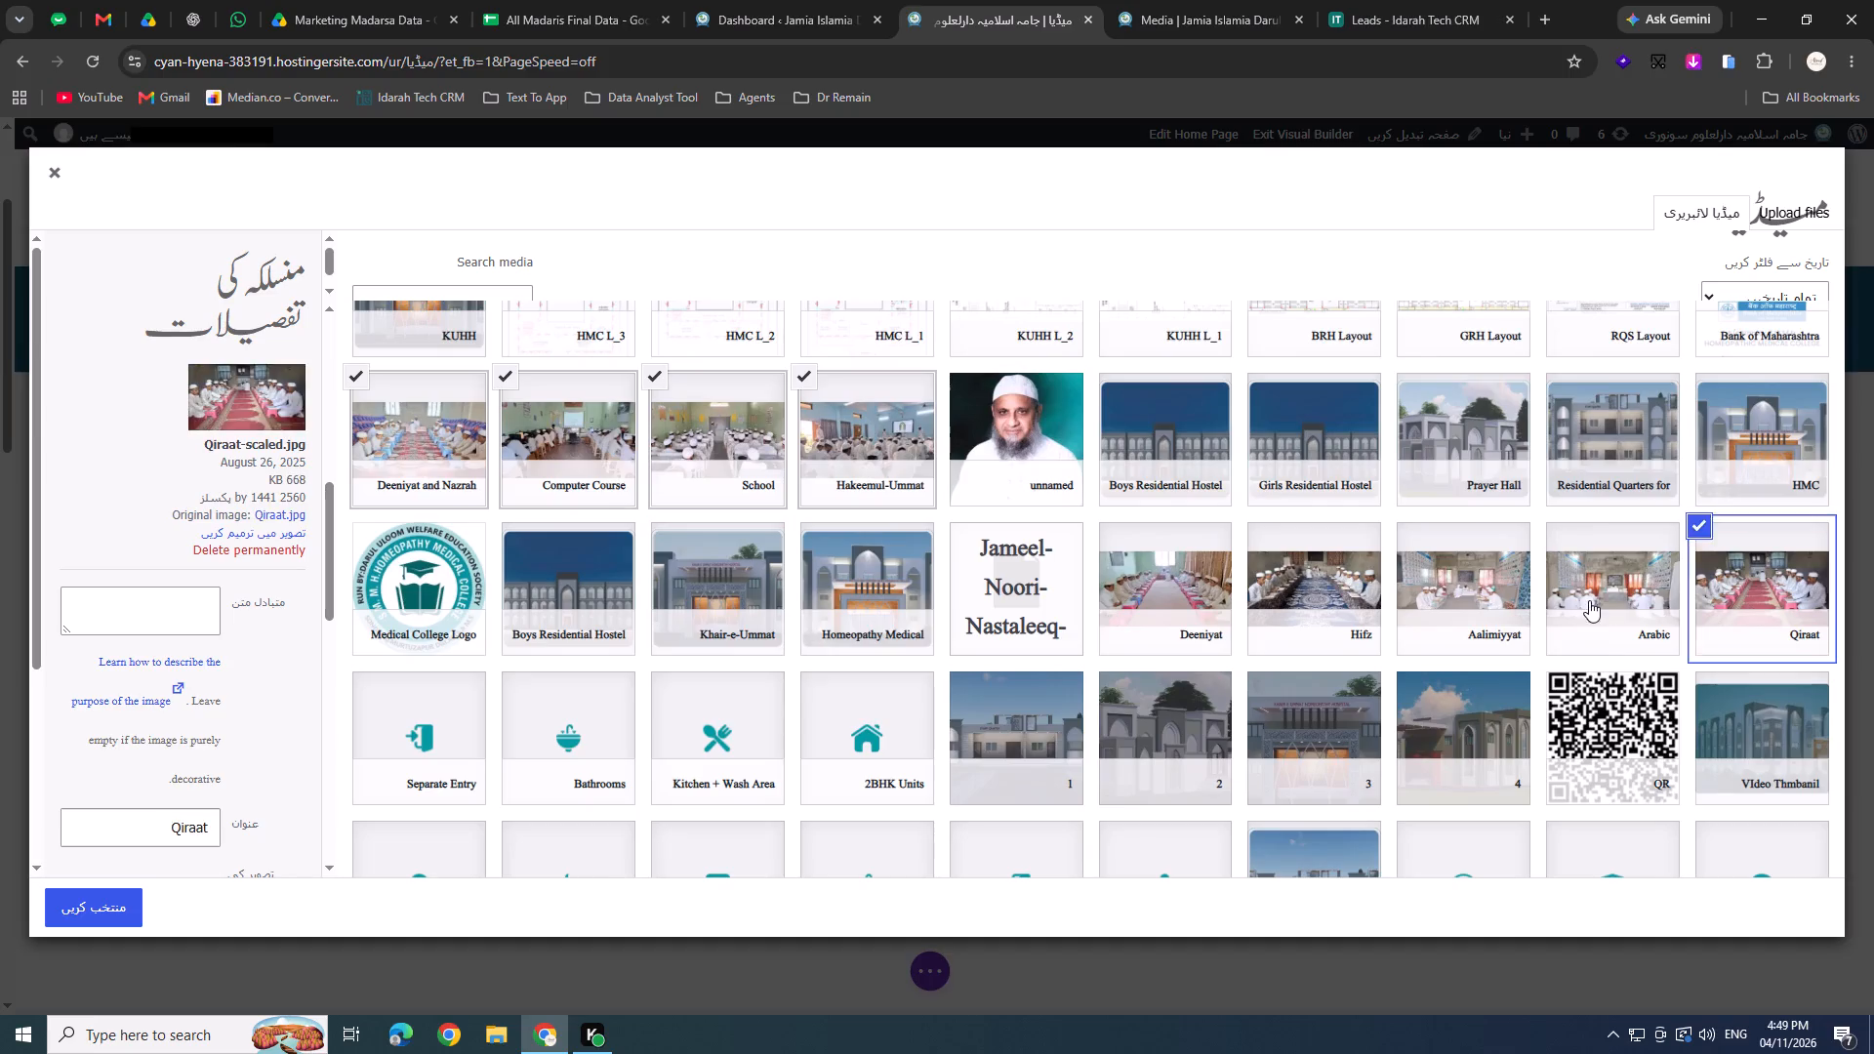
pyautogui.click(1589, 600)
pyautogui.click(1462, 588)
pyautogui.click(1273, 584)
pyautogui.click(1211, 593)
# Check the remaining media library images, insert the selected images into the تصویر gallery, and review it on the page.
pyautogui.scroll(-1, 1211, 597)
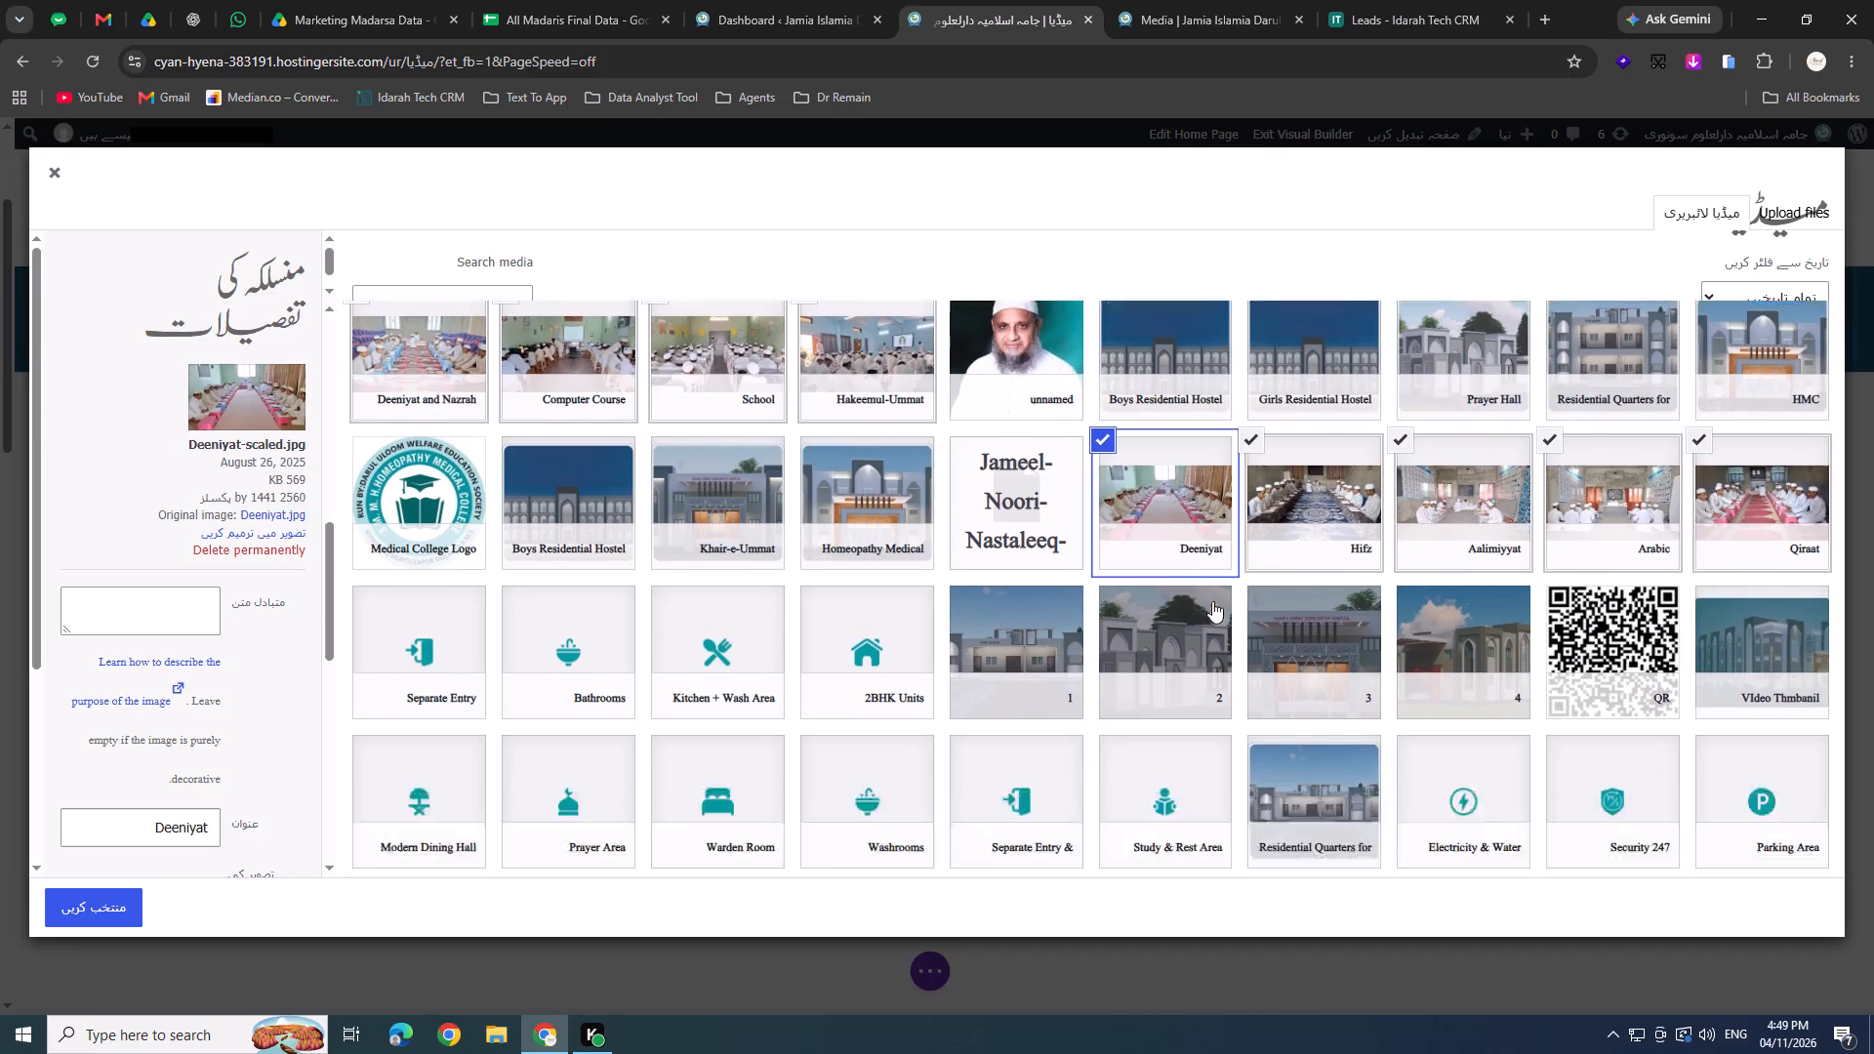
pyautogui.scroll(-4, 1215, 610)
pyautogui.scroll(-3, 1373, 702)
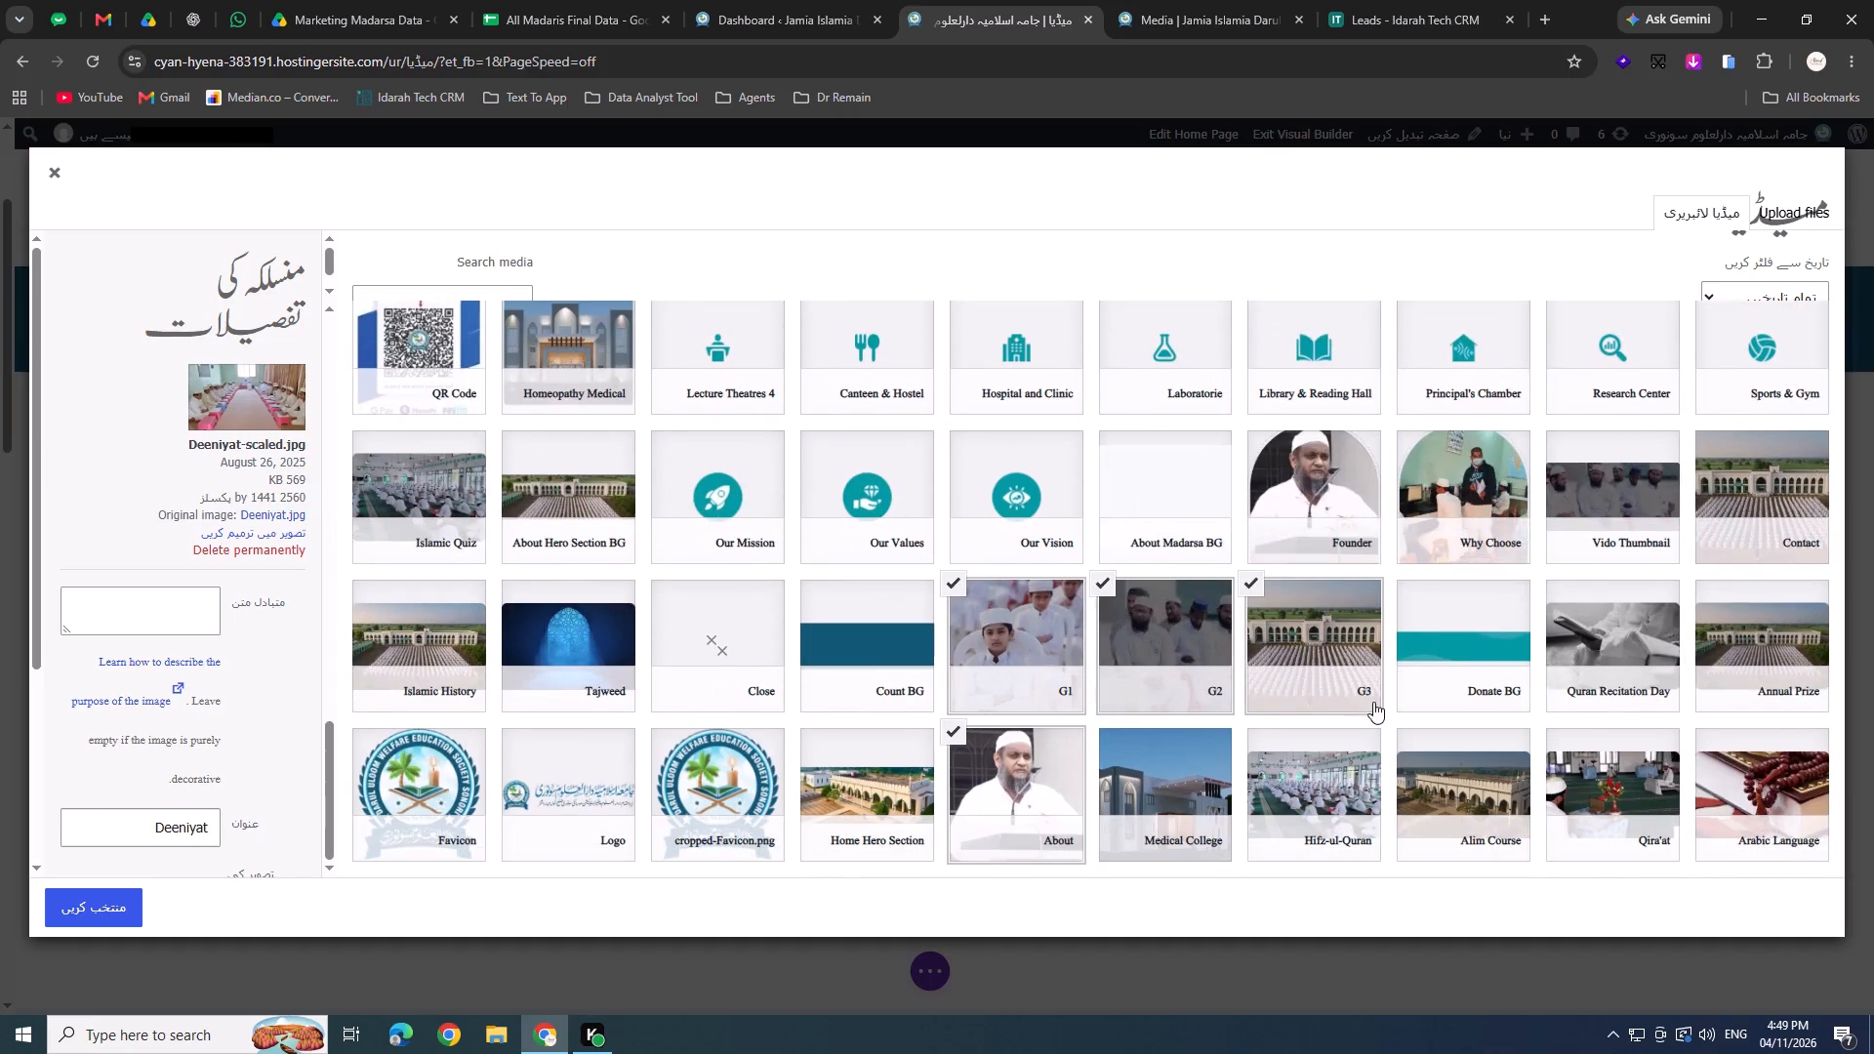
pyautogui.scroll(-1, 1373, 702)
pyautogui.click(79, 908)
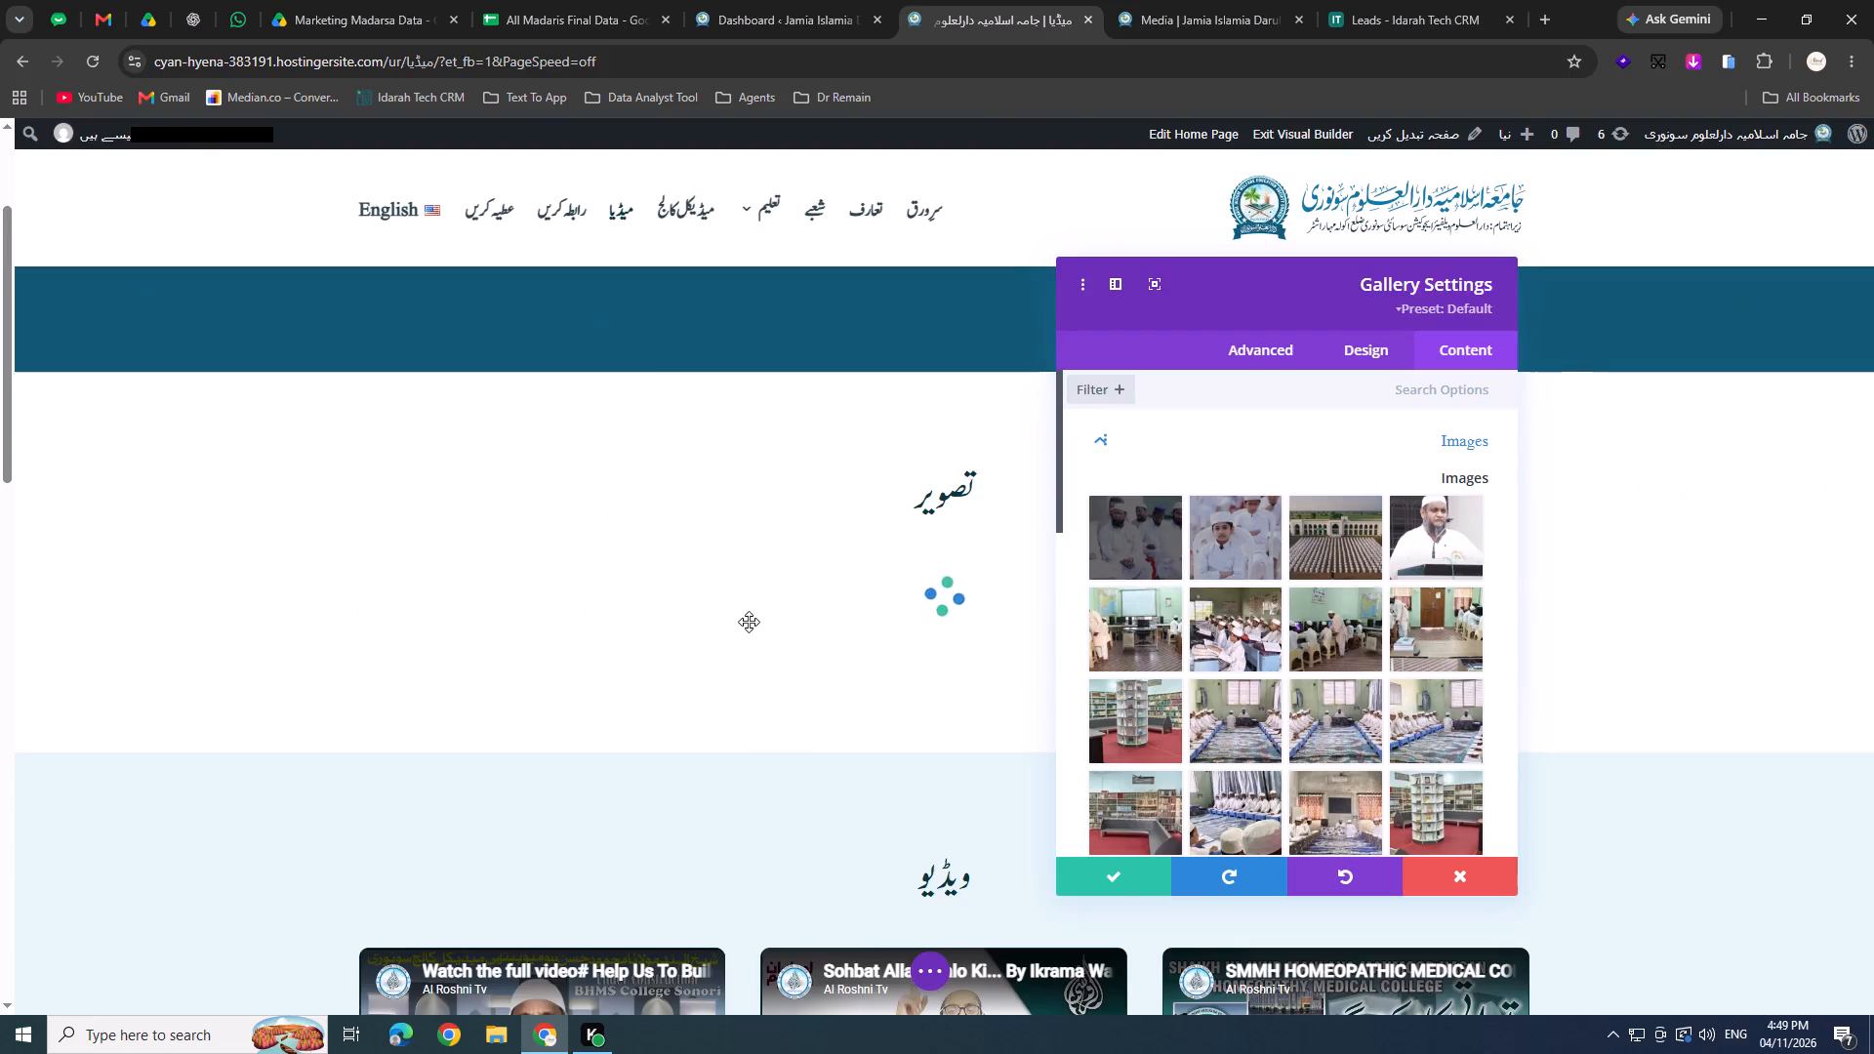
pyautogui.scroll(-2, 941, 666)
pyautogui.scroll(1, 768, 635)
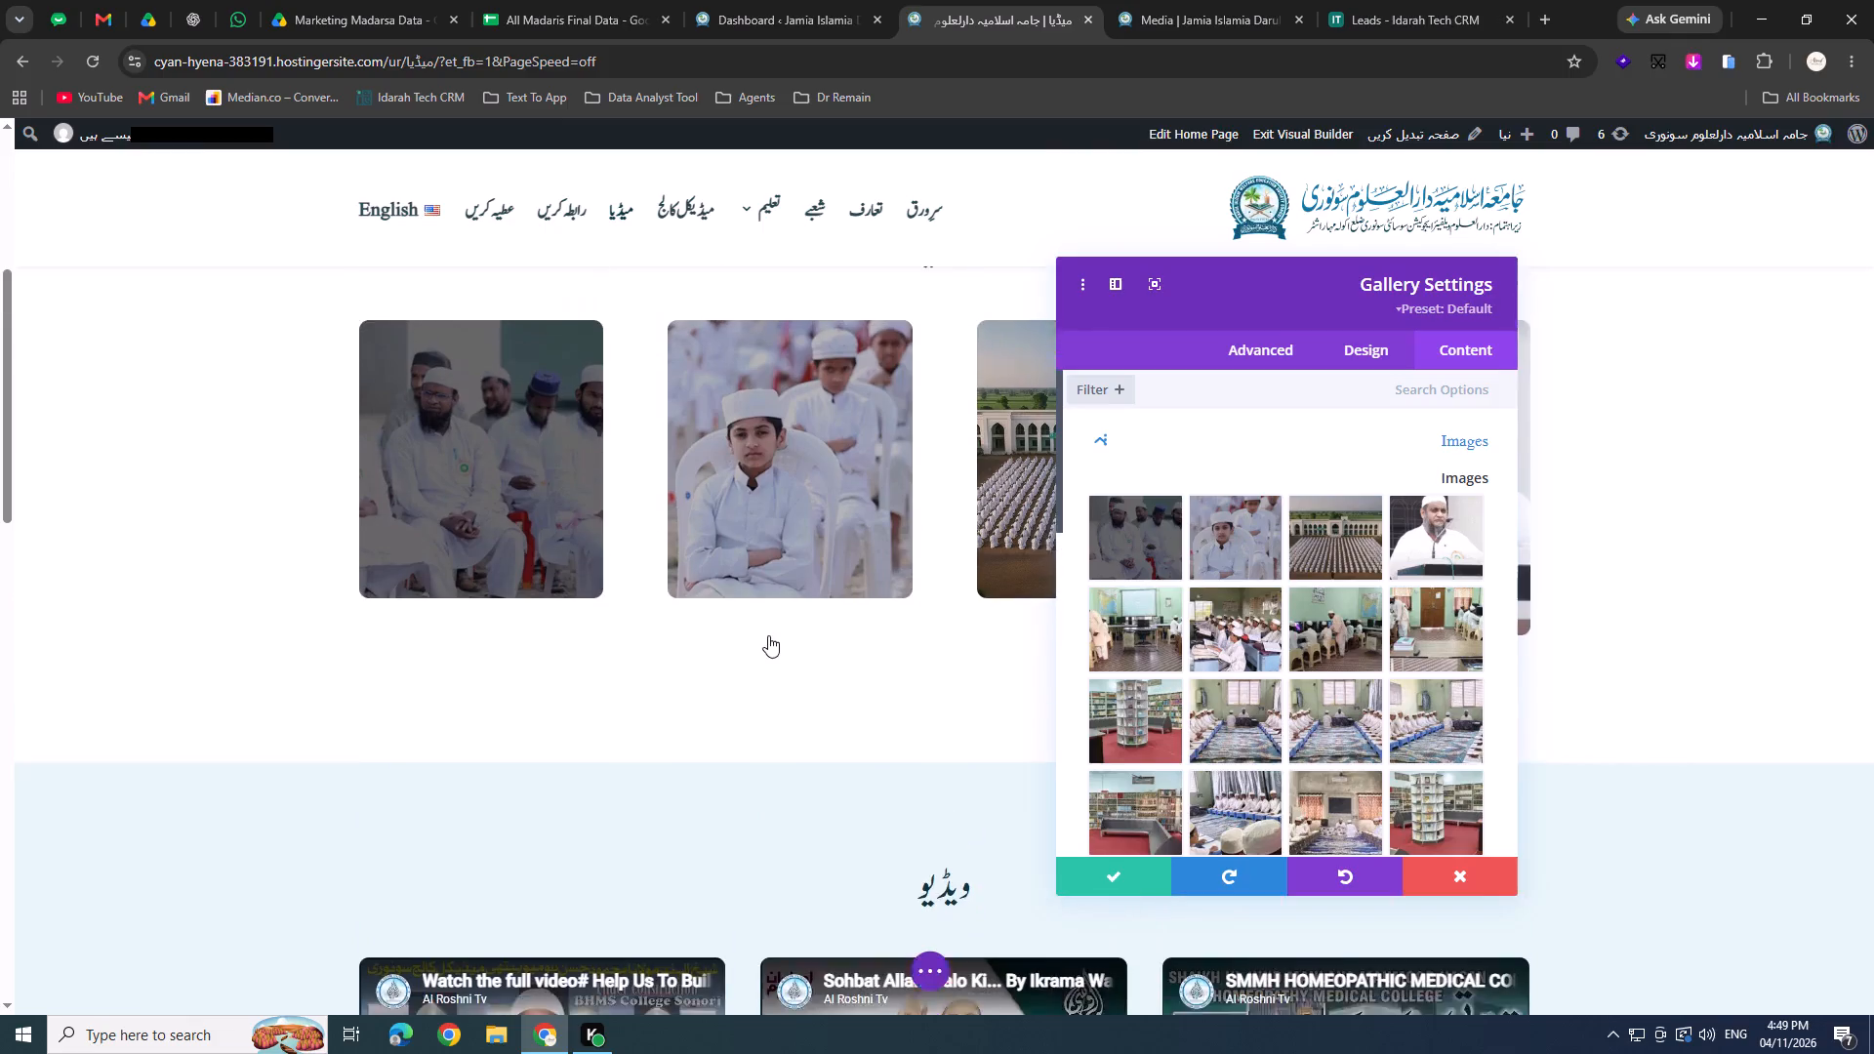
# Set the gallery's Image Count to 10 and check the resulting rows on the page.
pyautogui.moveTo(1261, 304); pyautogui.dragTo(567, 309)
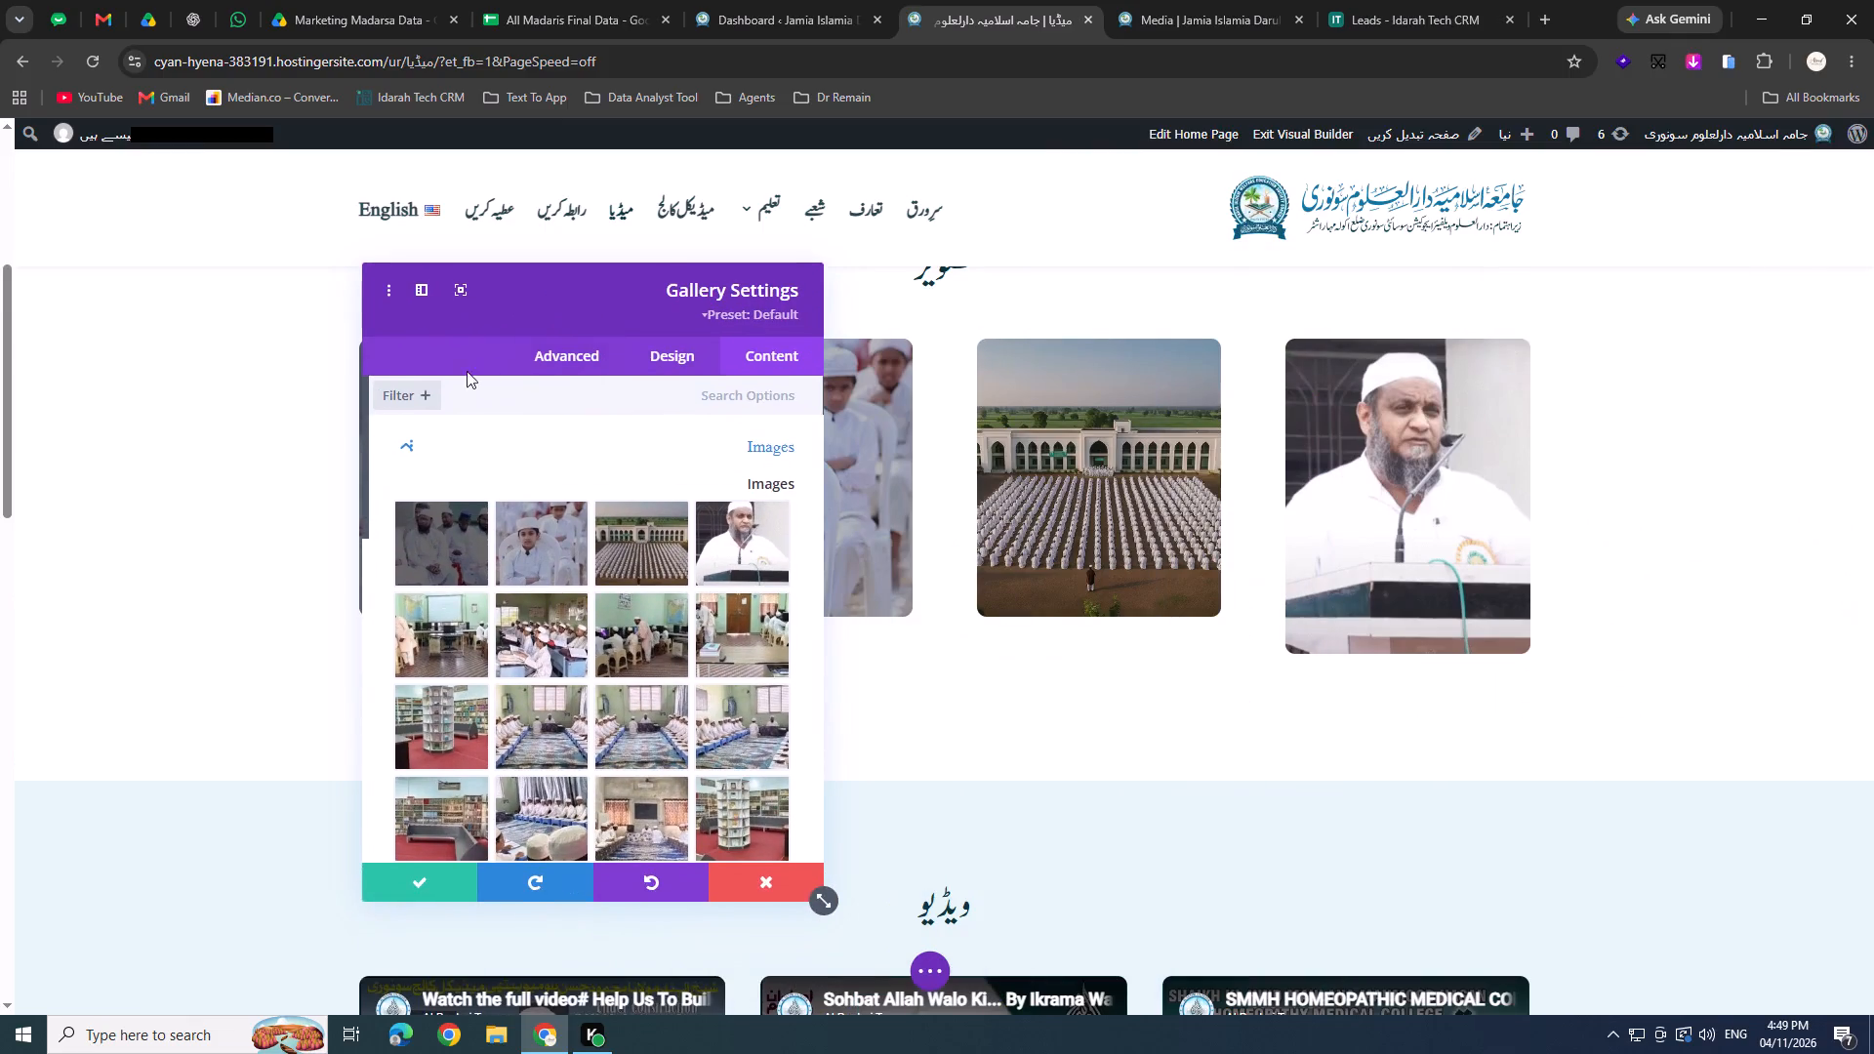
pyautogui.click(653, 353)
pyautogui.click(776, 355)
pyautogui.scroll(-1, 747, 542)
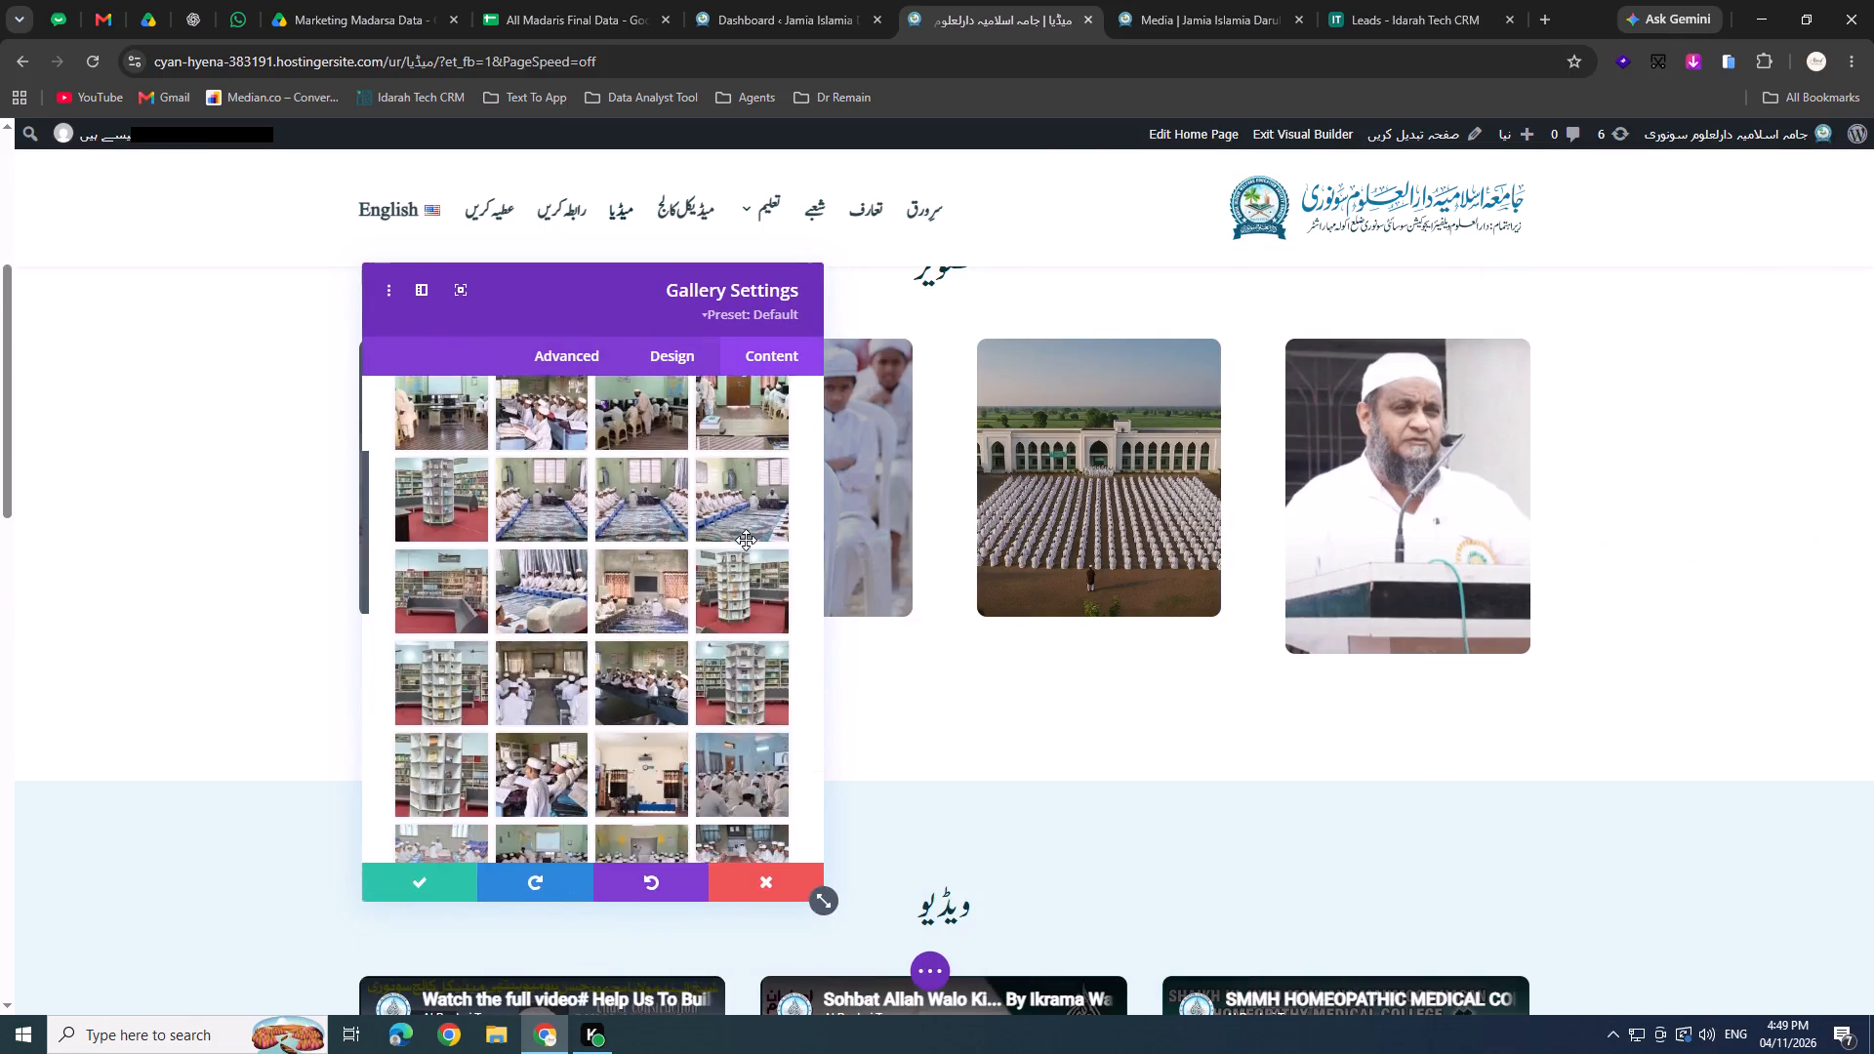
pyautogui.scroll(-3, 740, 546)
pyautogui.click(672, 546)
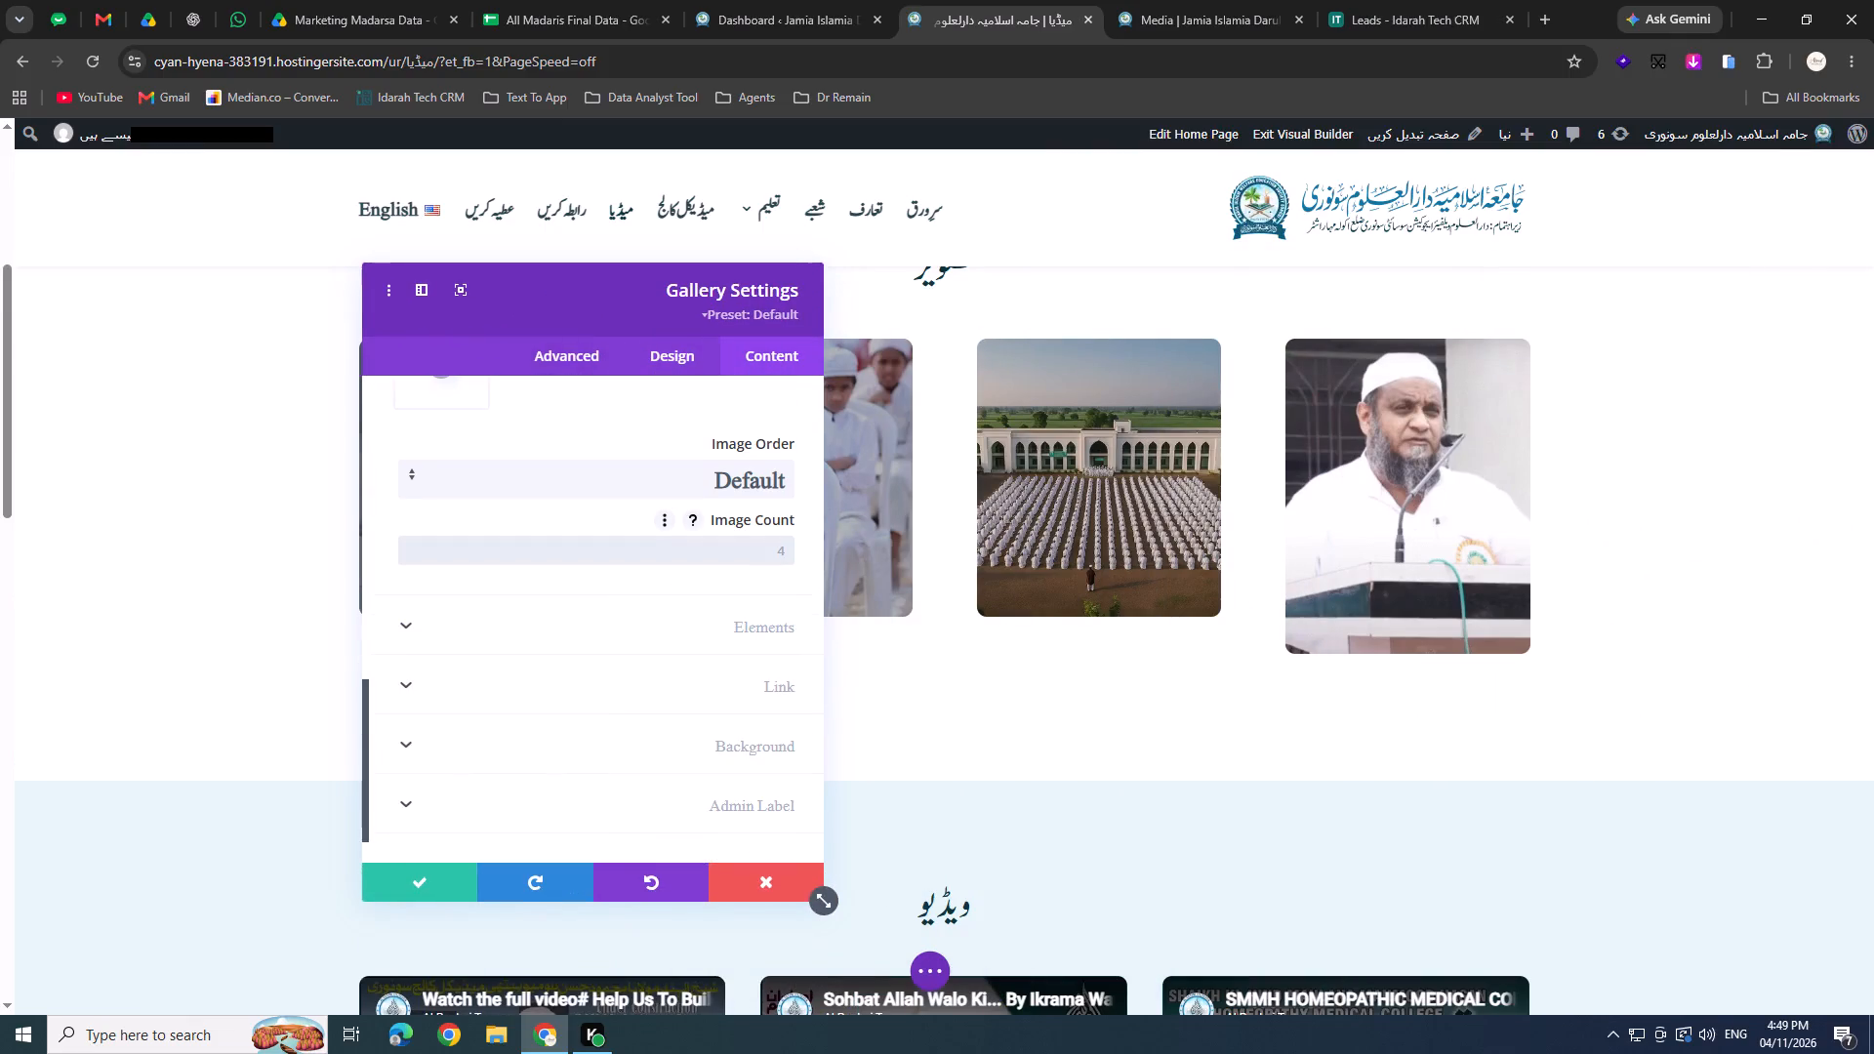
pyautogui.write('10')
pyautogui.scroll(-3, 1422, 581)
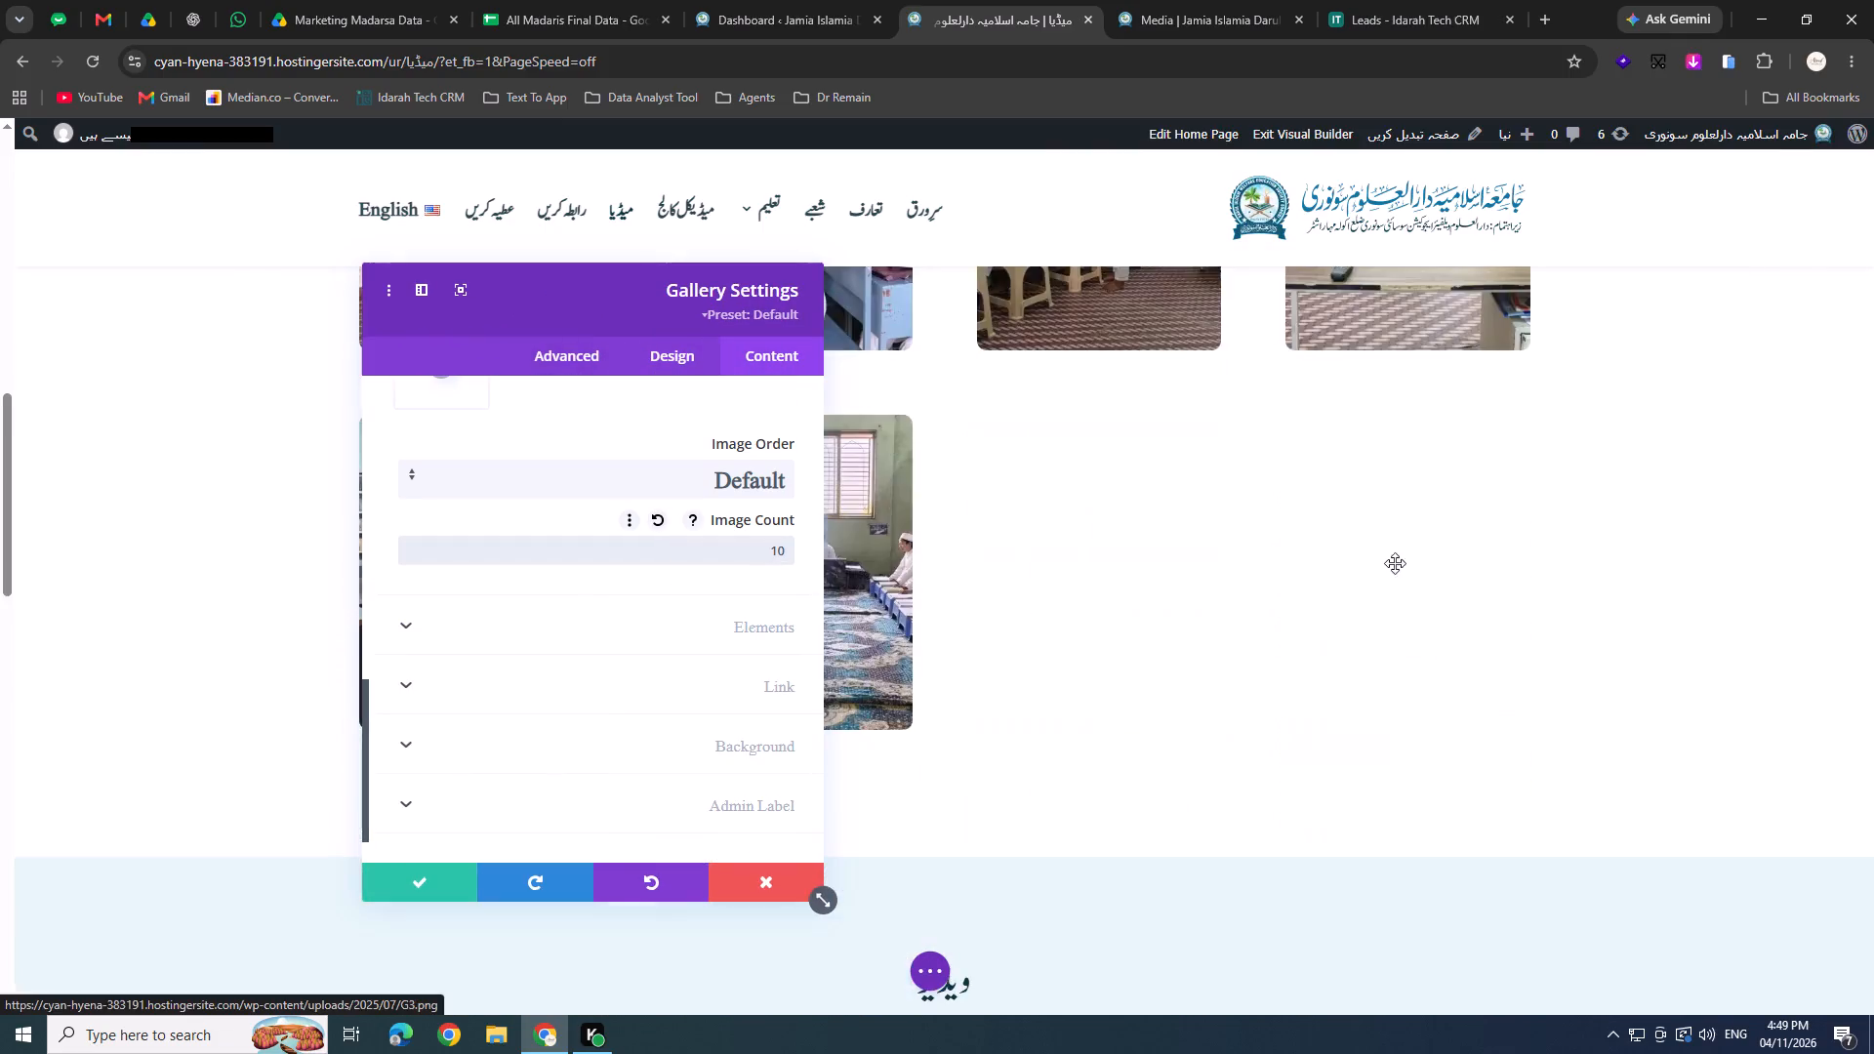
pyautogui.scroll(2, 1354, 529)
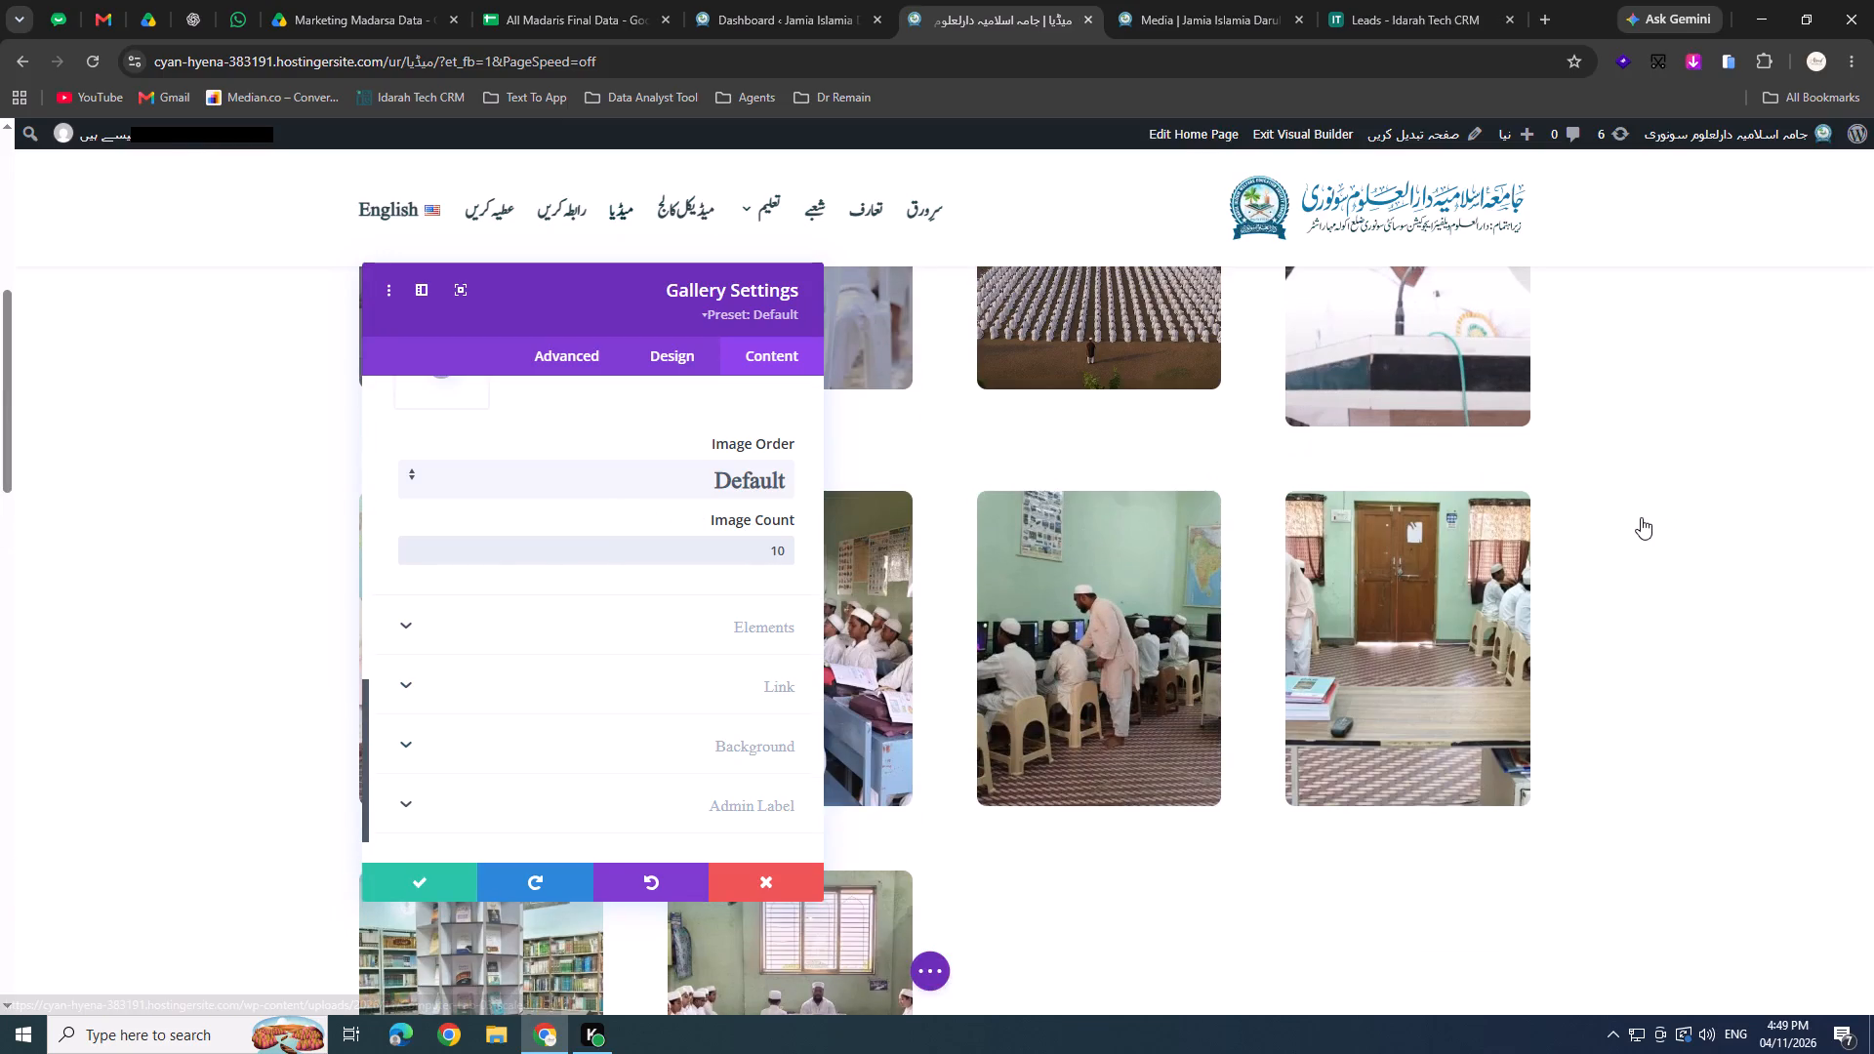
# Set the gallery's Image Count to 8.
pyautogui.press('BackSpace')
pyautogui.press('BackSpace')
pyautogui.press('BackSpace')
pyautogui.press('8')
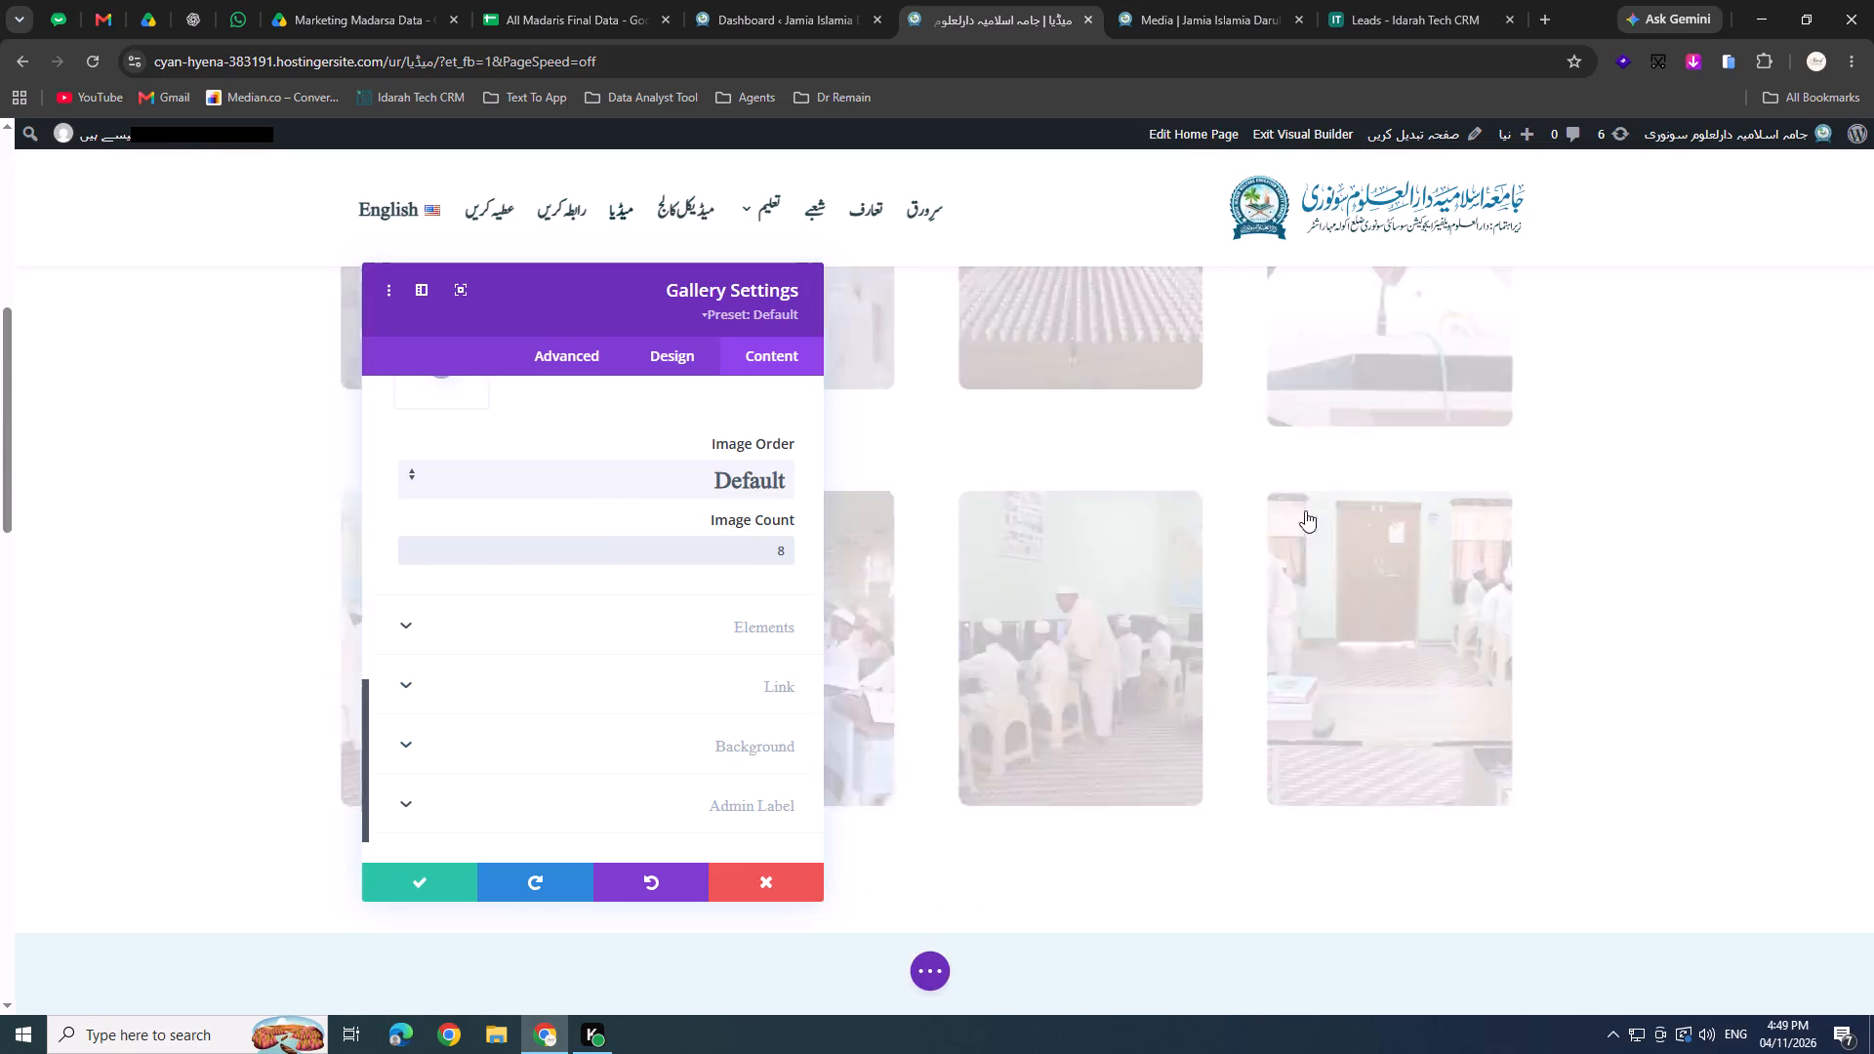
# Remove the photo of the speaker at the lectern and the photo of rows assembled before the building from the gallery.
pyautogui.scroll(6, 694, 534)
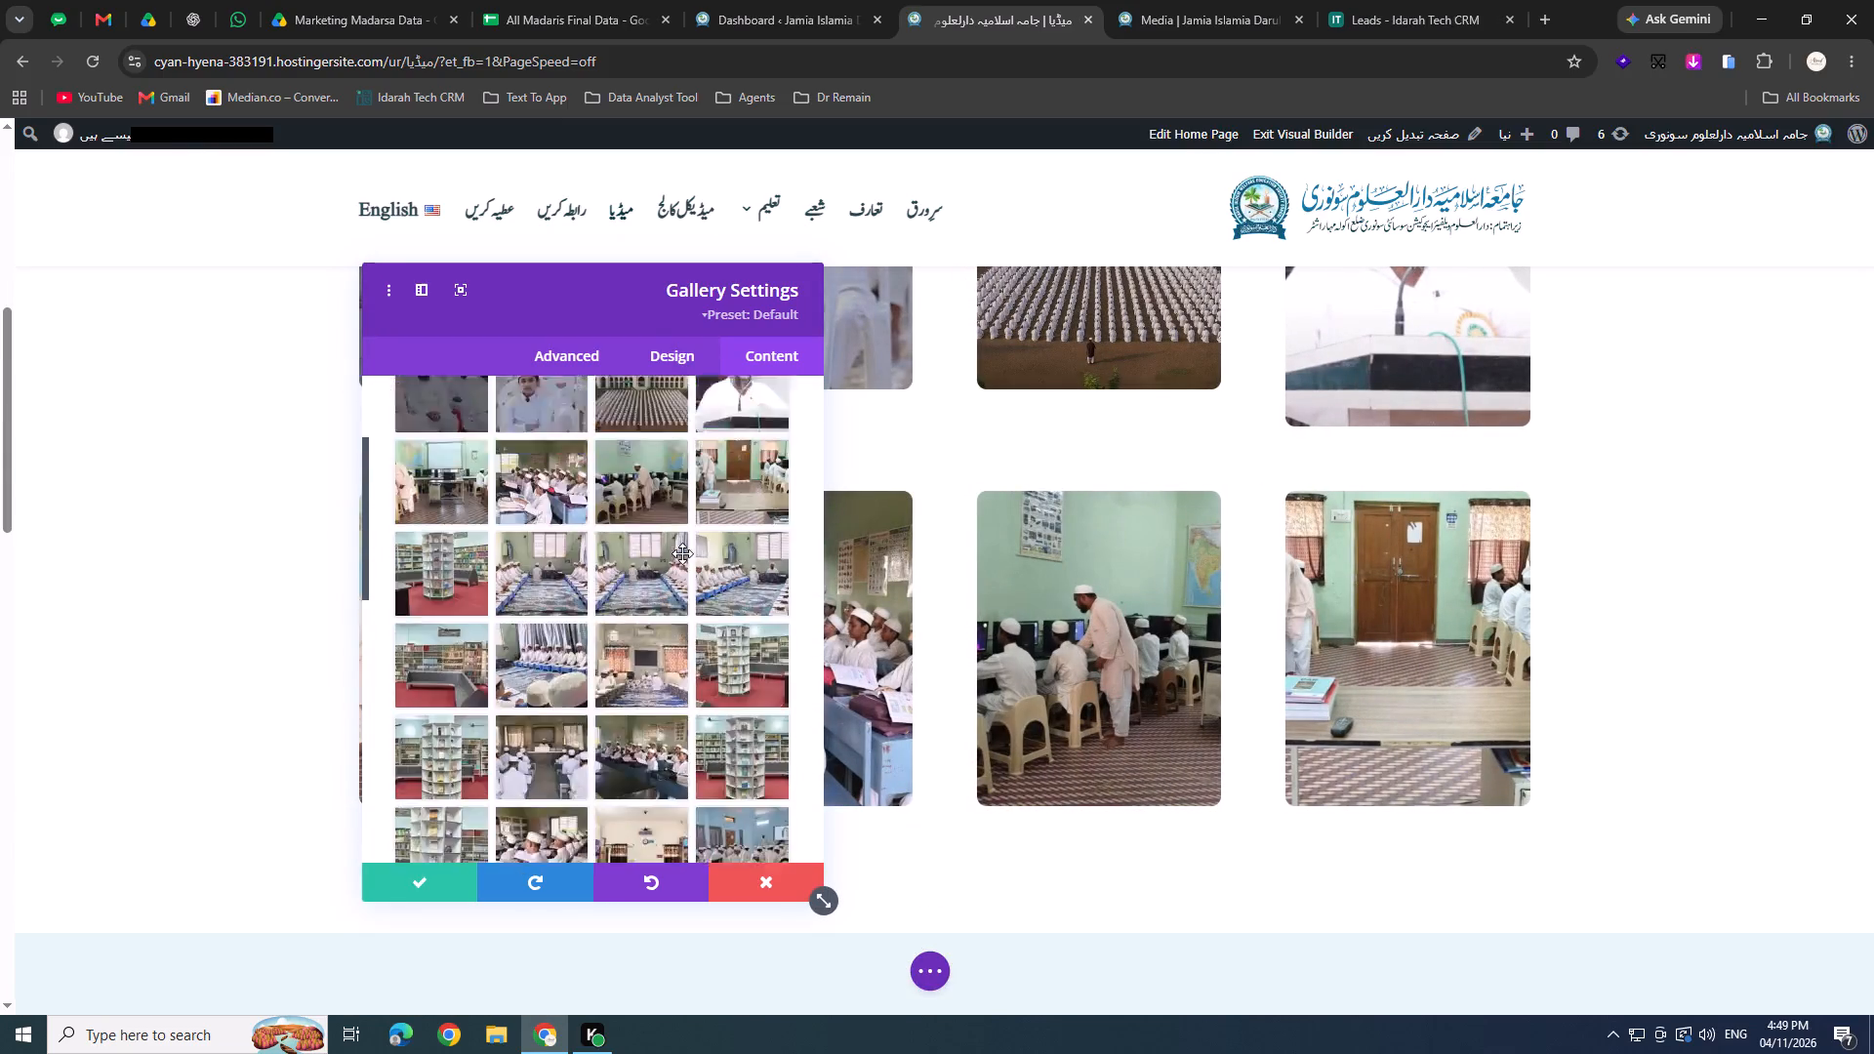
pyautogui.click(715, 513)
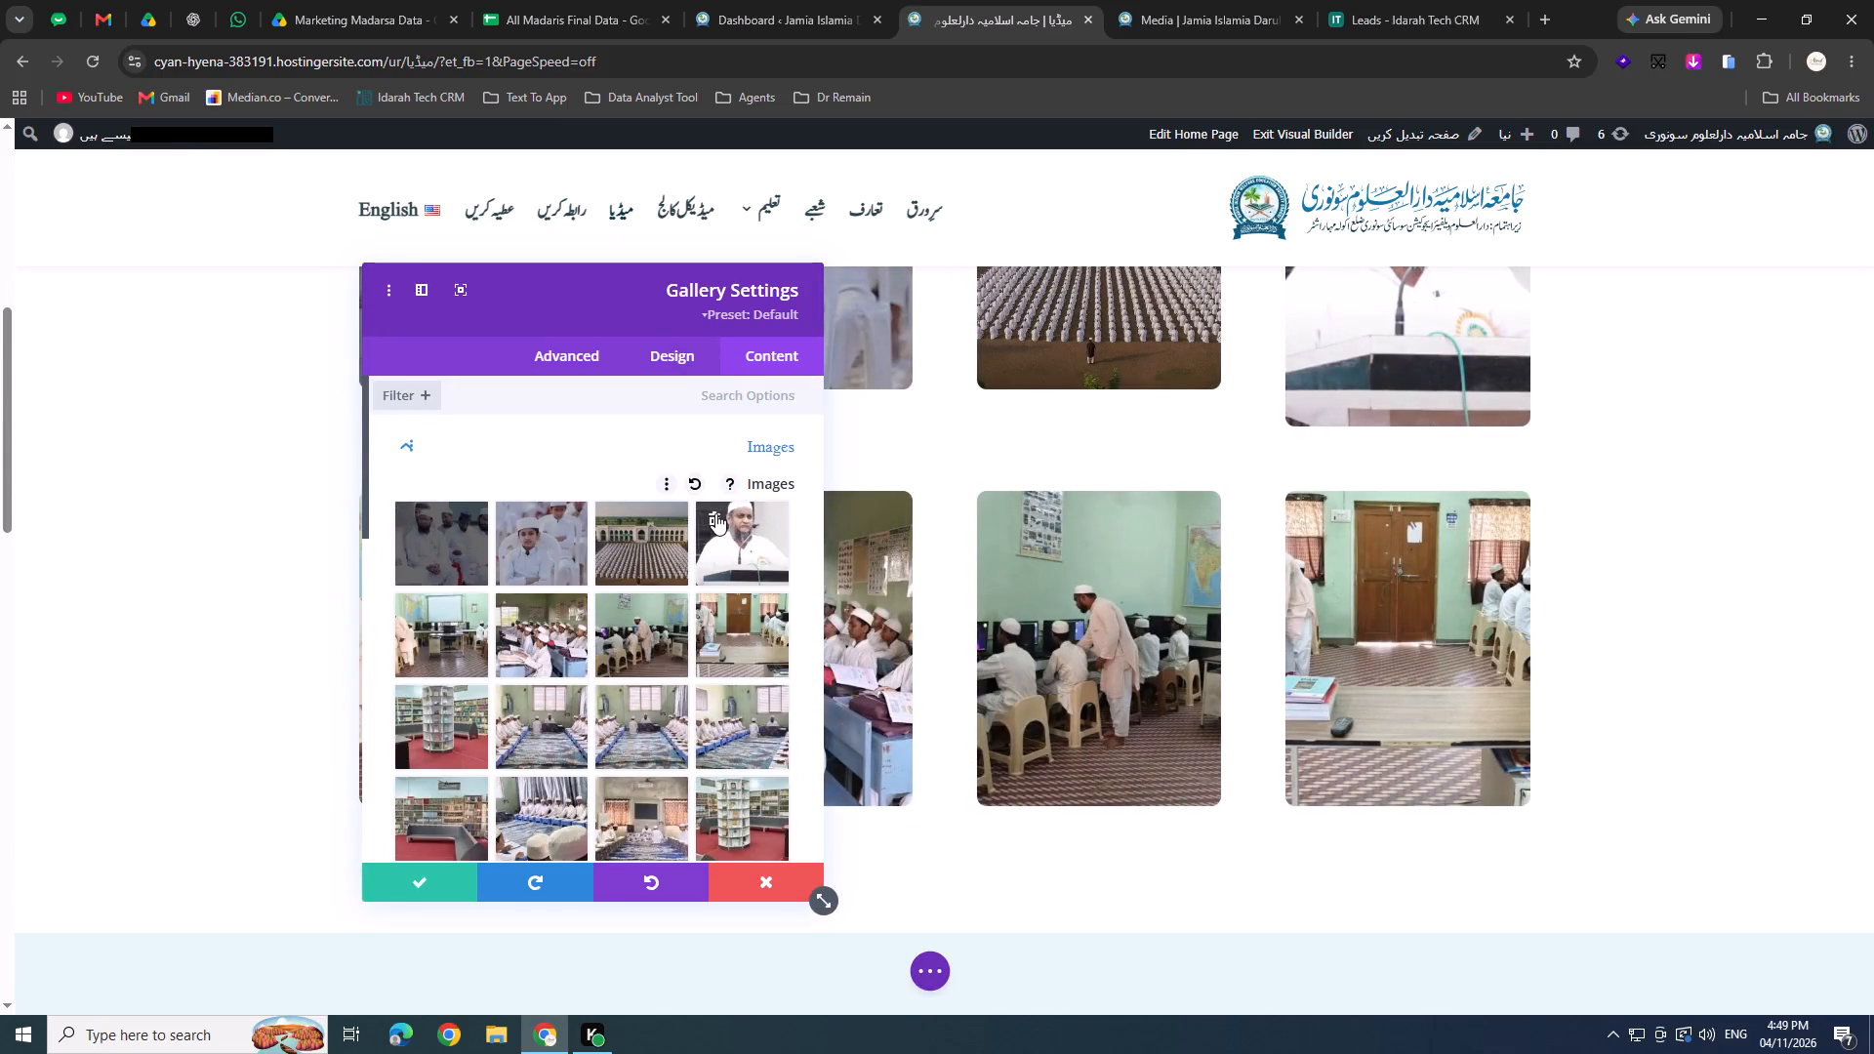
pyautogui.scroll(1, 1009, 527)
pyautogui.moveTo(623, 304); pyautogui.dragTo(1459, 297)
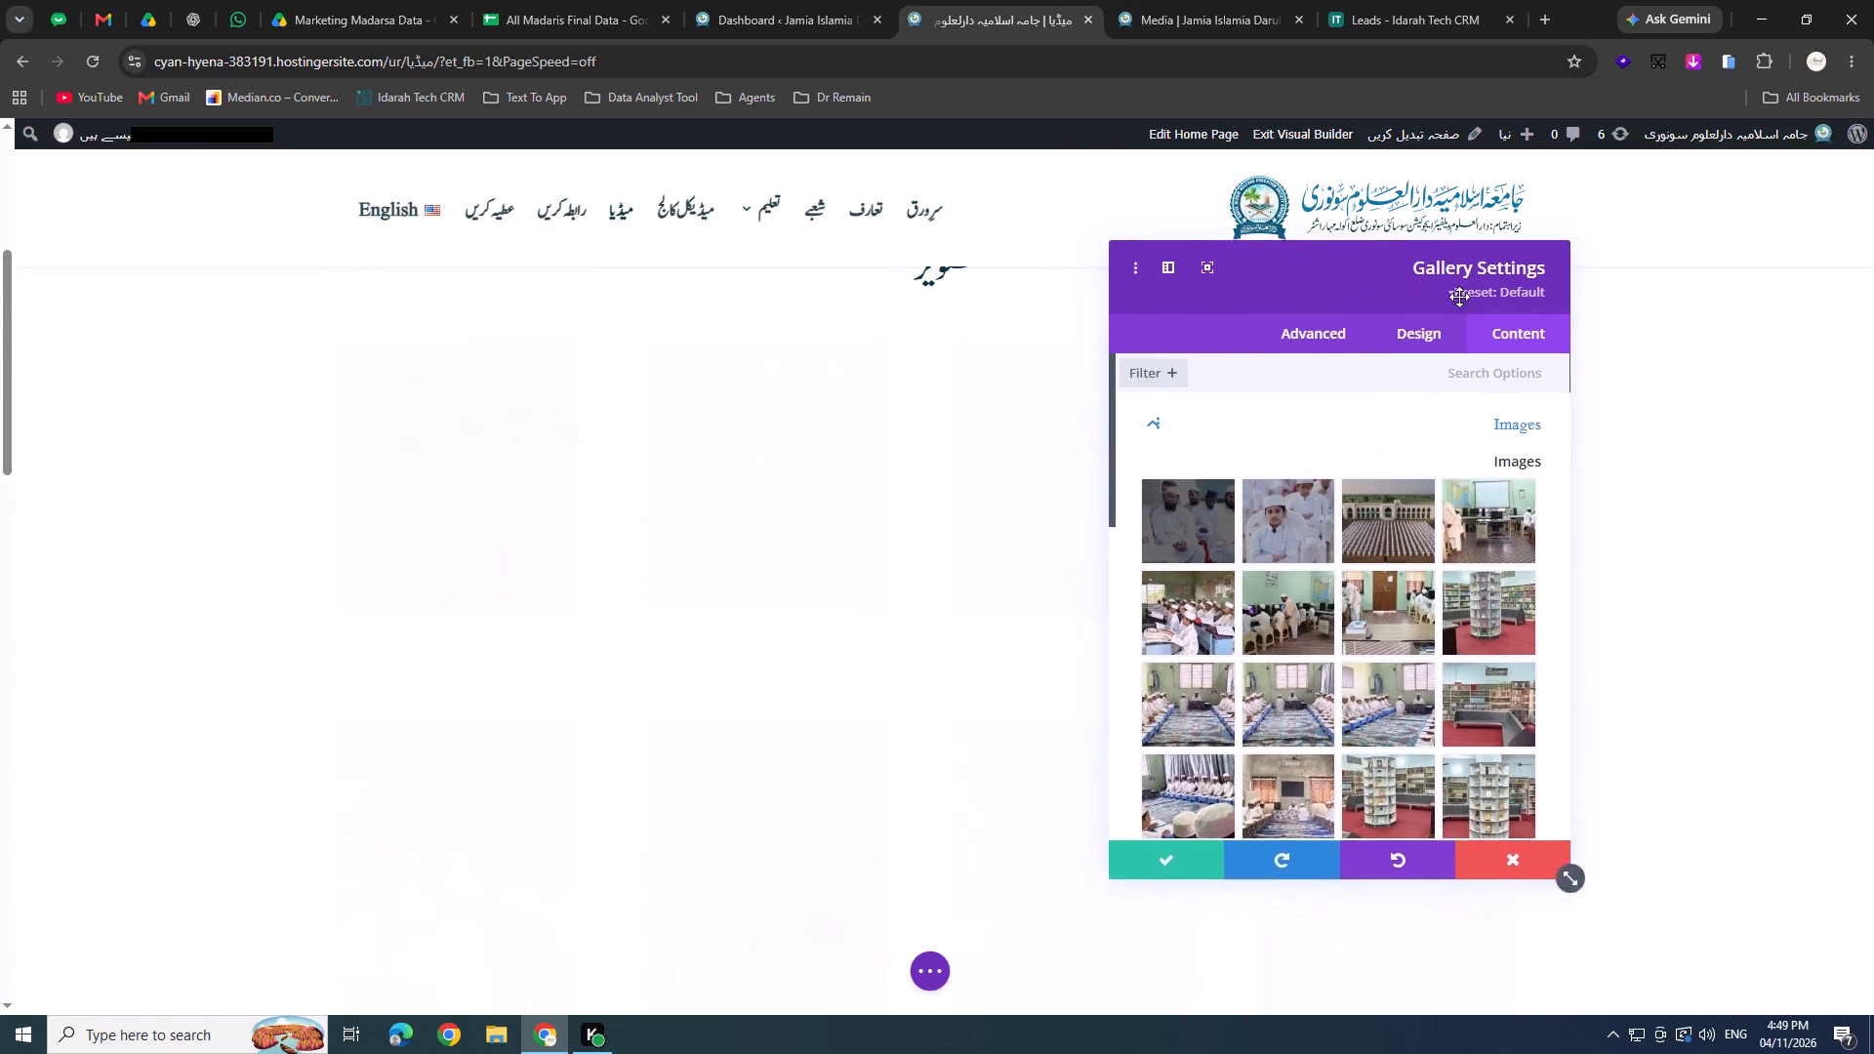
pyautogui.moveTo(1459, 297); pyautogui.dragTo(1463, 298)
pyautogui.click(1446, 512)
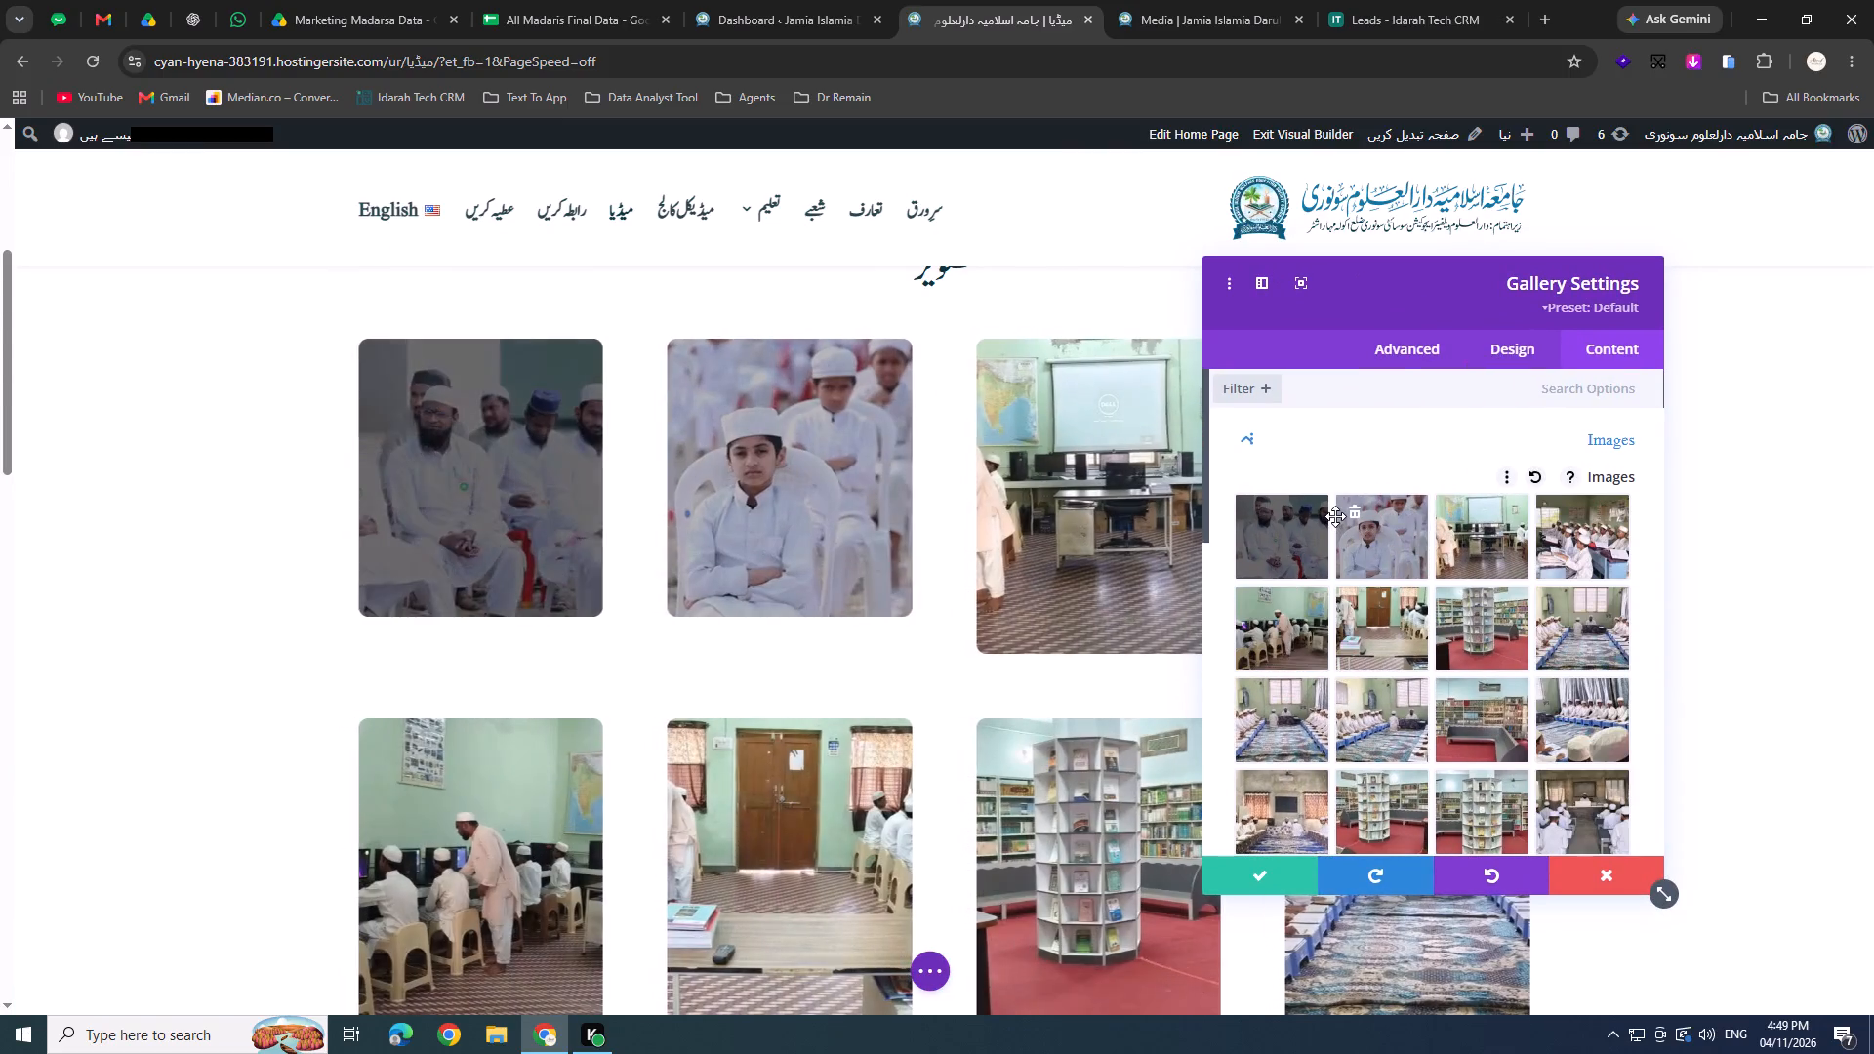
# Move the darkened photo of seated men and the photo of the seated boy to the fourth row of the gallery's image order.
pyautogui.moveTo(1296, 538); pyautogui.dragTo(1342, 601)
pyautogui.scroll(-1, 1342, 601)
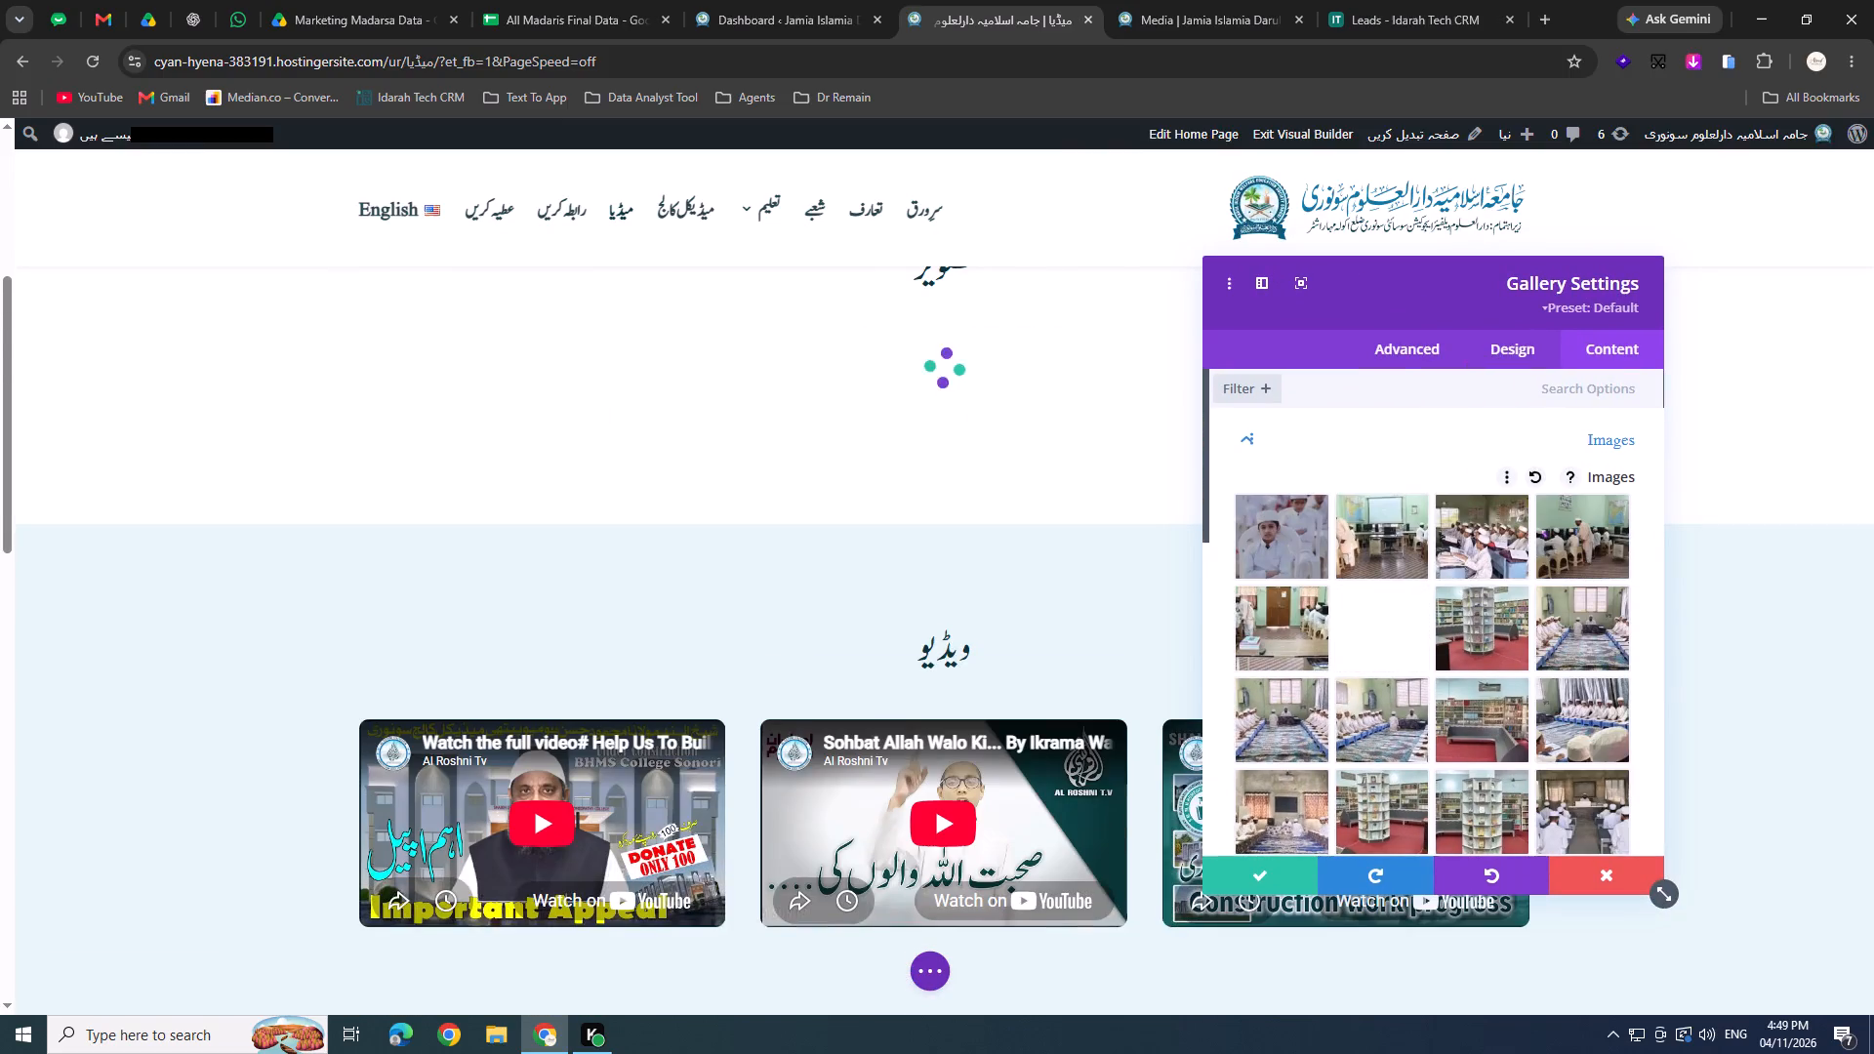
pyautogui.moveTo(1342, 601); pyautogui.dragTo(1464, 794)
pyautogui.scroll(-1, 1345, 611)
pyautogui.scroll(-3, 1446, 762)
pyautogui.moveTo(1299, 540); pyautogui.dragTo(1422, 784)
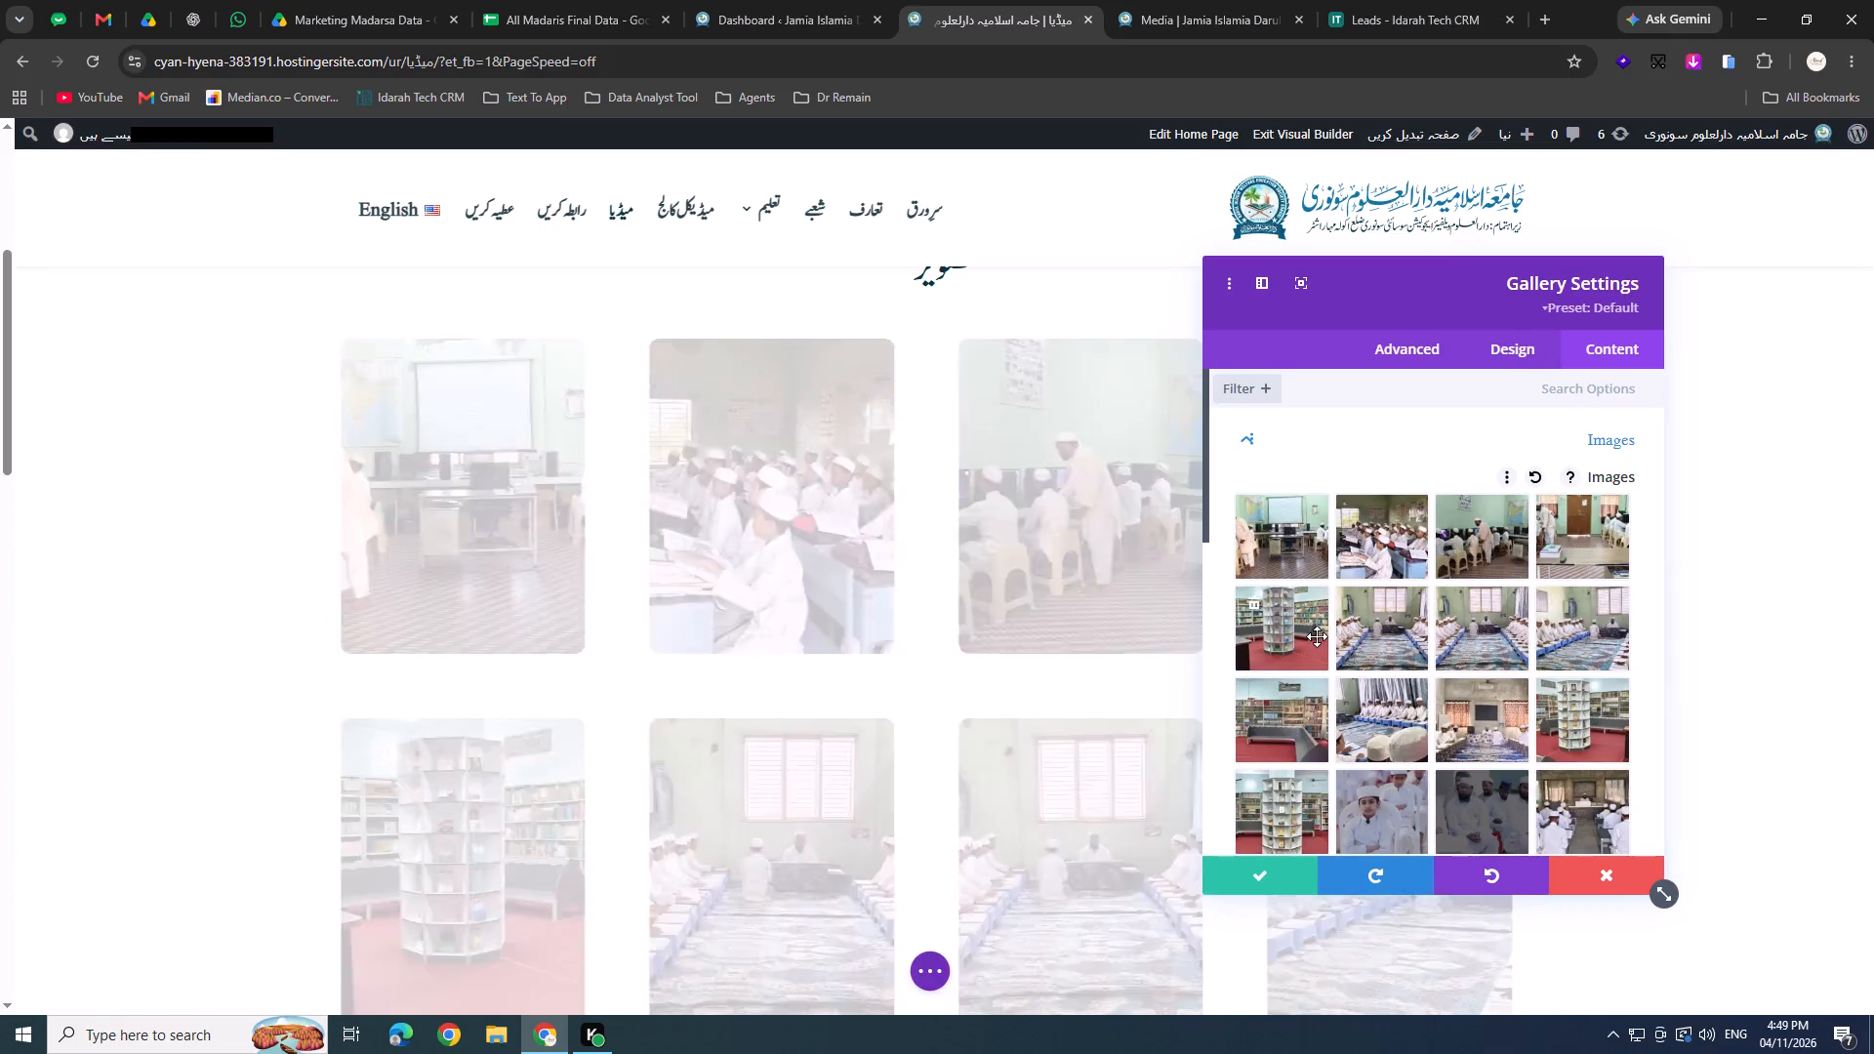
pyautogui.scroll(-2, 997, 623)
pyautogui.scroll(1, 1236, 571)
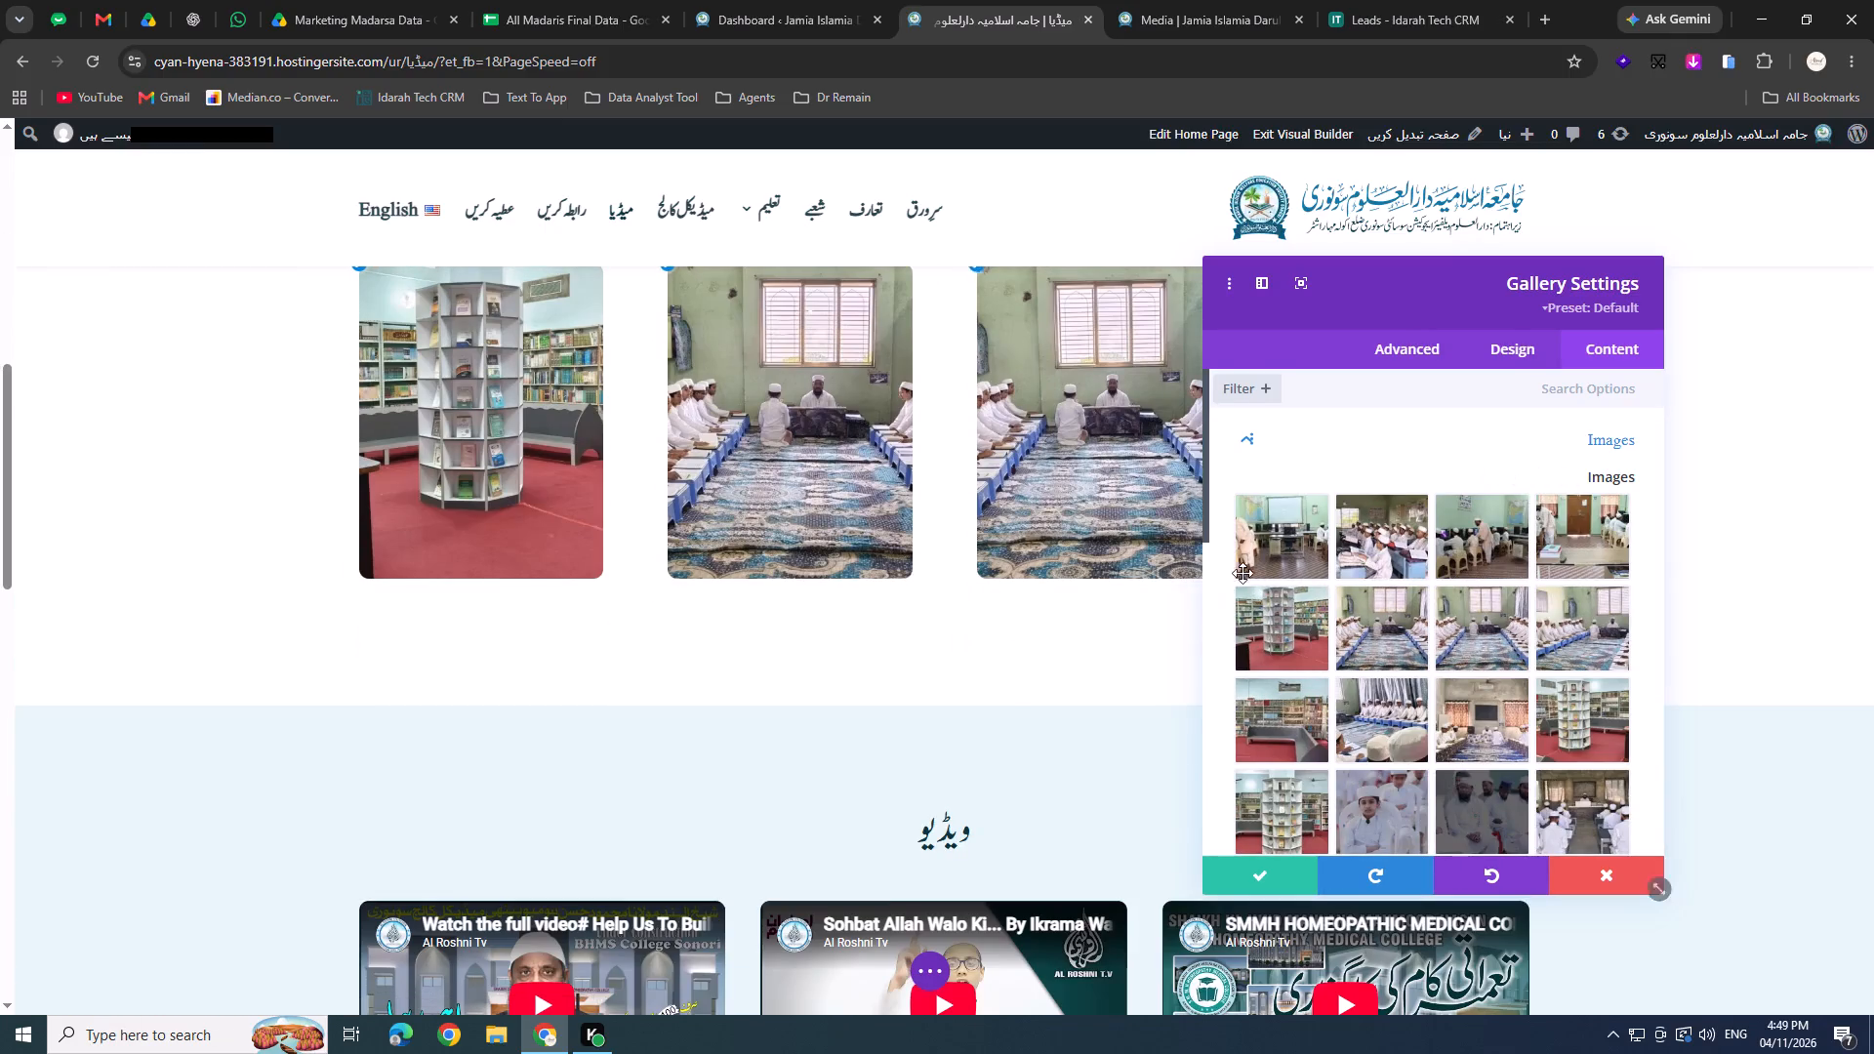
# Set the gallery's Image Count to 100 and look through the full set of photos on the page.
pyautogui.scroll(-4, 1331, 622)
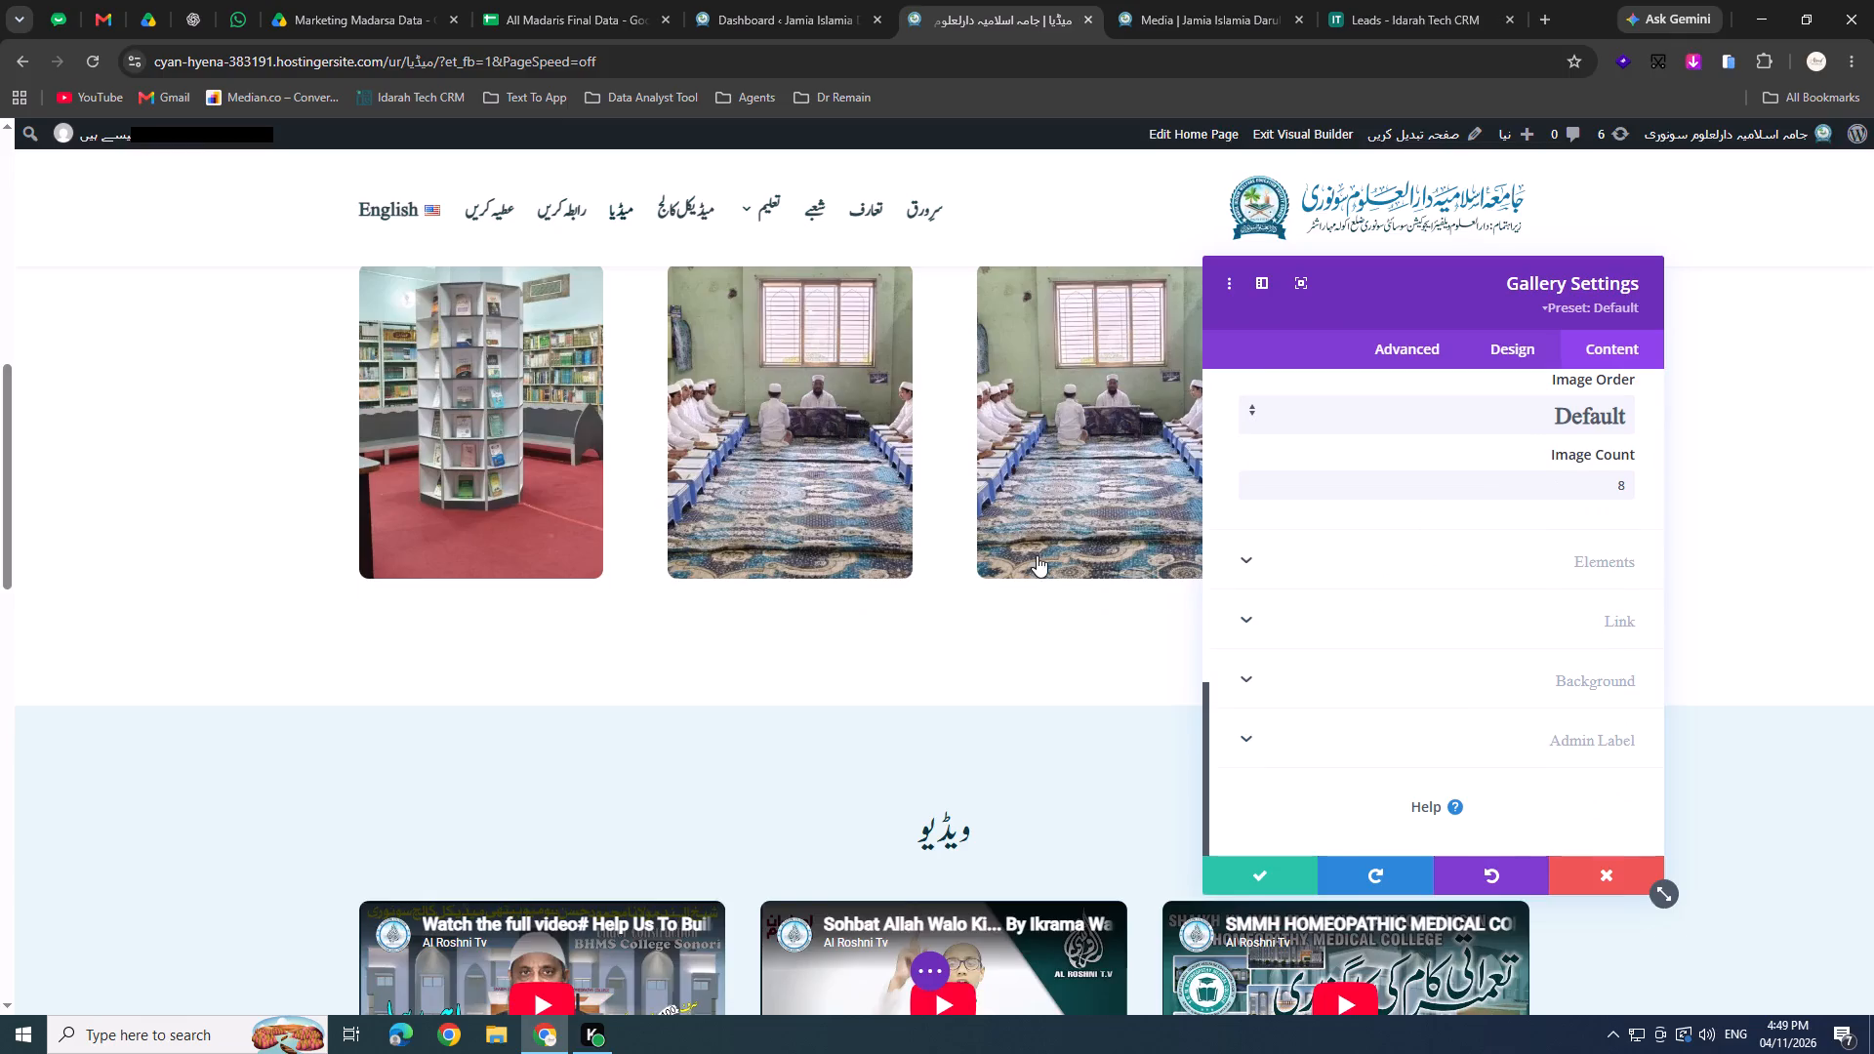
pyautogui.scroll(1, 1037, 555)
pyautogui.moveTo(1459, 277); pyautogui.dragTo(662, 272)
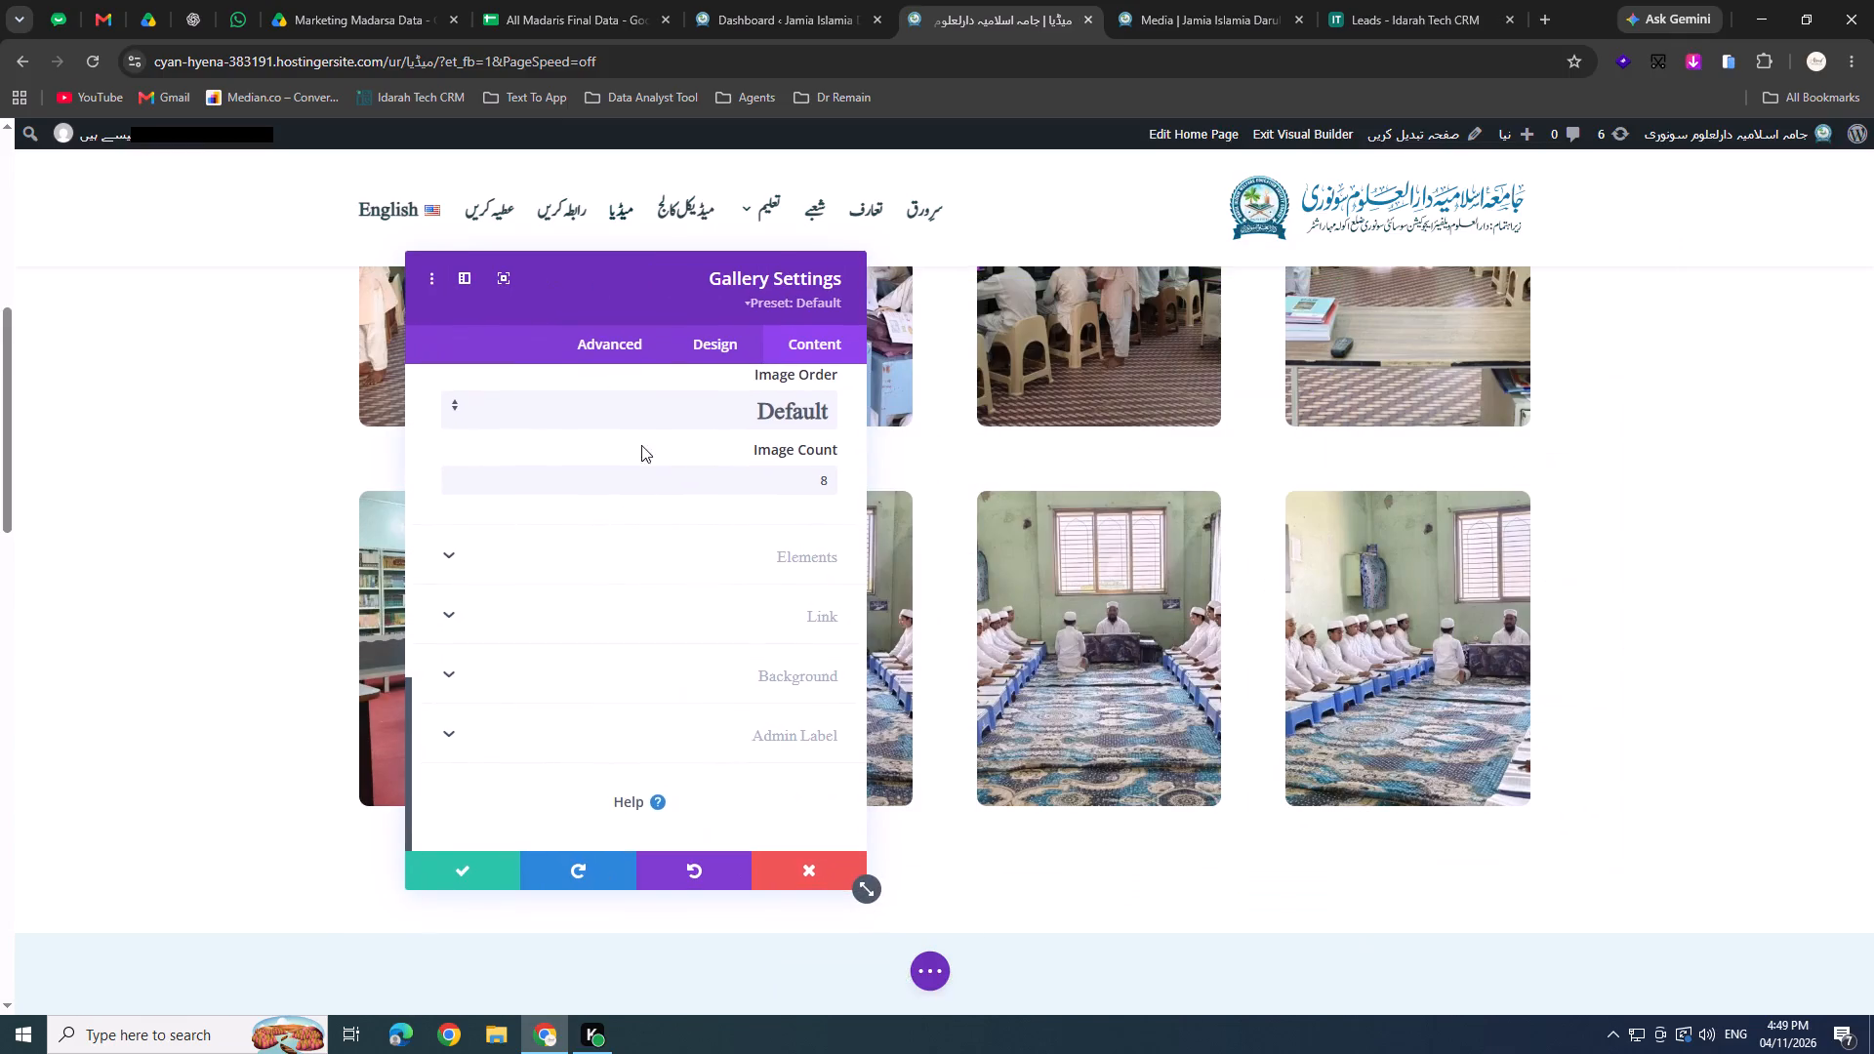
pyautogui.scroll(1, 656, 509)
pyautogui.moveTo(685, 341); pyautogui.dragTo(703, 705)
pyautogui.moveTo(758, 708); pyautogui.dragTo(822, 713)
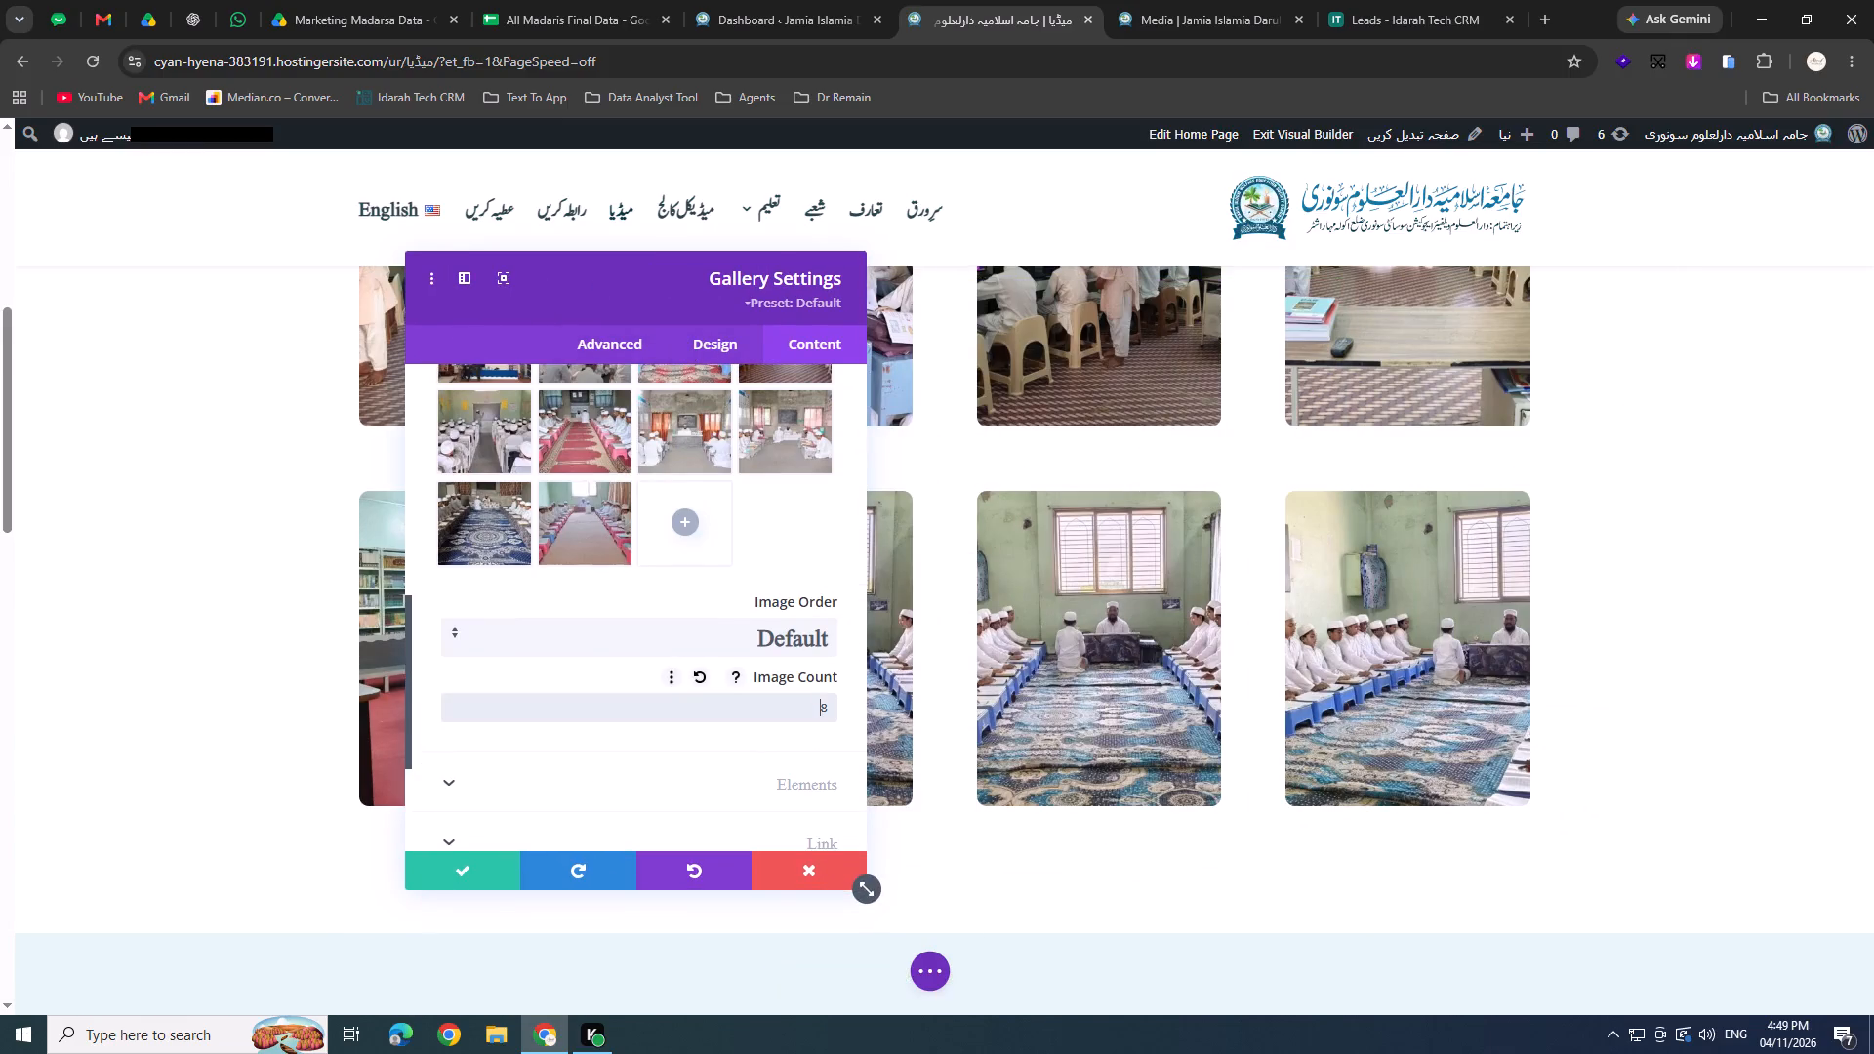
pyautogui.moveTo(822, 713); pyautogui.dragTo(846, 717)
pyautogui.write('100')
pyautogui.scroll(-3, 1481, 613)
pyautogui.scroll(-2, 1348, 592)
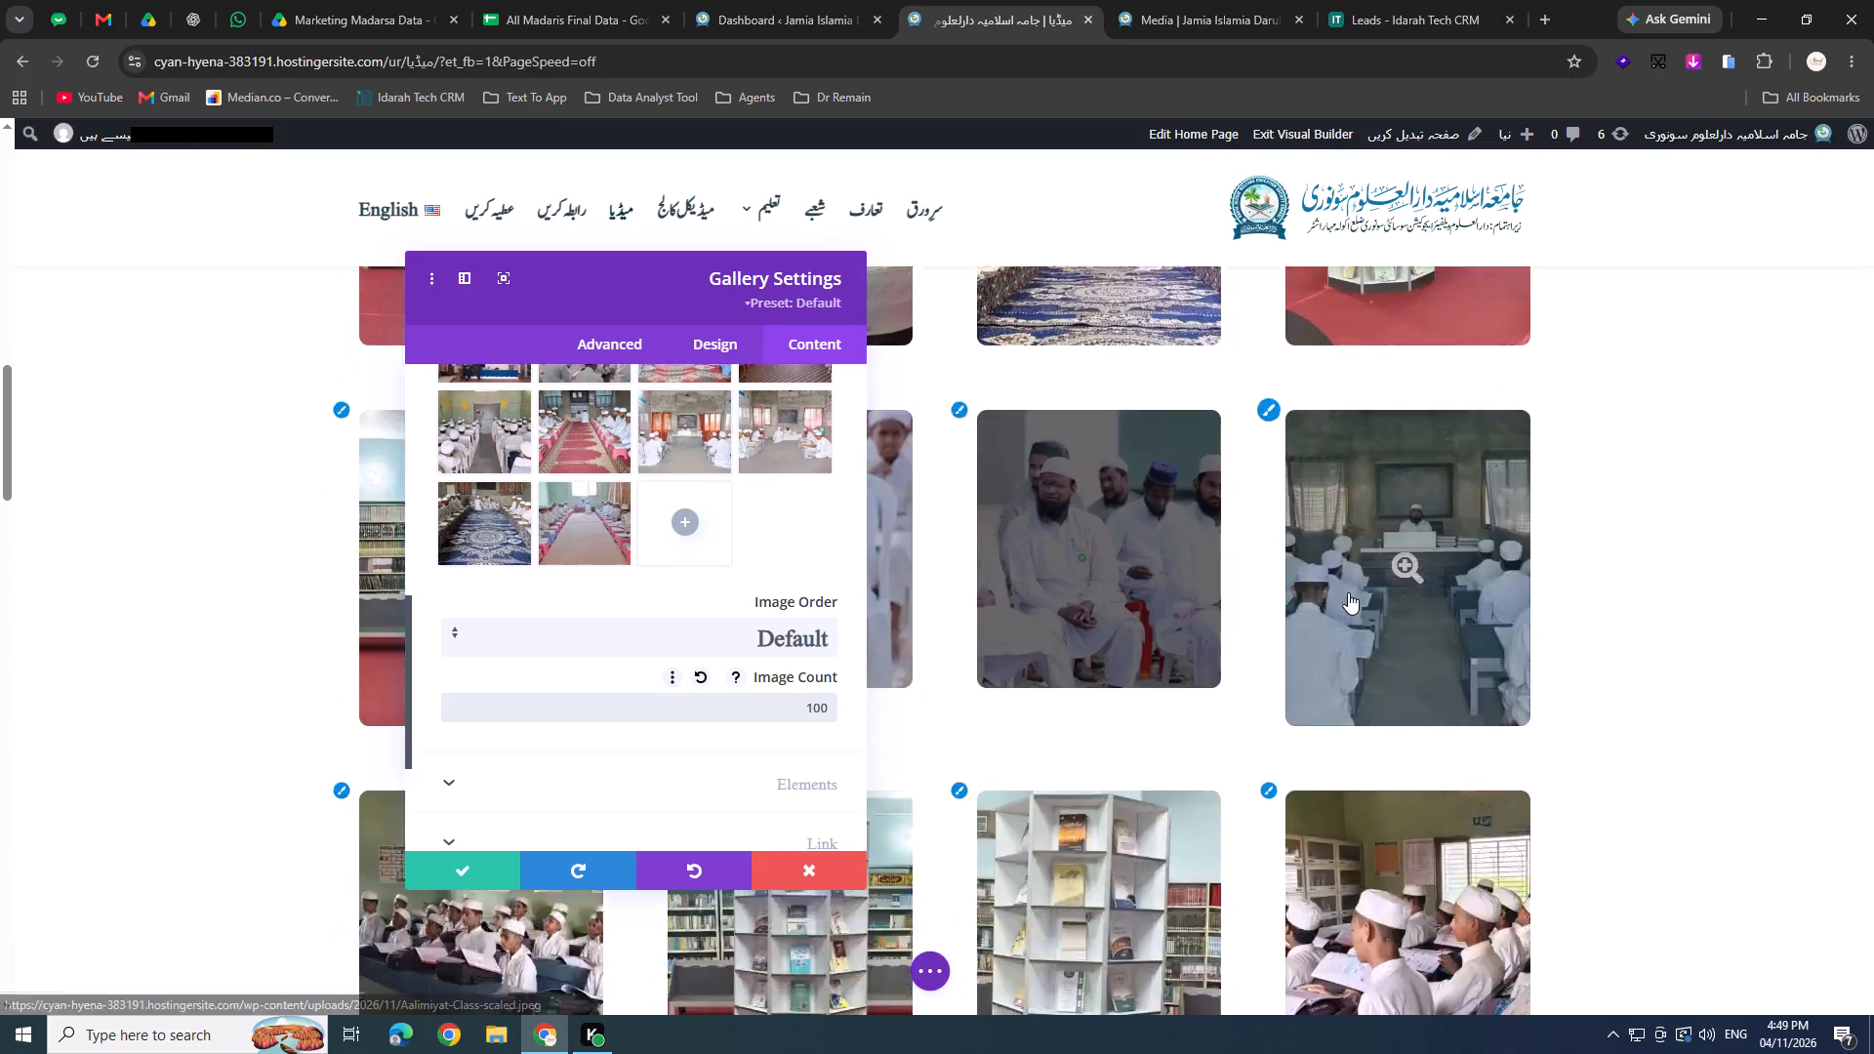
pyautogui.scroll(-3, 1348, 592)
pyautogui.scroll(-1, 1269, 576)
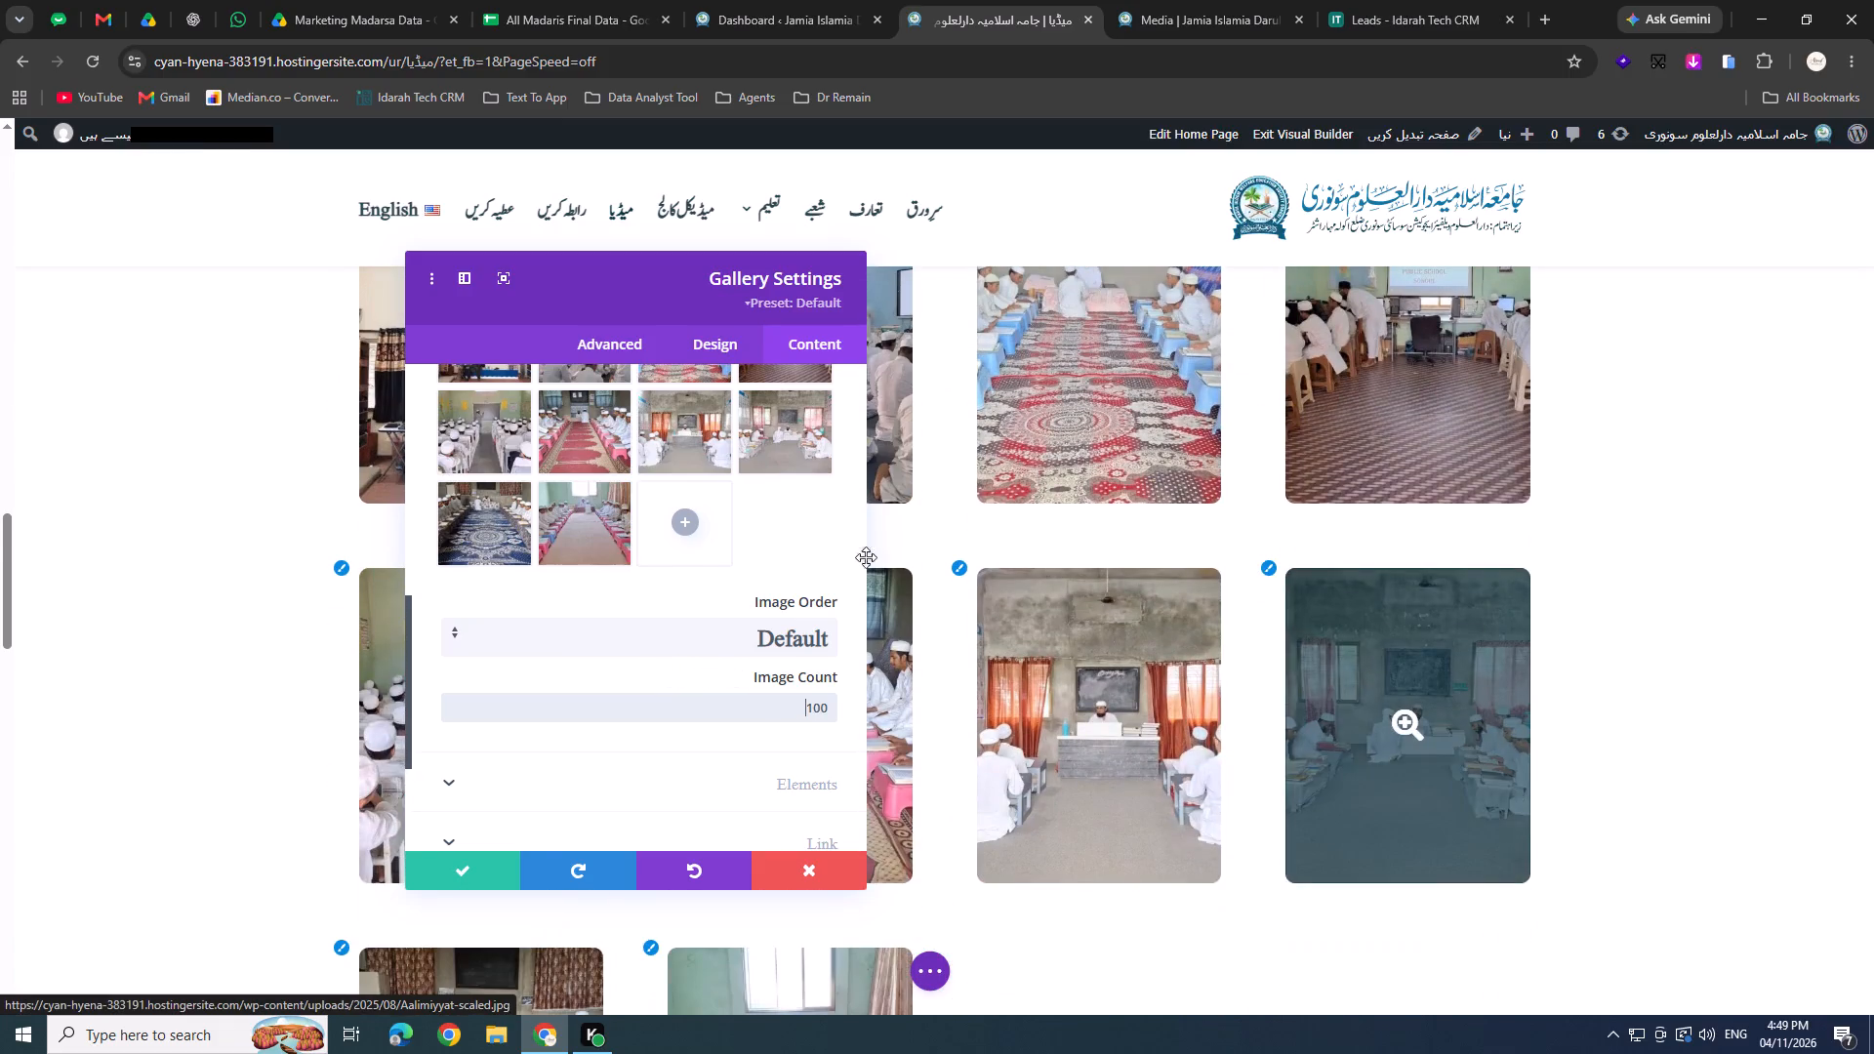
# Check the title, caption and pagination options in the gallery's Elements settings.
pyautogui.scroll(-1, 657, 636)
pyautogui.click(677, 551)
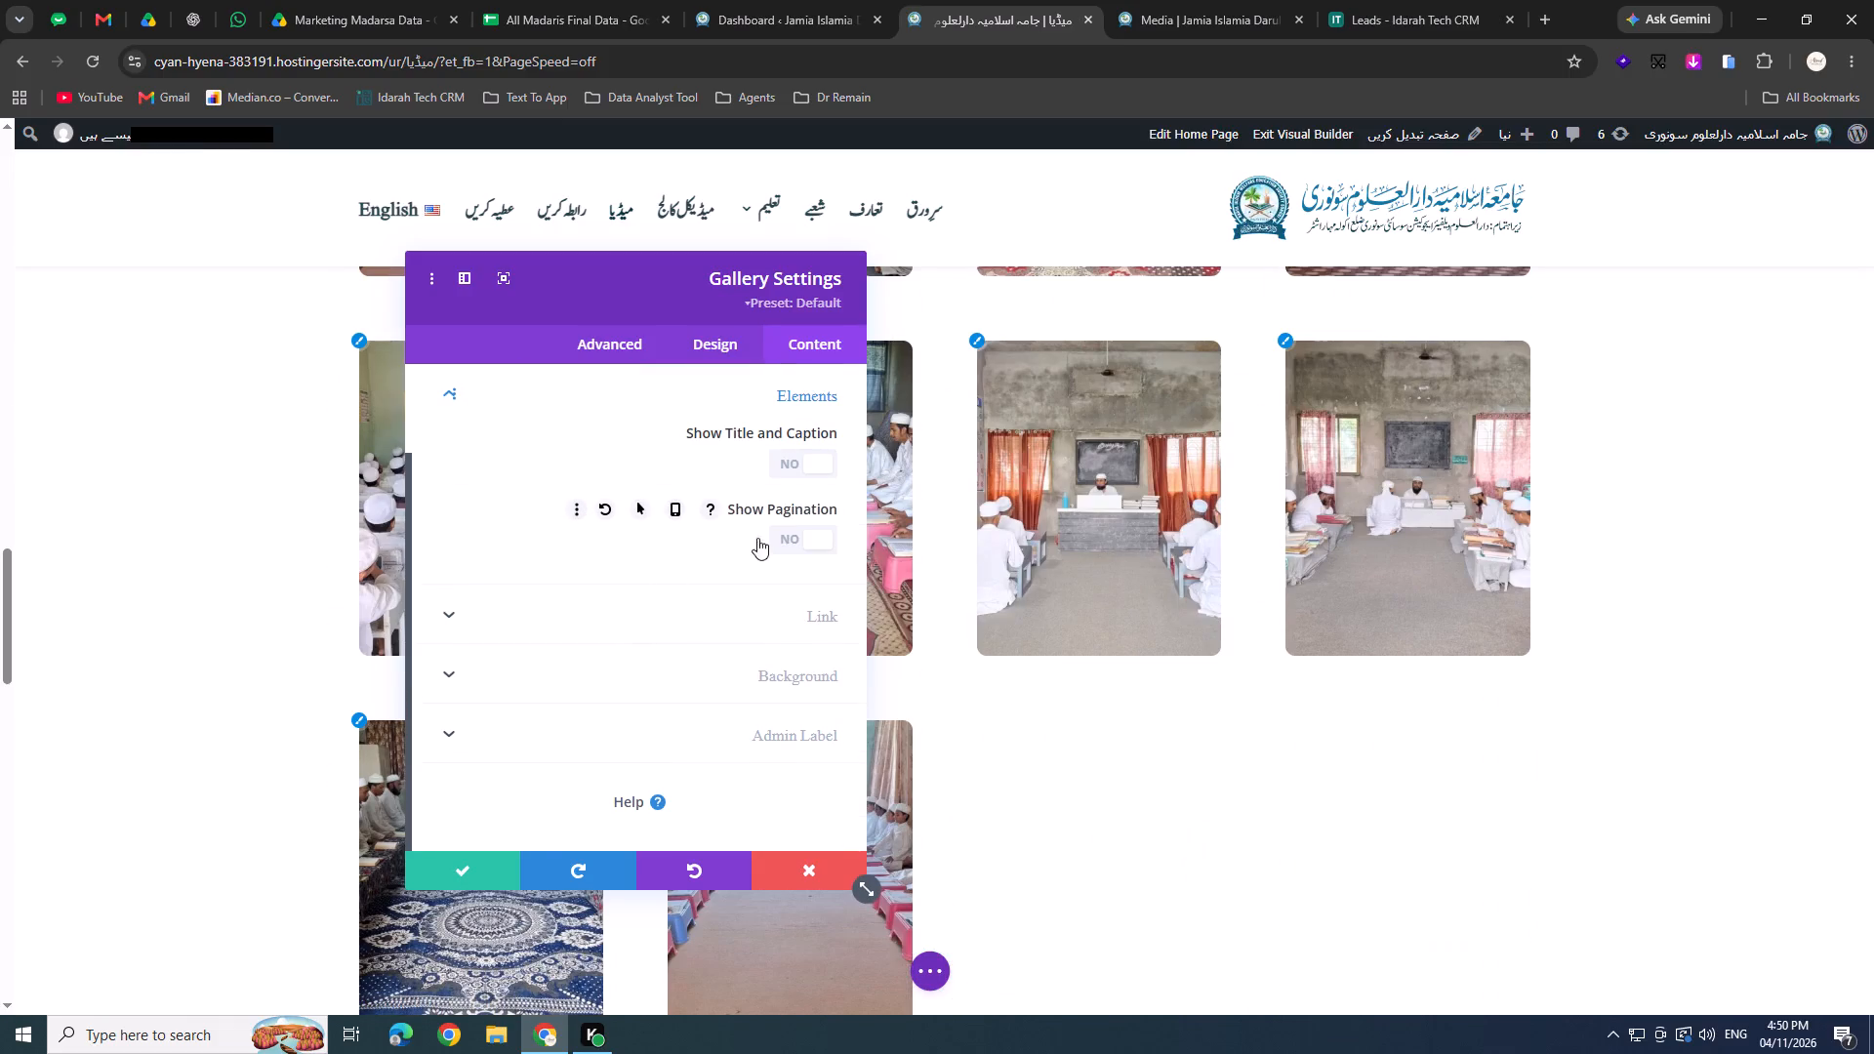
pyautogui.scroll(-1, 787, 524)
pyautogui.scroll(2, 775, 501)
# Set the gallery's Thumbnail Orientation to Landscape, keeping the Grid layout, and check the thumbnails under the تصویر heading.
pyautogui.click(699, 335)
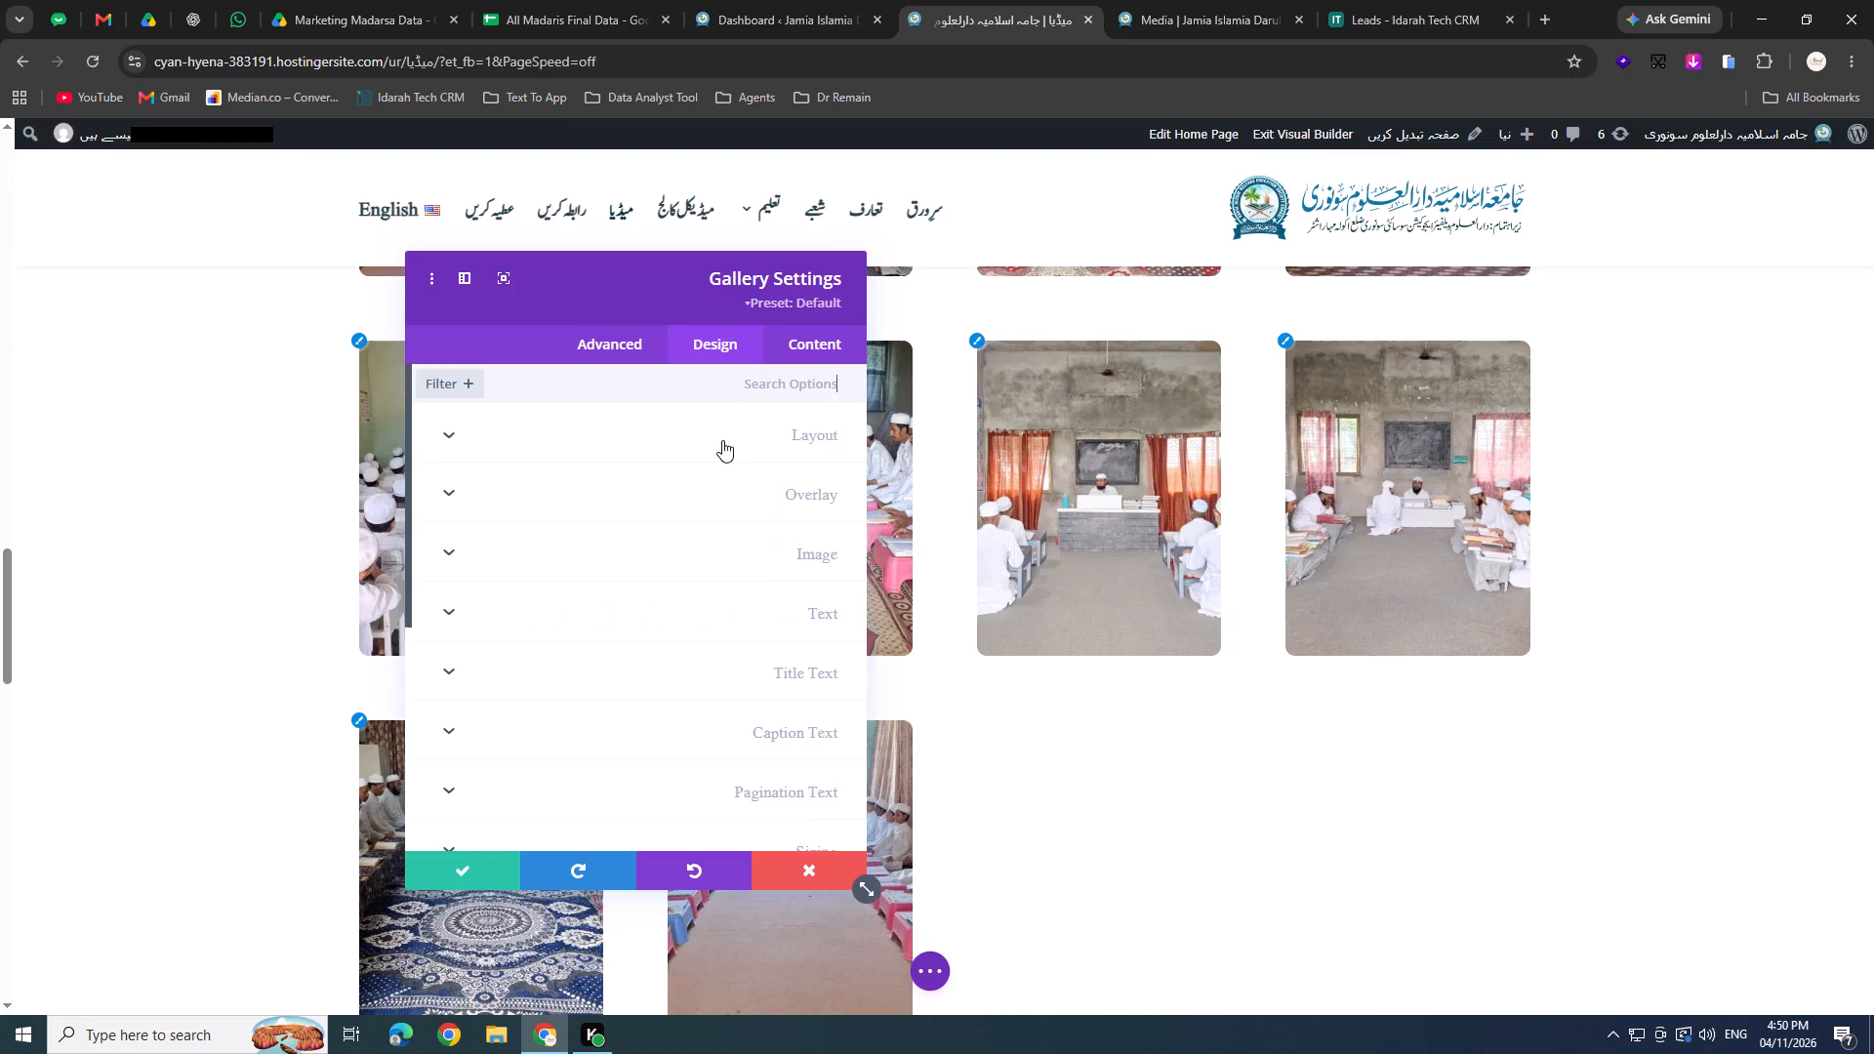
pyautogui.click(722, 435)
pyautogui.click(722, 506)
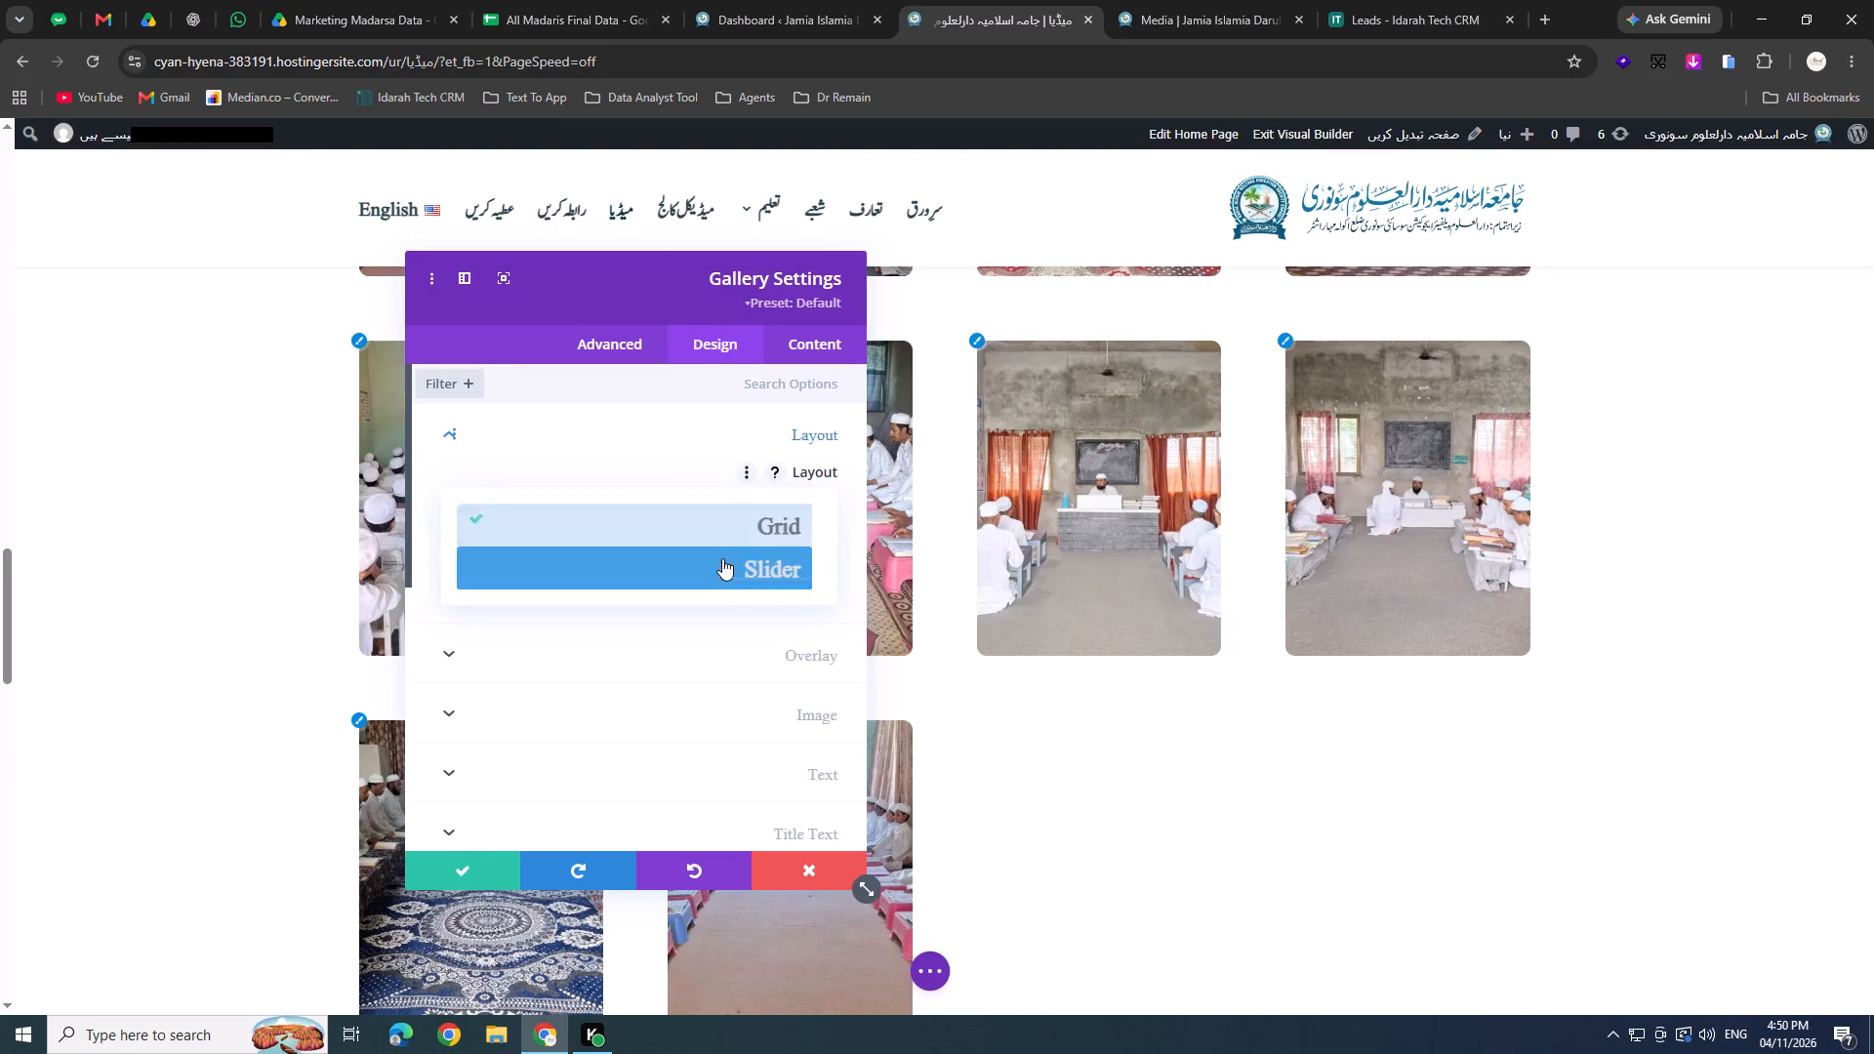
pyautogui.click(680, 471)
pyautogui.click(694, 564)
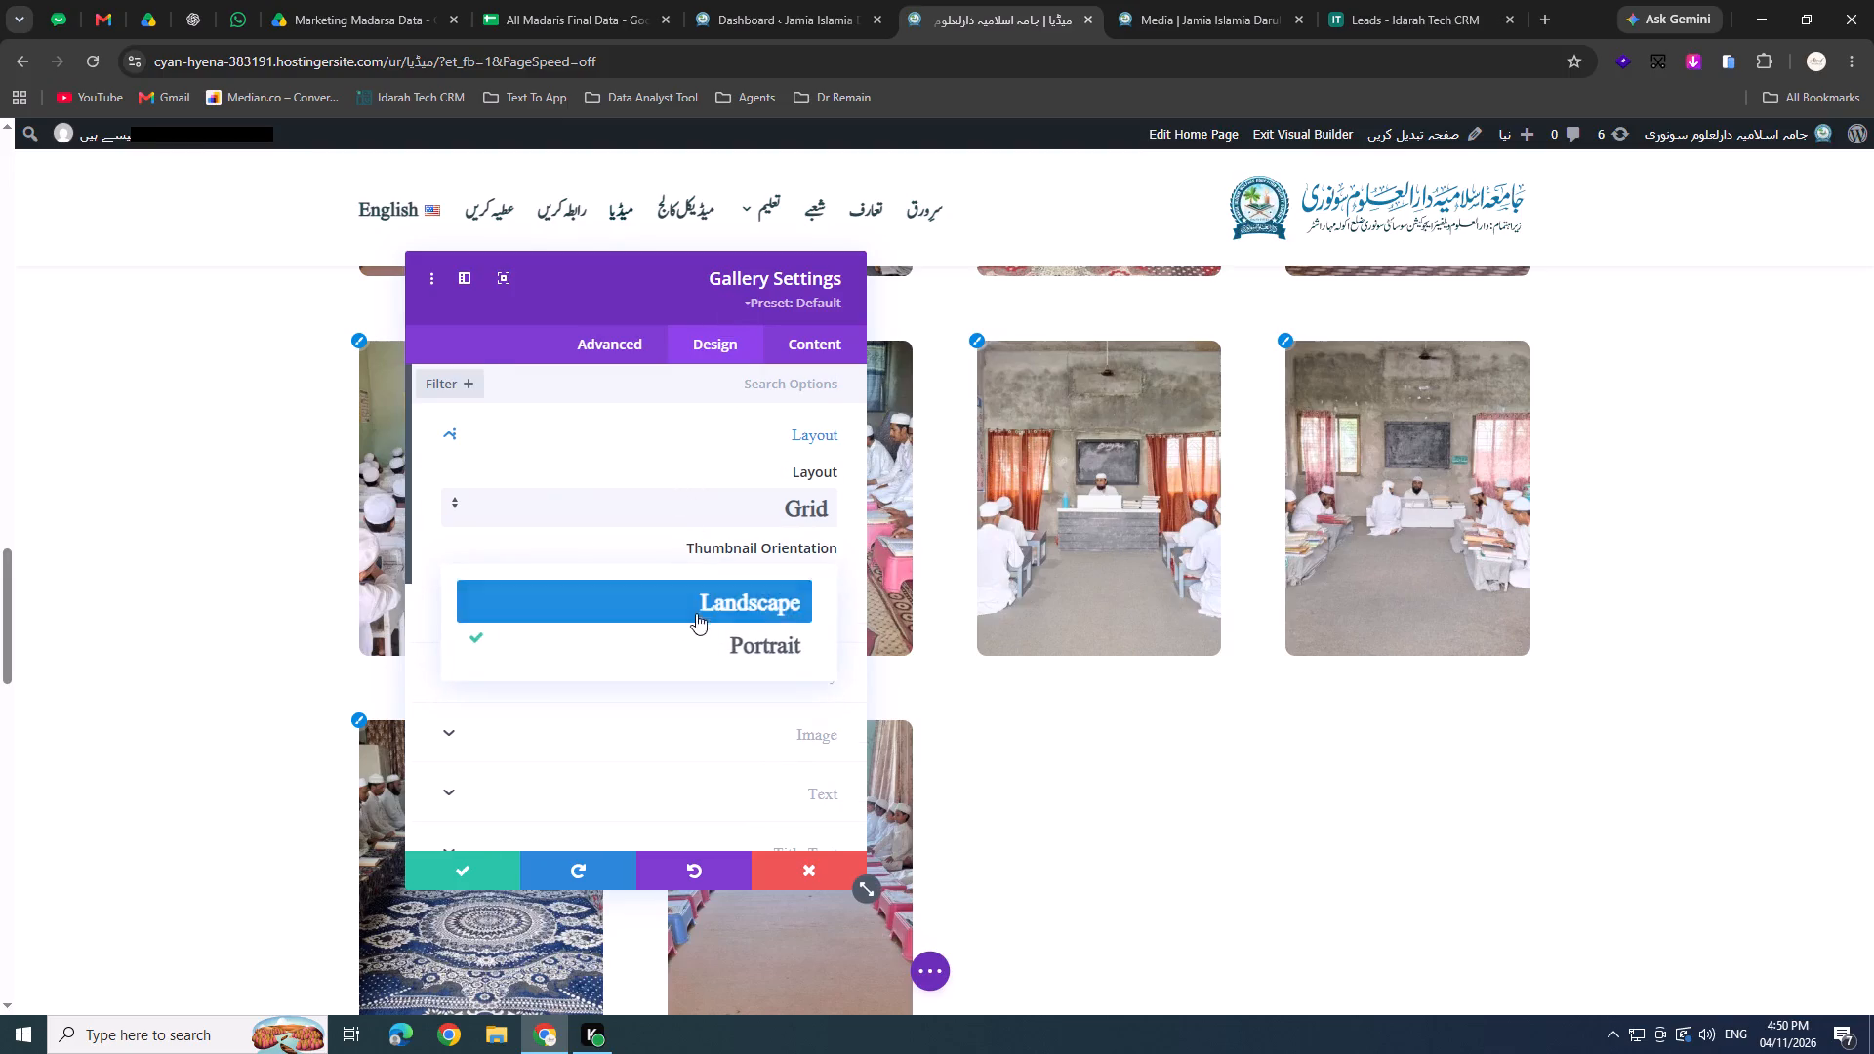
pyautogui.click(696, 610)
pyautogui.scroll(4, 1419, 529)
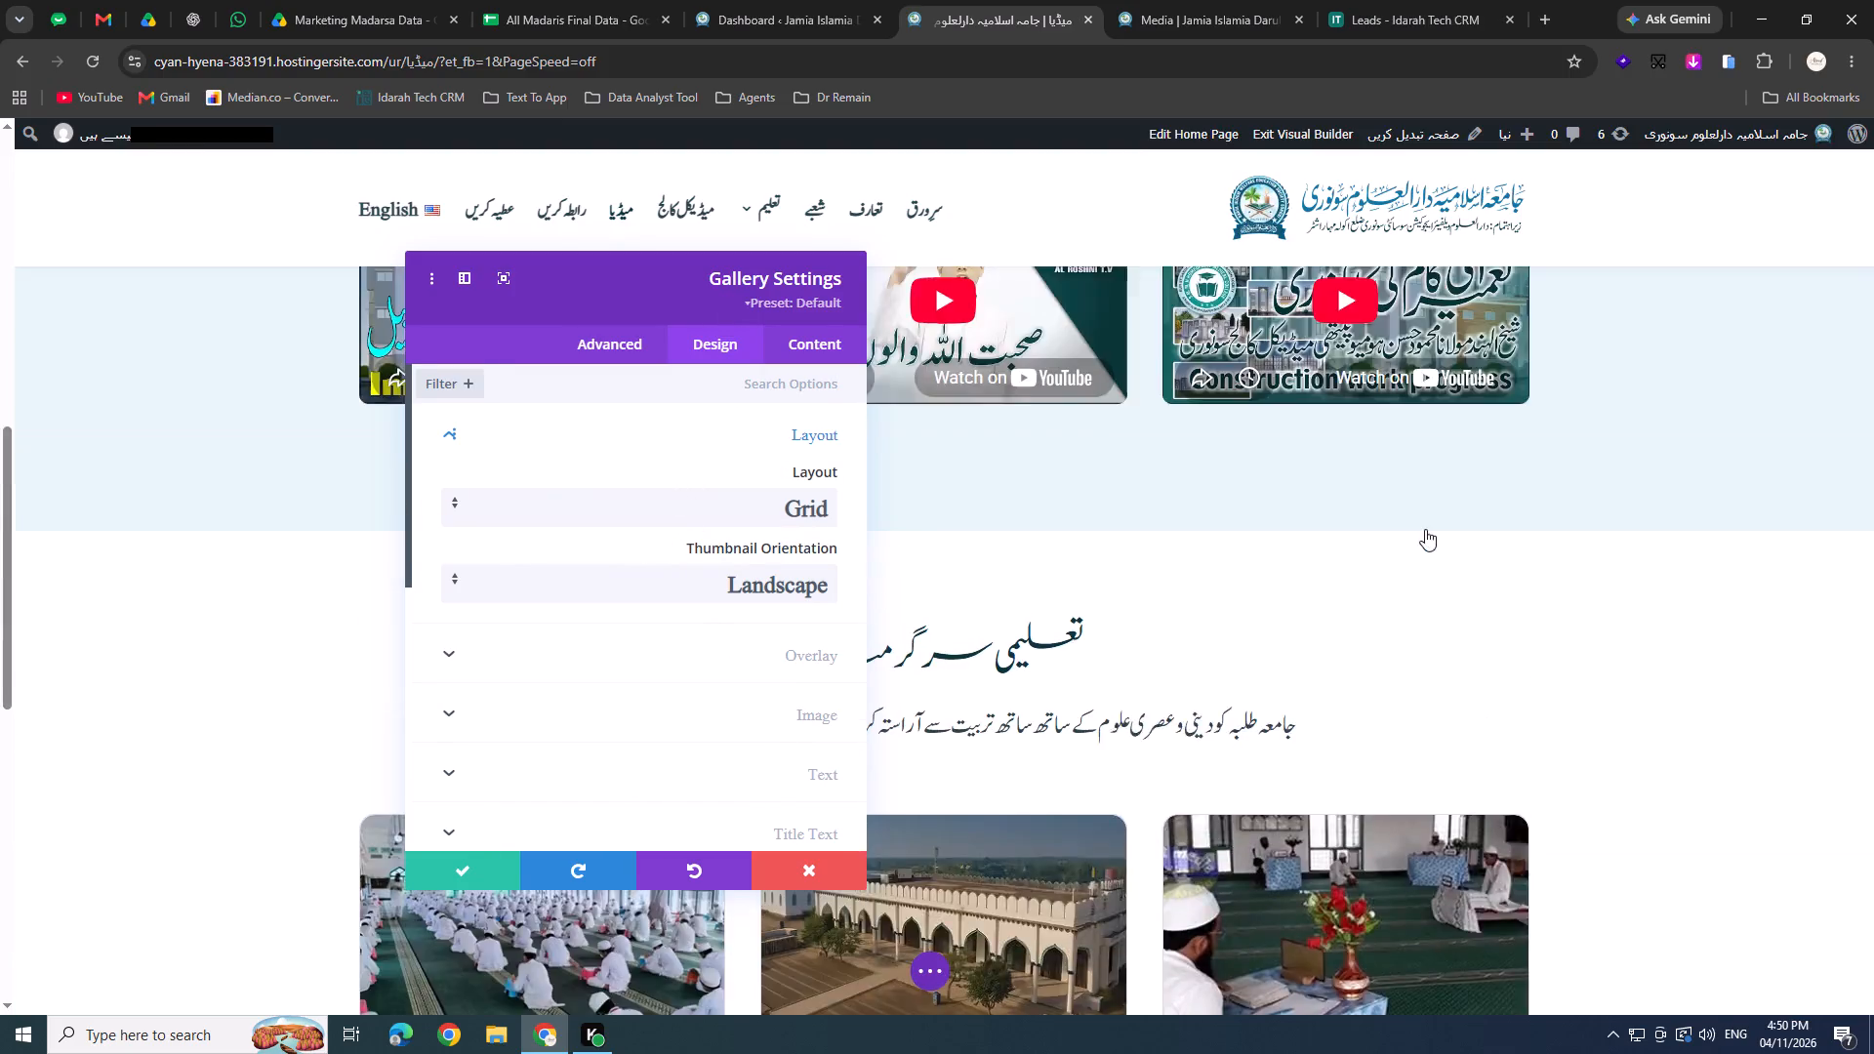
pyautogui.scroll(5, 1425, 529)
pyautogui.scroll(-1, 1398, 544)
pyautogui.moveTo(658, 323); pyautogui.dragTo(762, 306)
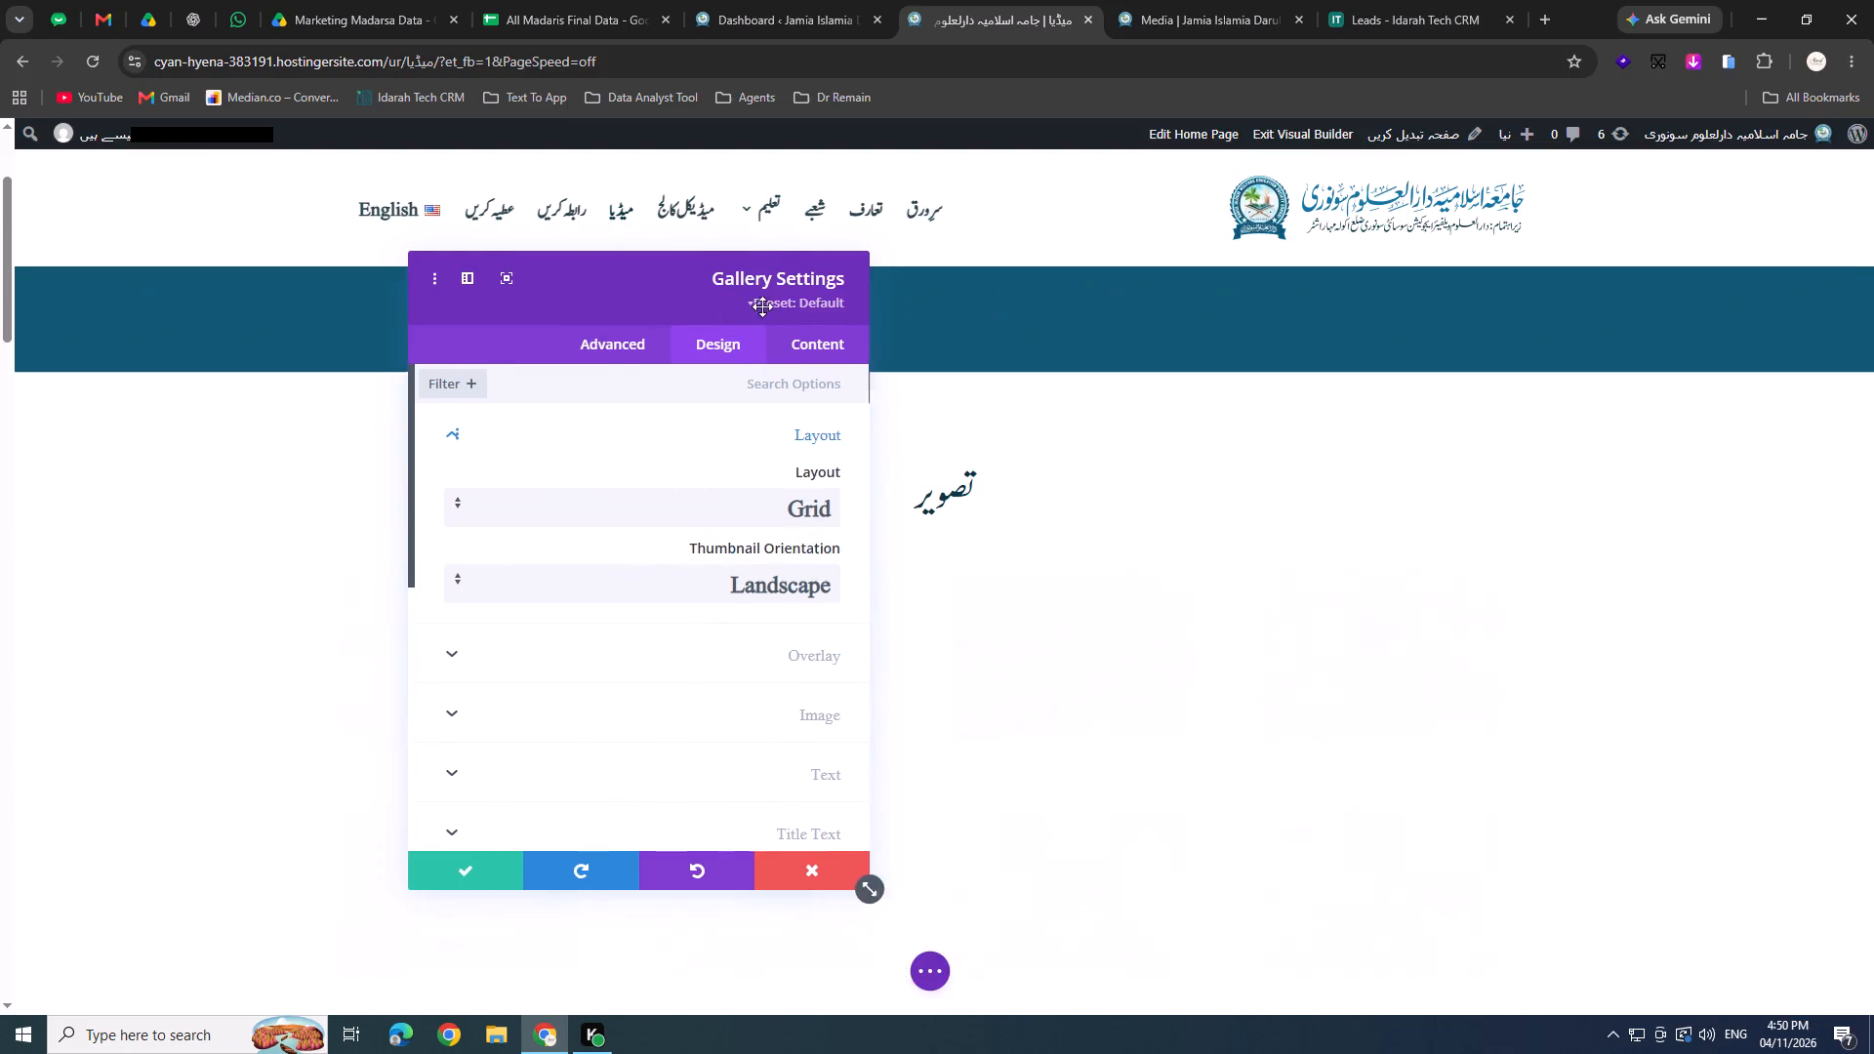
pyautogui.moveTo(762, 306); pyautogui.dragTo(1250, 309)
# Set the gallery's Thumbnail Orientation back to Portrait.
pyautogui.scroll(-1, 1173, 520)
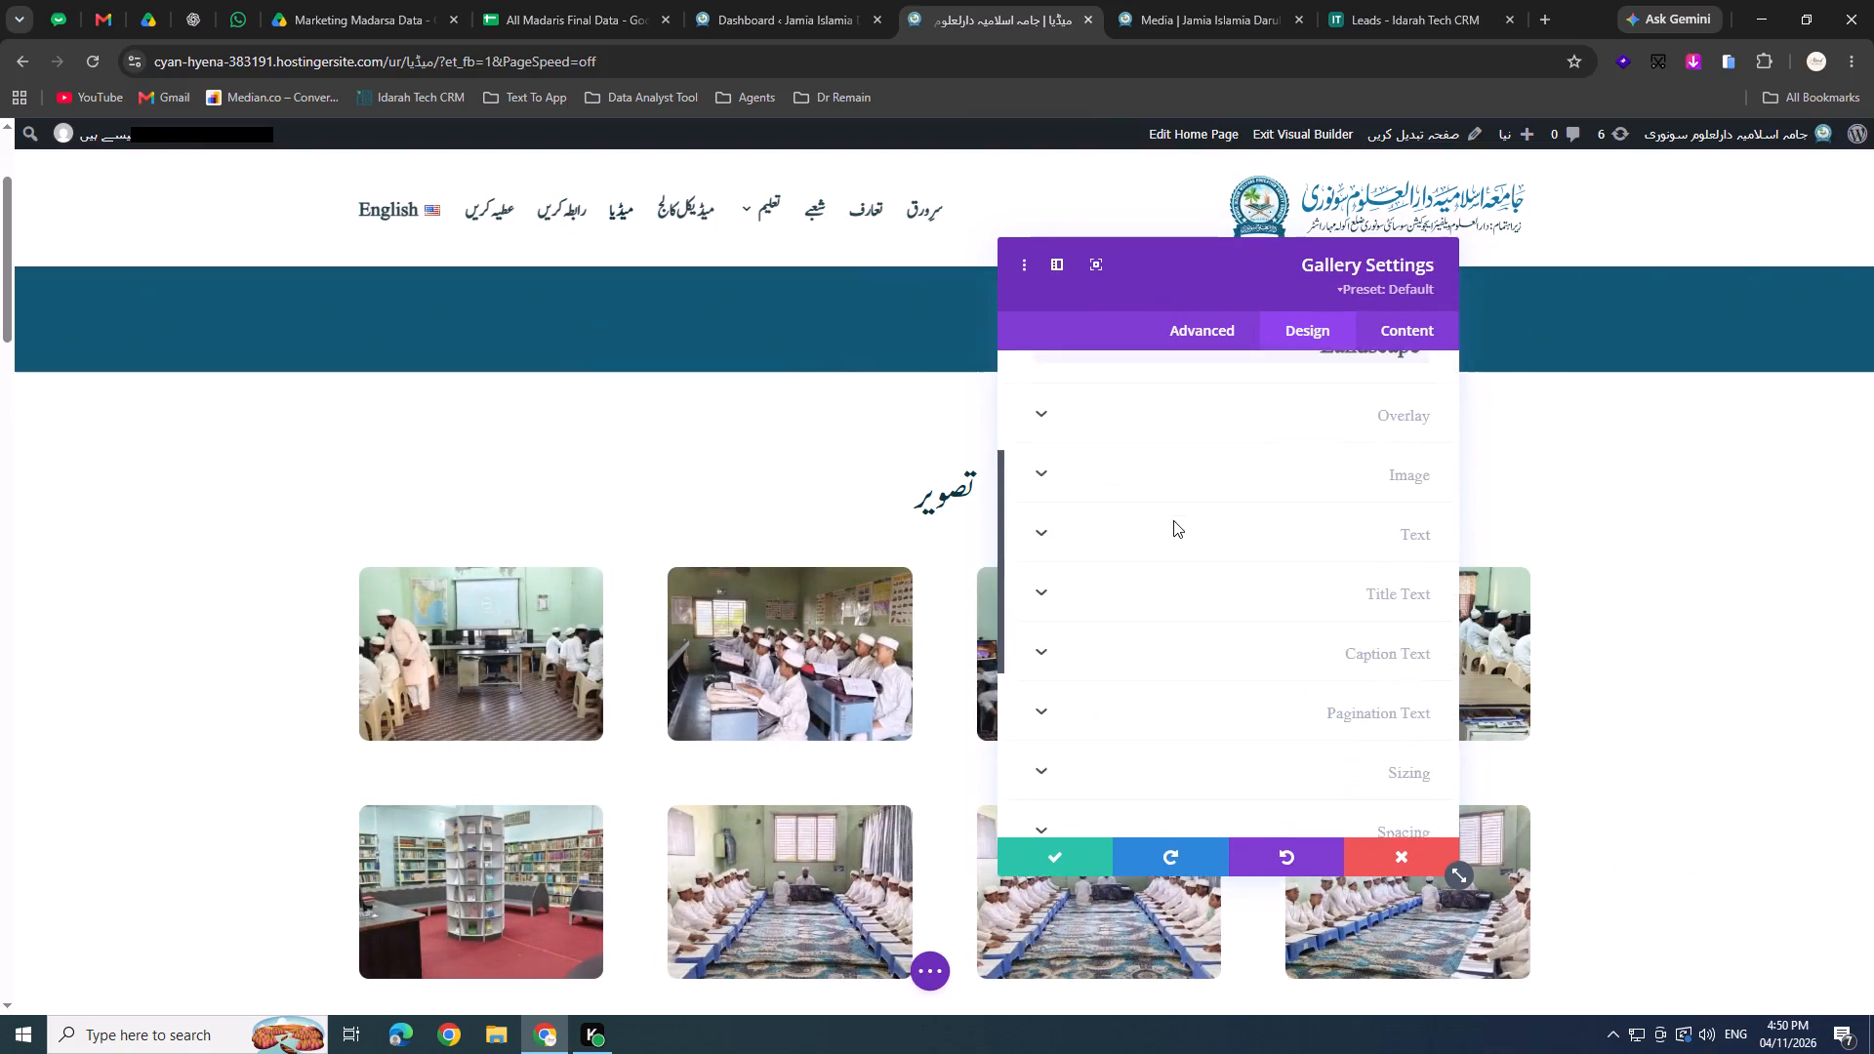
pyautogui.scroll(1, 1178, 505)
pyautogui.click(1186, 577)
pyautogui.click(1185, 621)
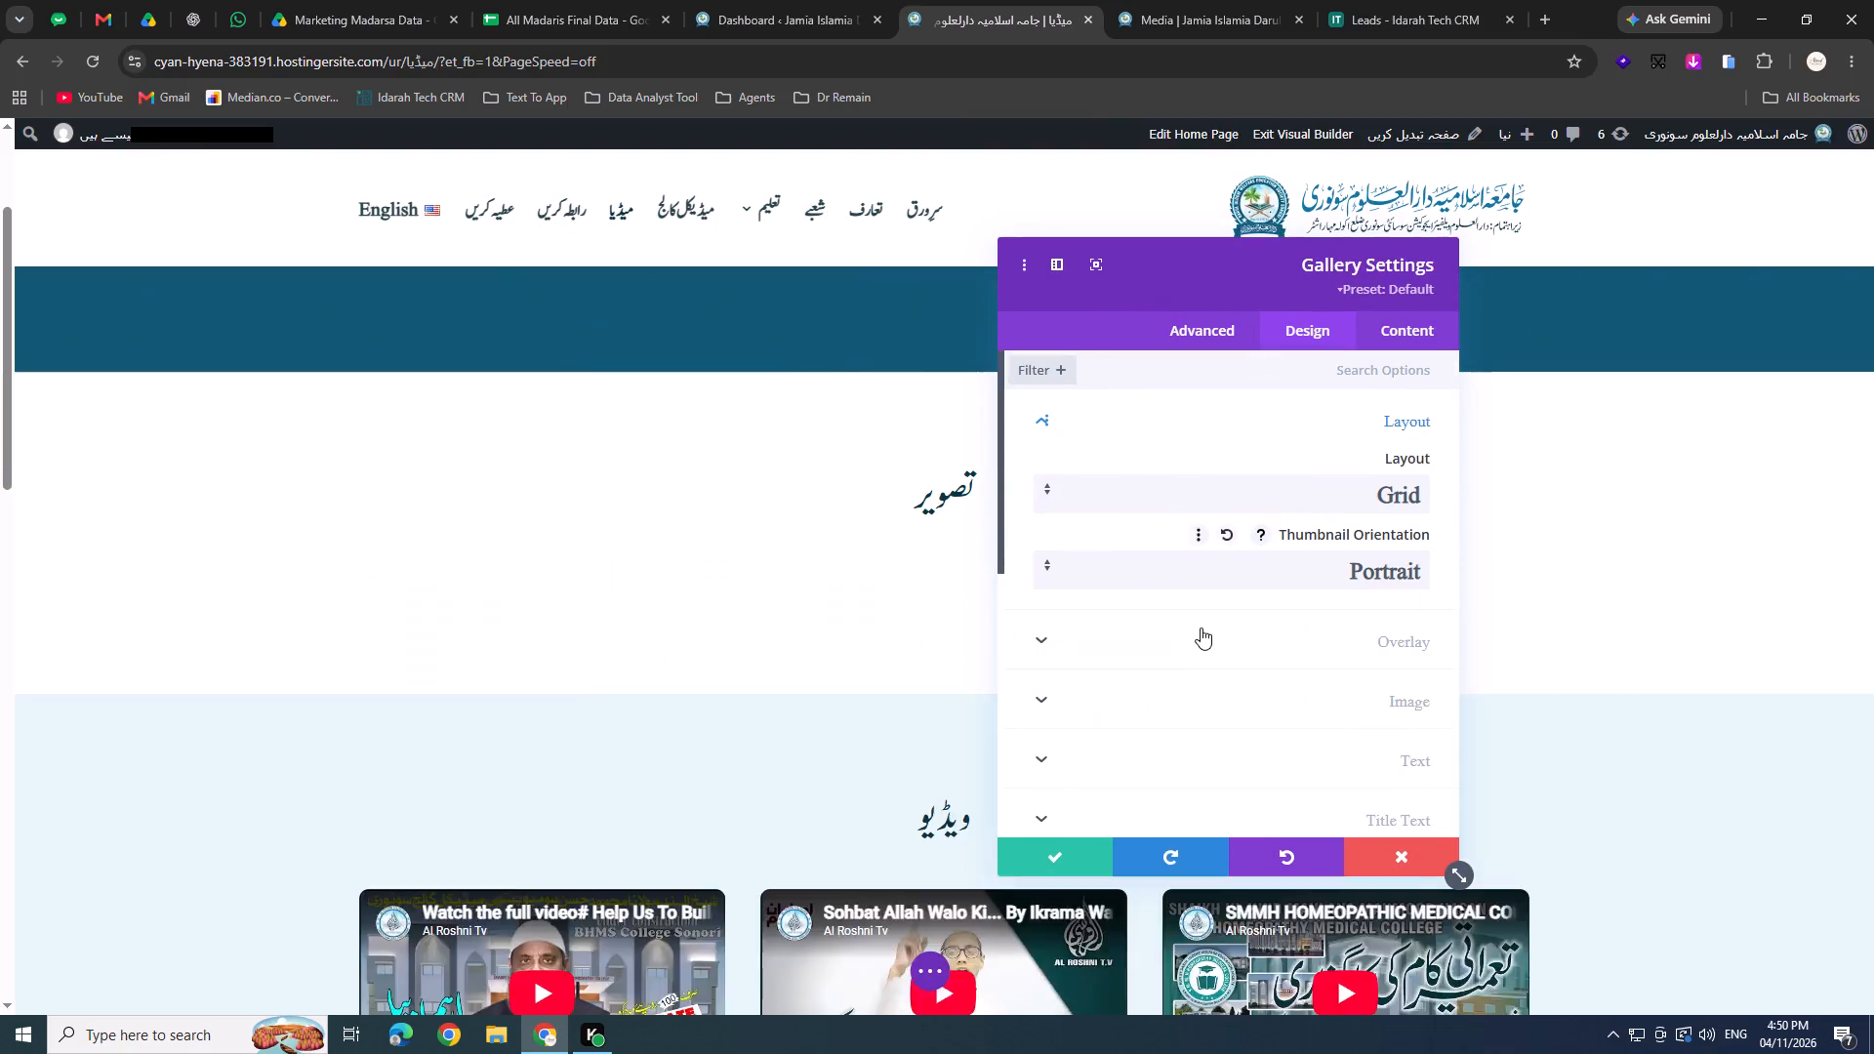
# Look through the gallery's design options, including the Image group's rounded corners, border styles, shadows and color filters.
pyautogui.click(1202, 628)
pyautogui.scroll(-3, 1203, 628)
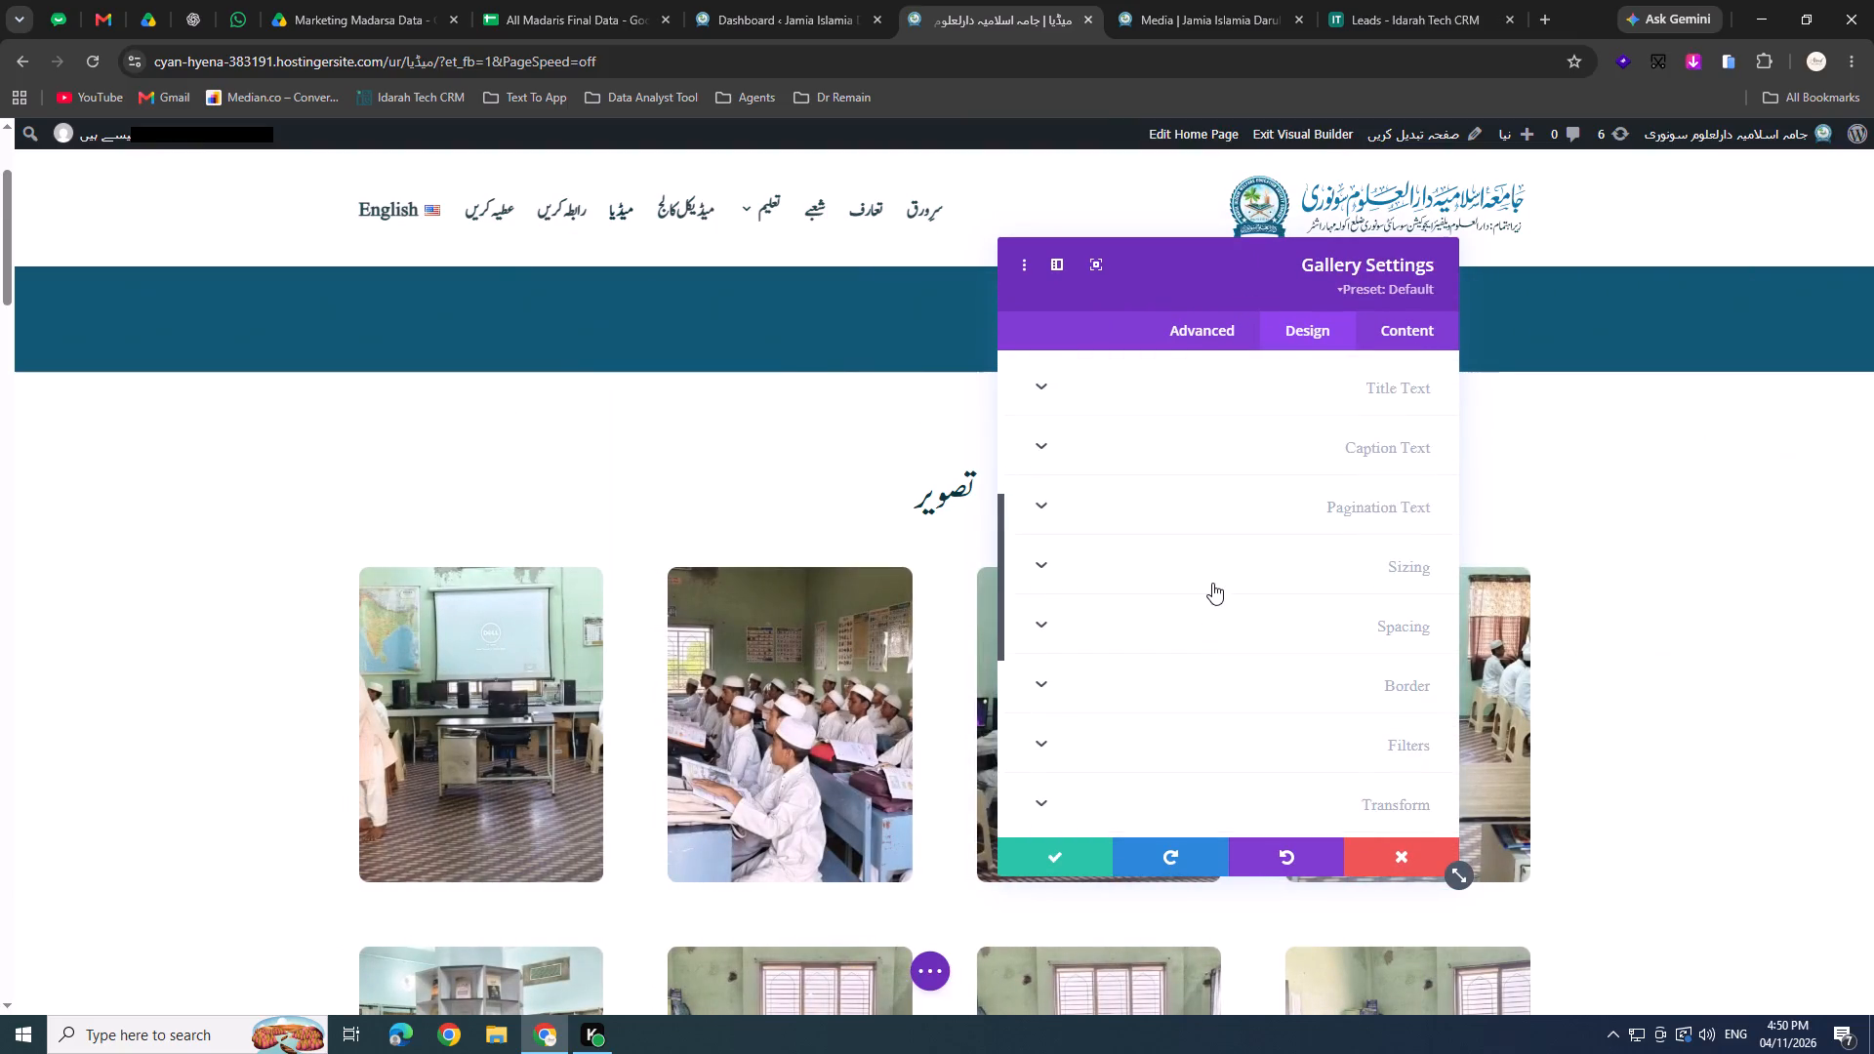
pyautogui.scroll(1, 1212, 583)
pyautogui.click(1249, 488)
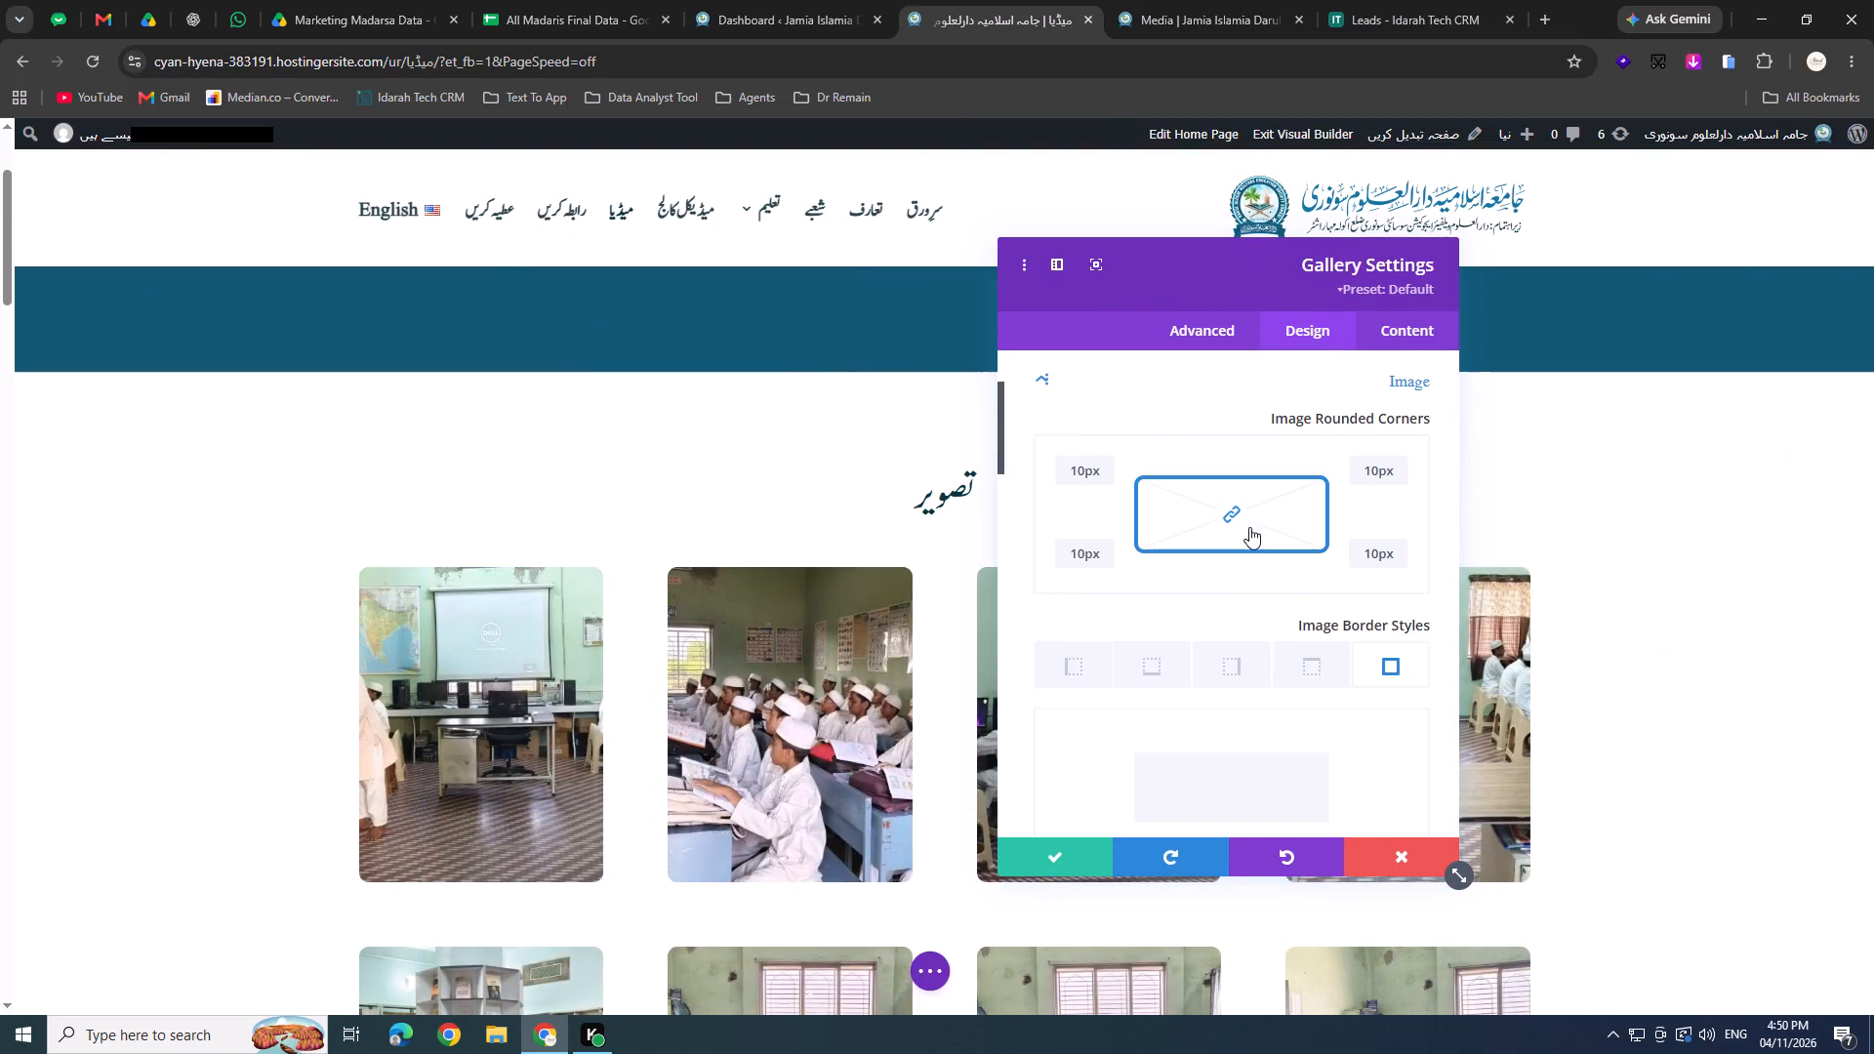
pyautogui.scroll(-4, 1247, 544)
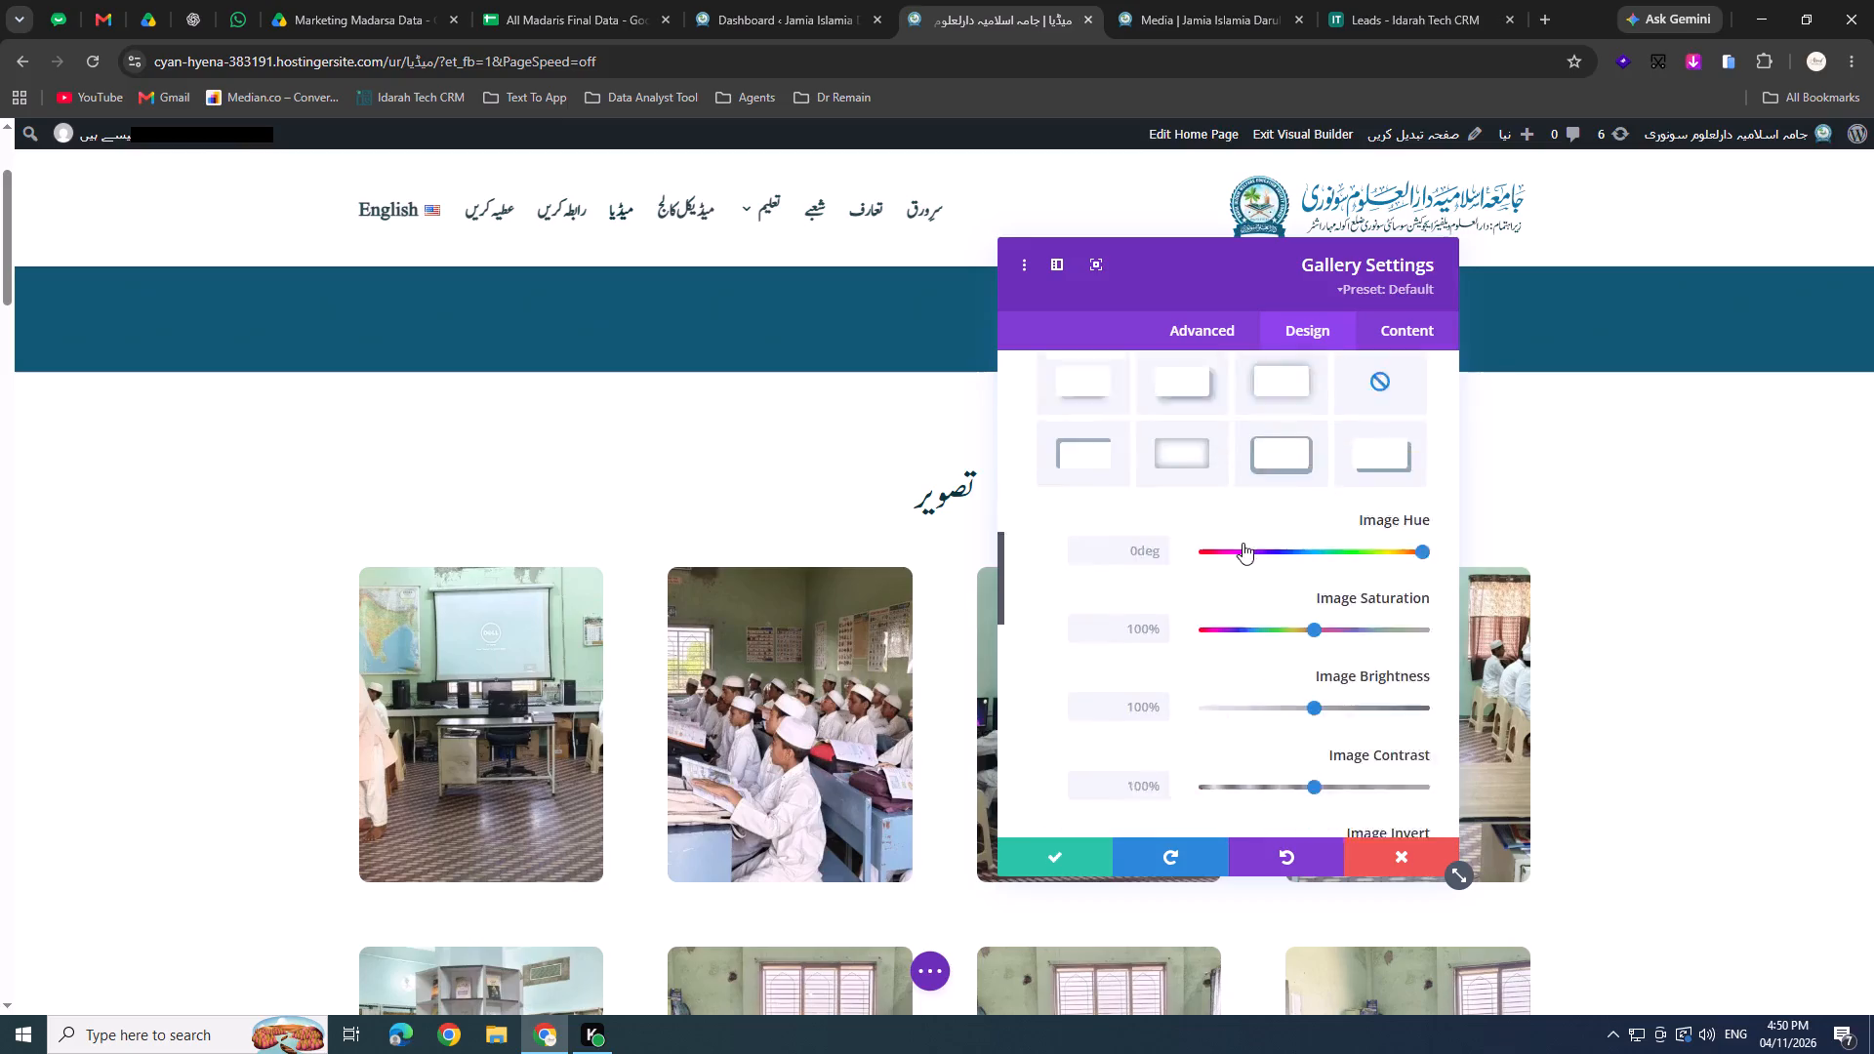
pyautogui.scroll(-3, 1243, 543)
pyautogui.scroll(1, 1243, 542)
pyautogui.scroll(-1, 1242, 543)
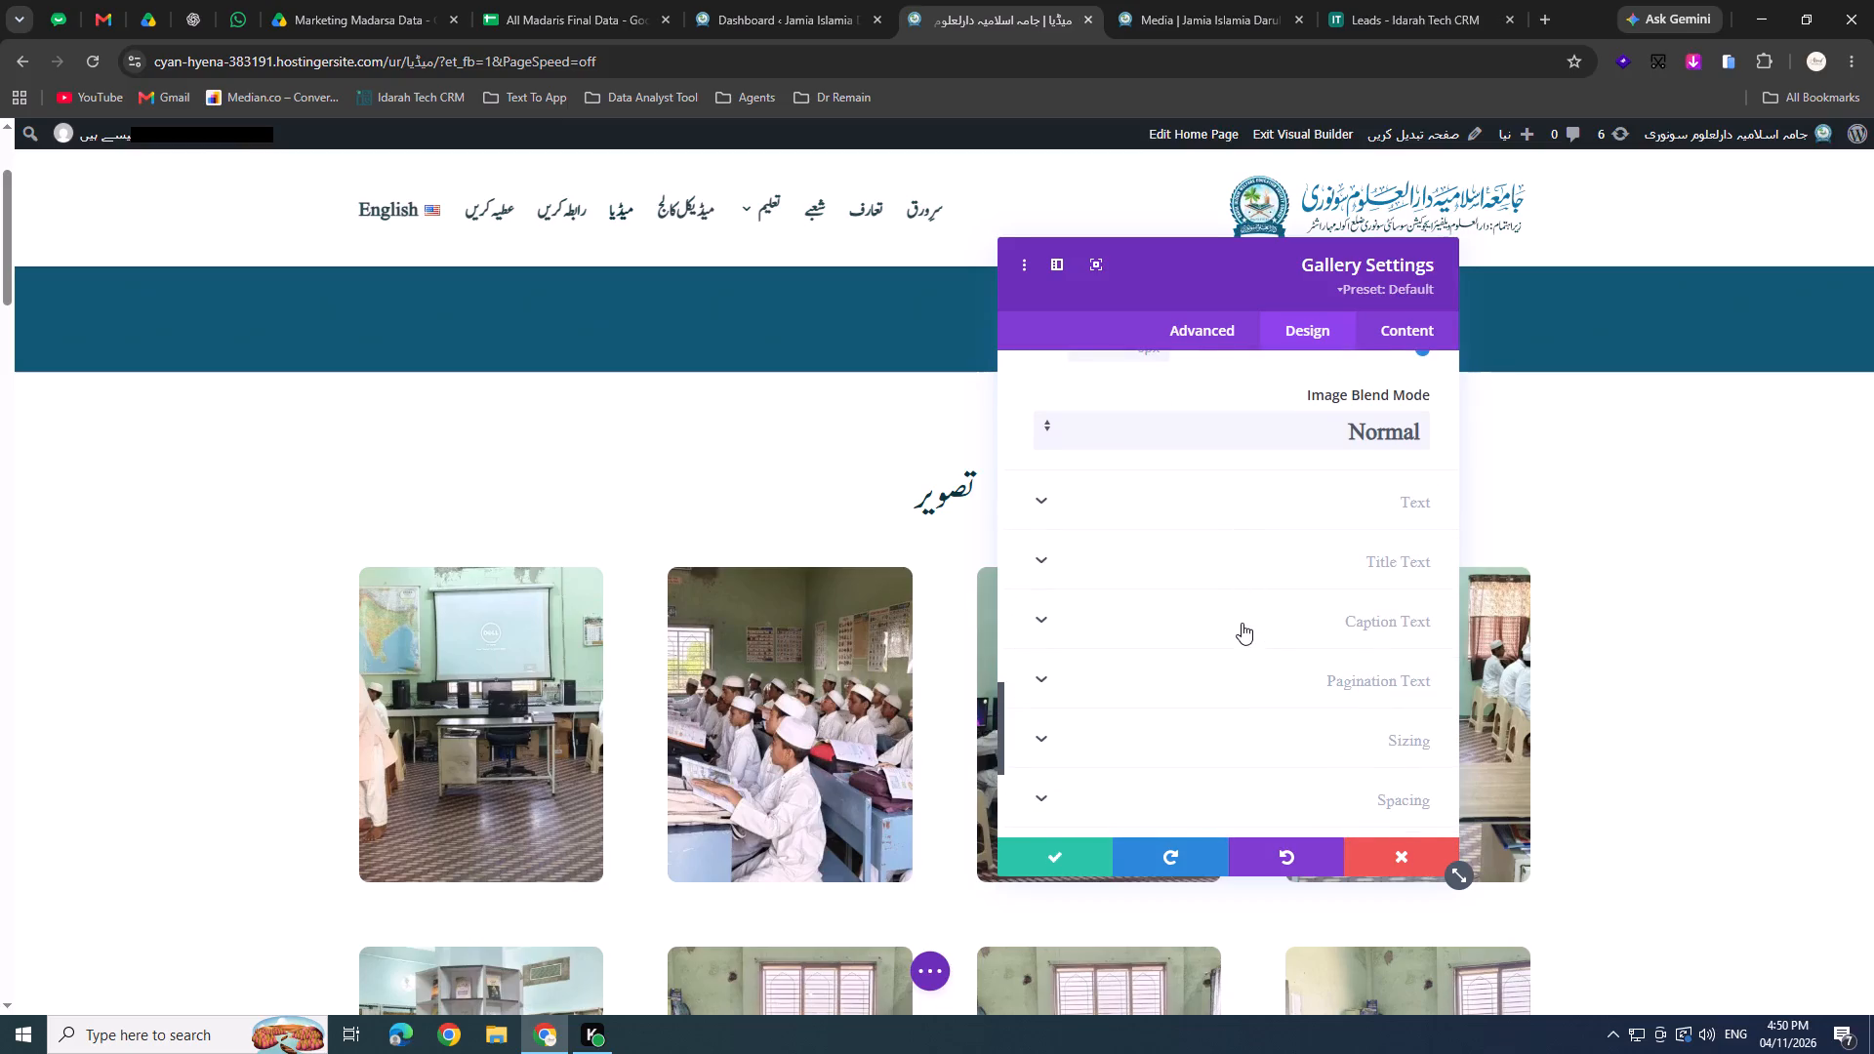
# Set the gallery's padding to 0px on the top, bottom, left and right, and check the thumbnails.
pyautogui.scroll(-1, 1241, 620)
pyautogui.click(1237, 582)
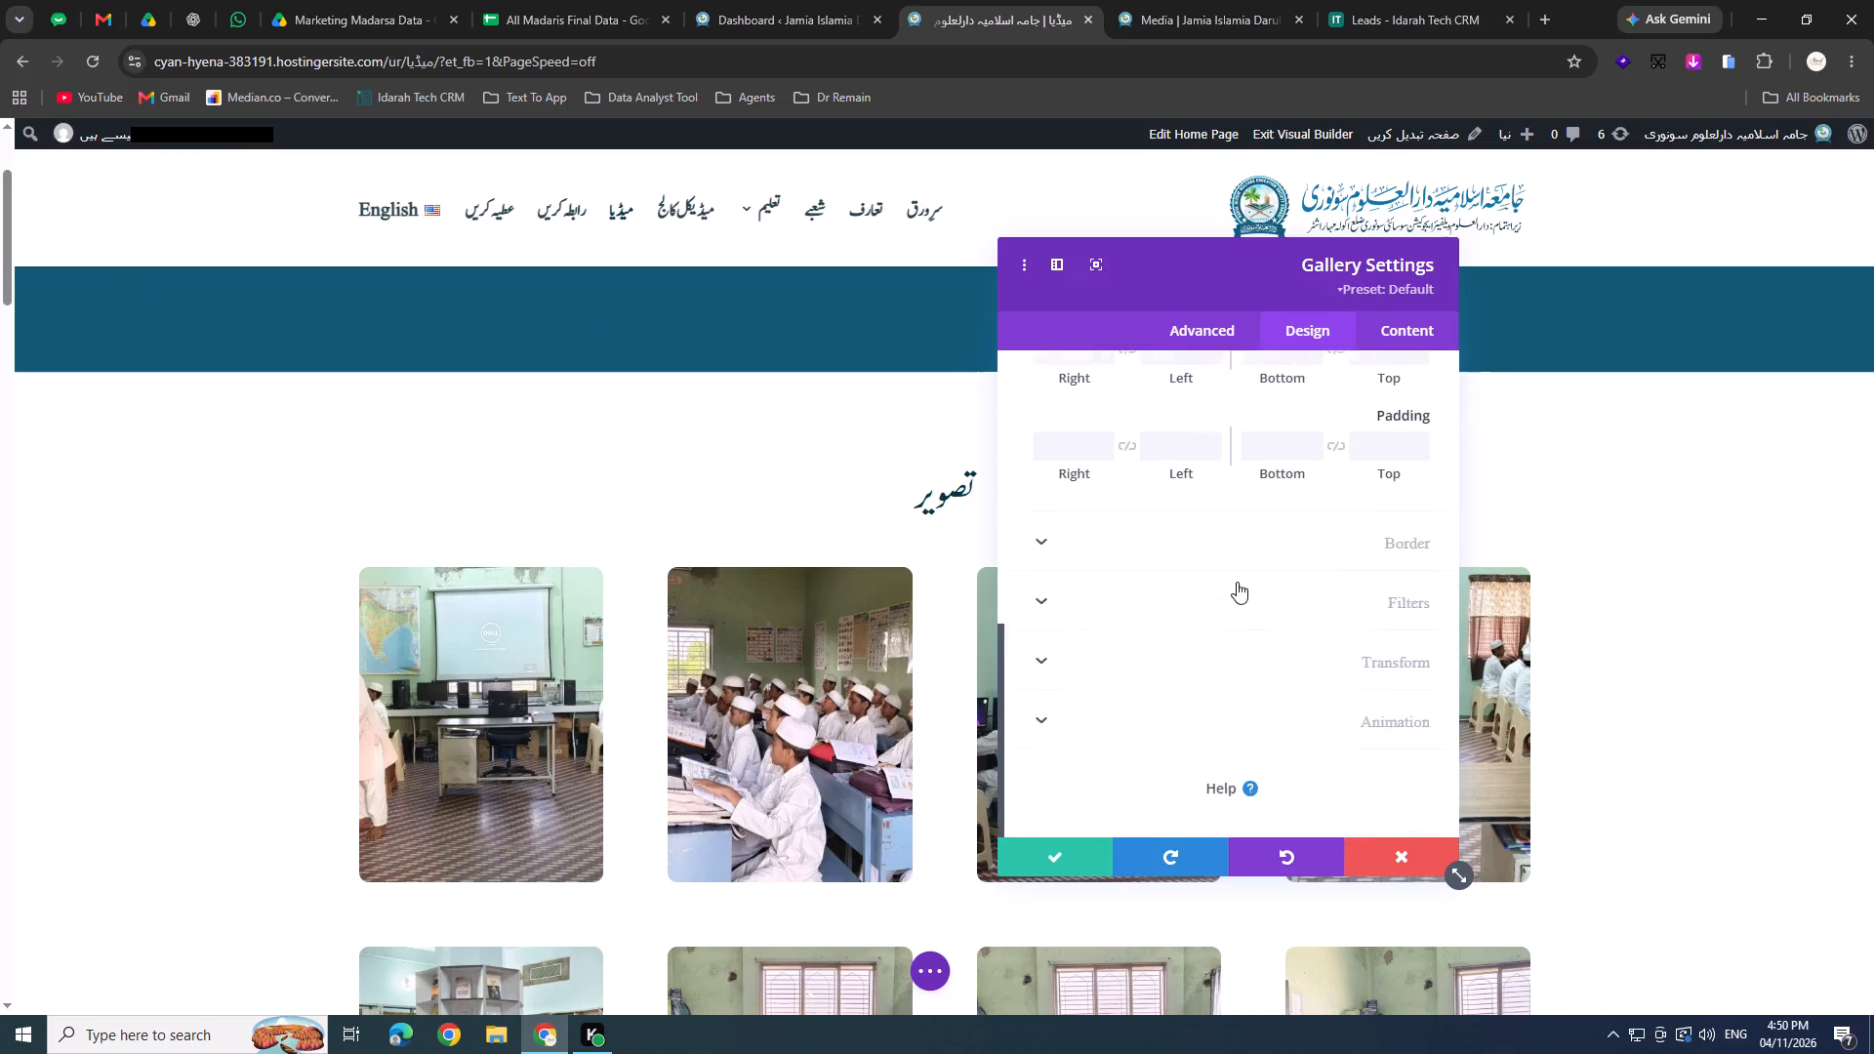
pyautogui.click(1176, 547)
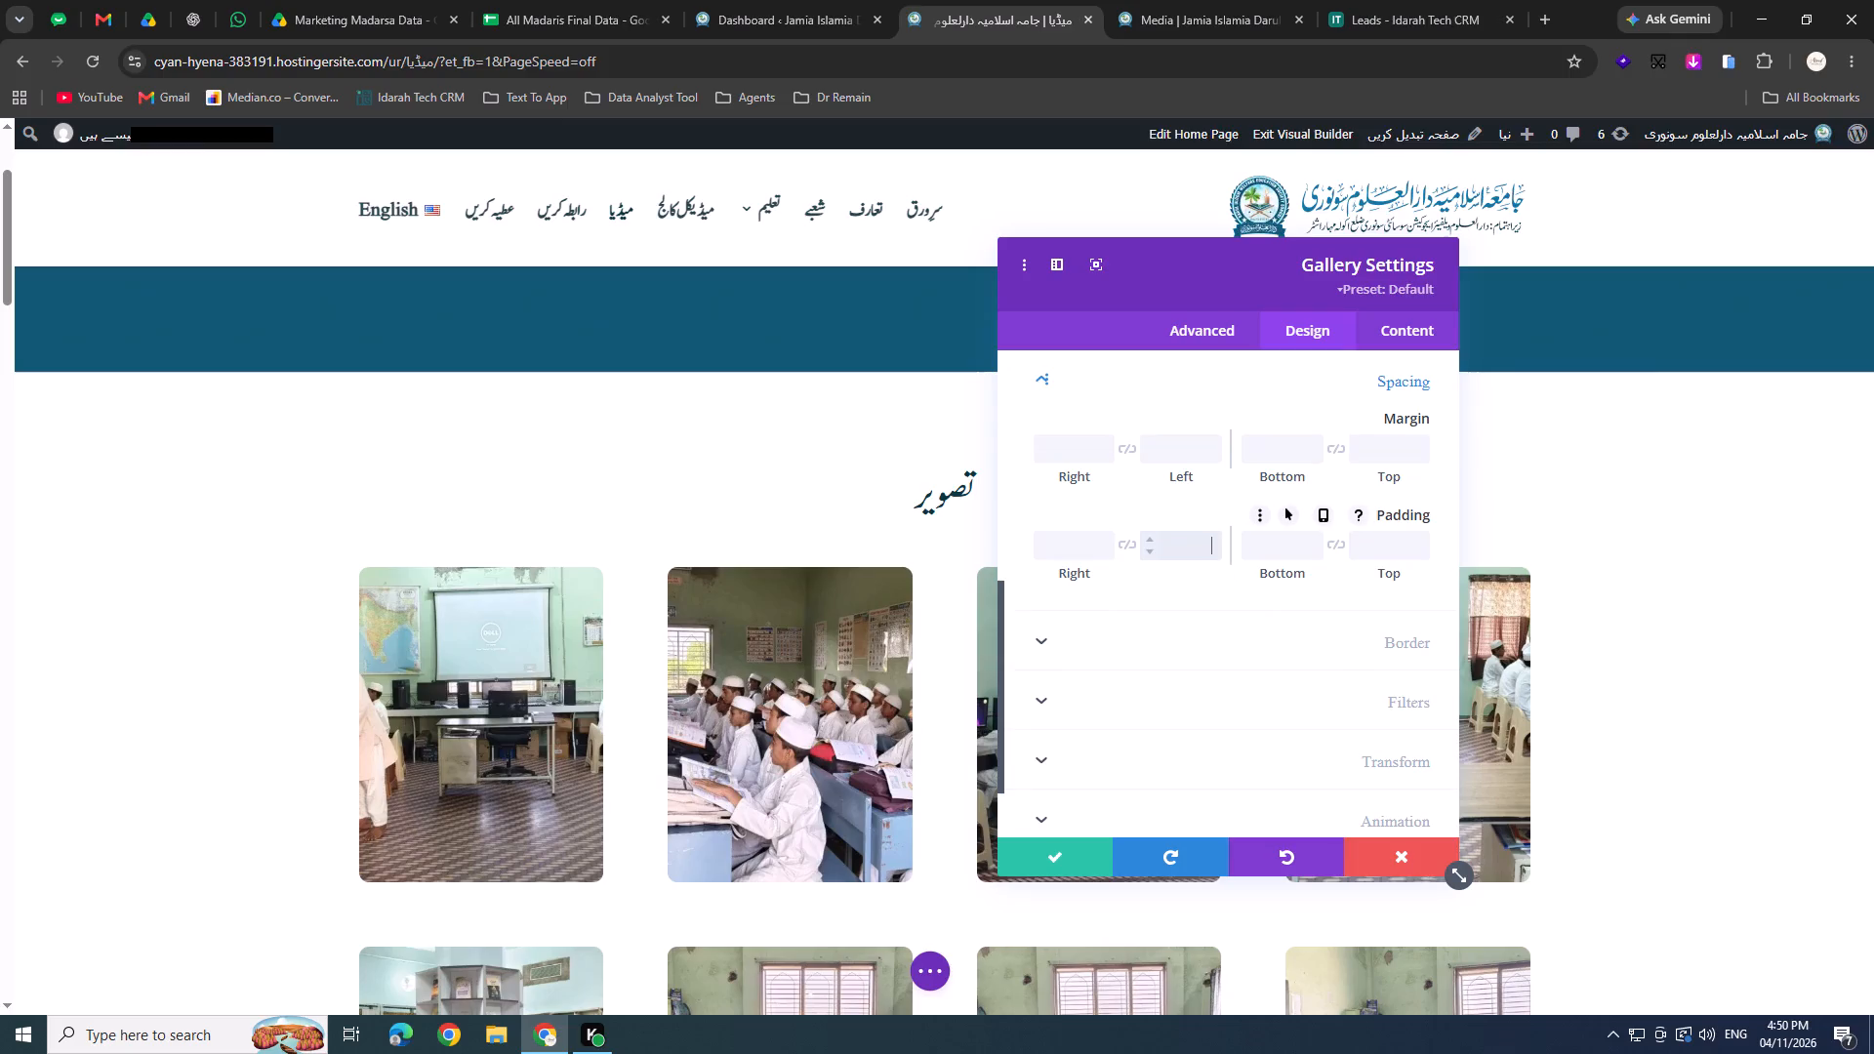
pyautogui.press('0')
pyautogui.click(1287, 554)
pyautogui.press('0')
pyautogui.click(1343, 540)
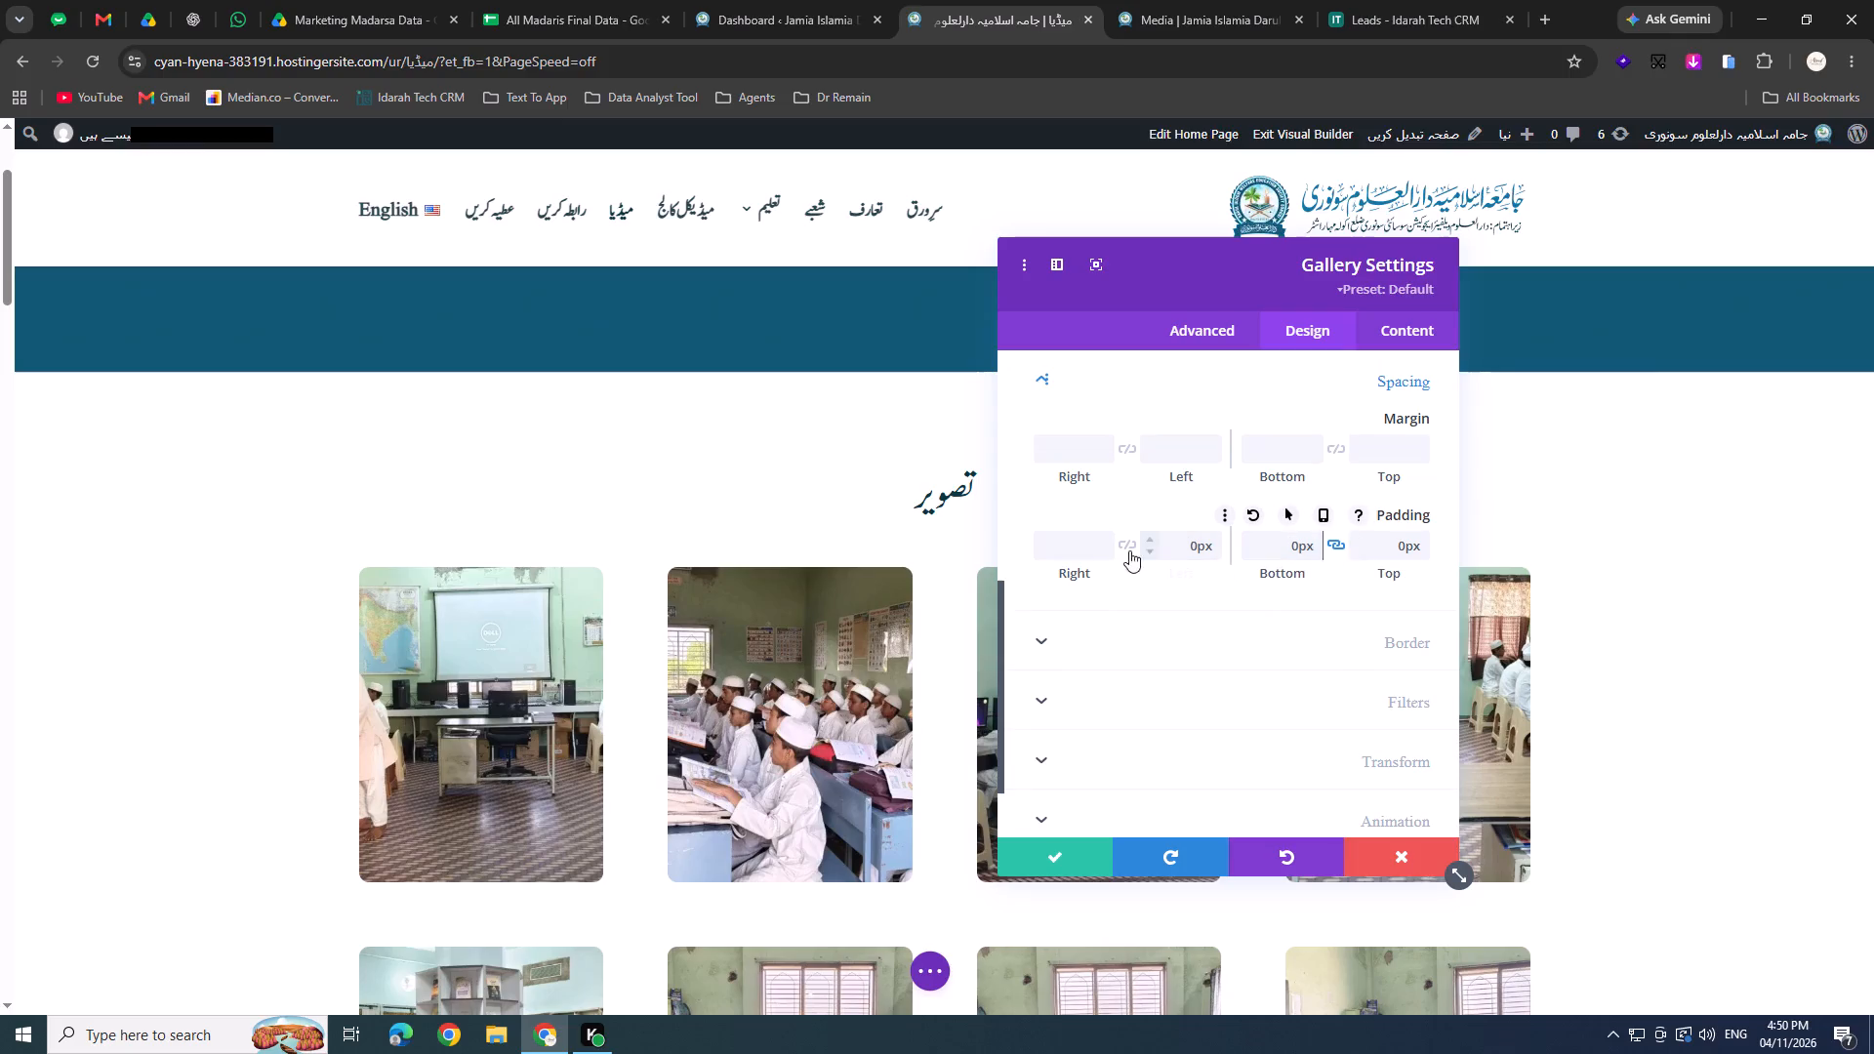
pyautogui.click(1120, 546)
pyautogui.scroll(-1, 885, 568)
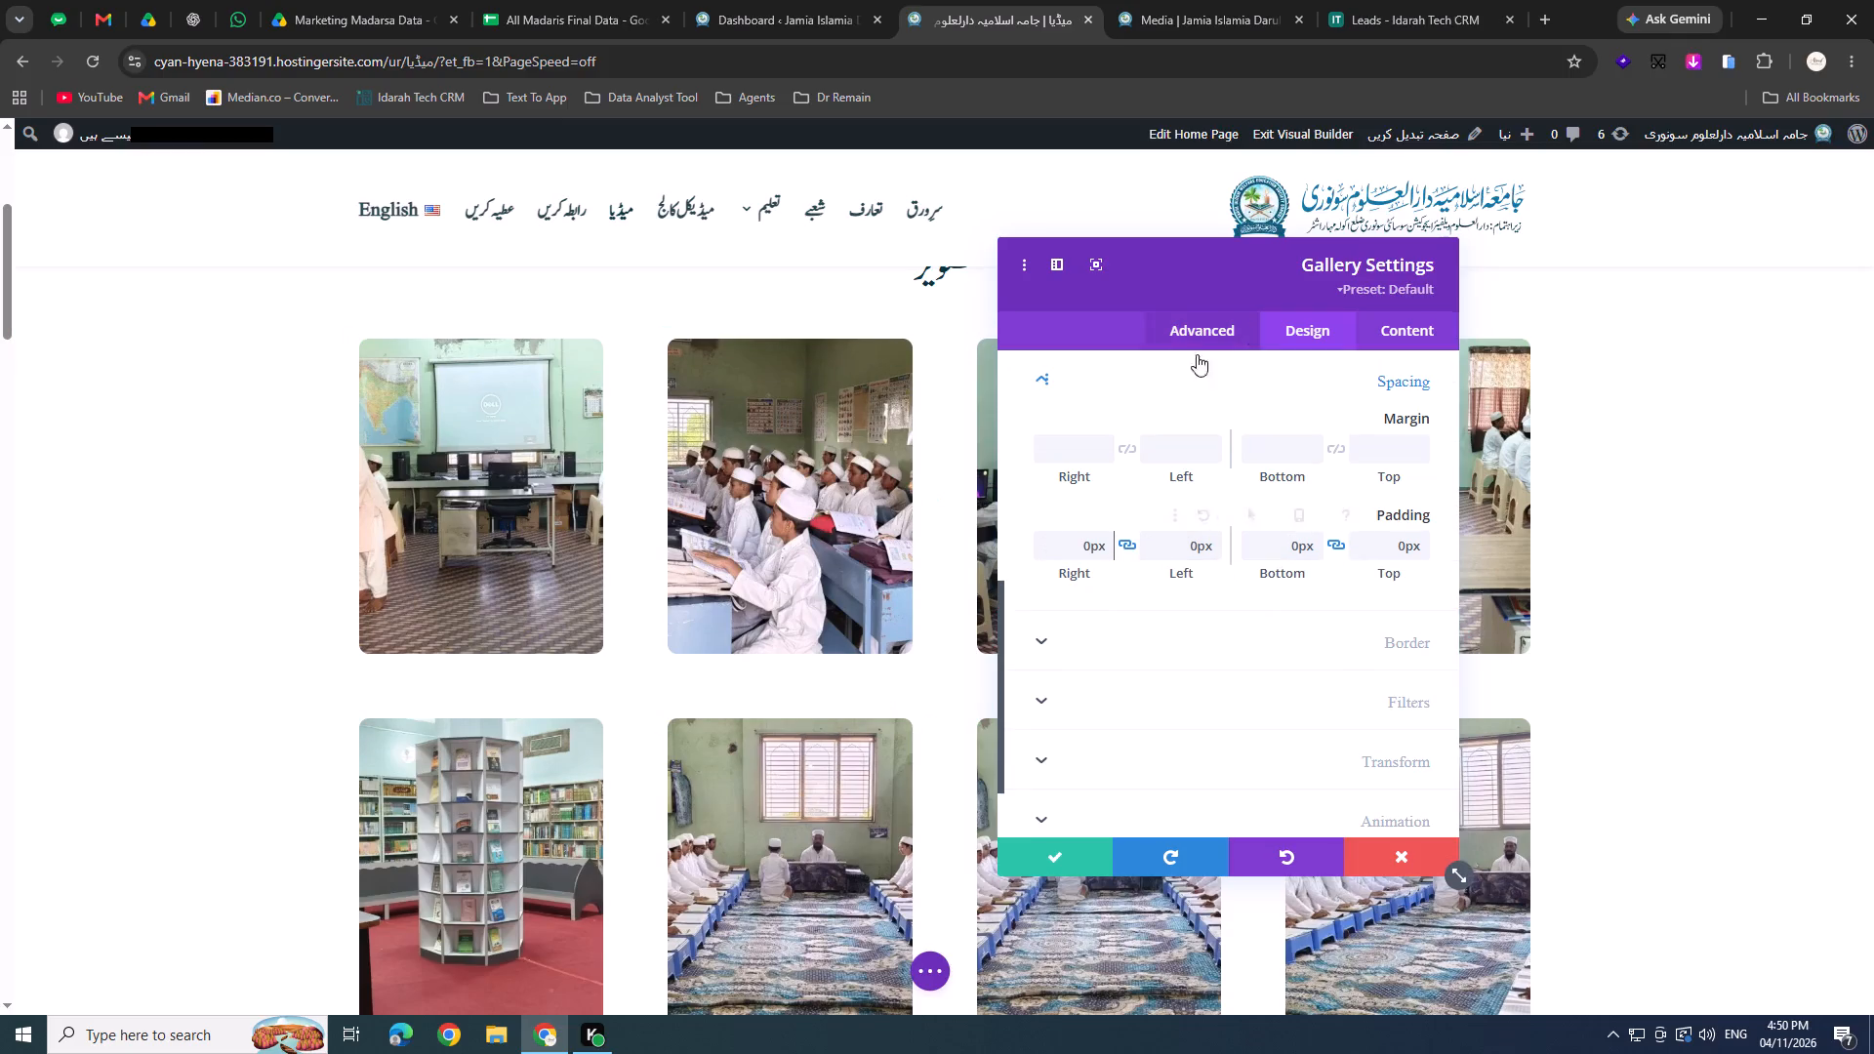
# Review the gallery's Content and Design option groups, including Images and Layout.
pyautogui.click(1194, 330)
pyautogui.click(1396, 329)
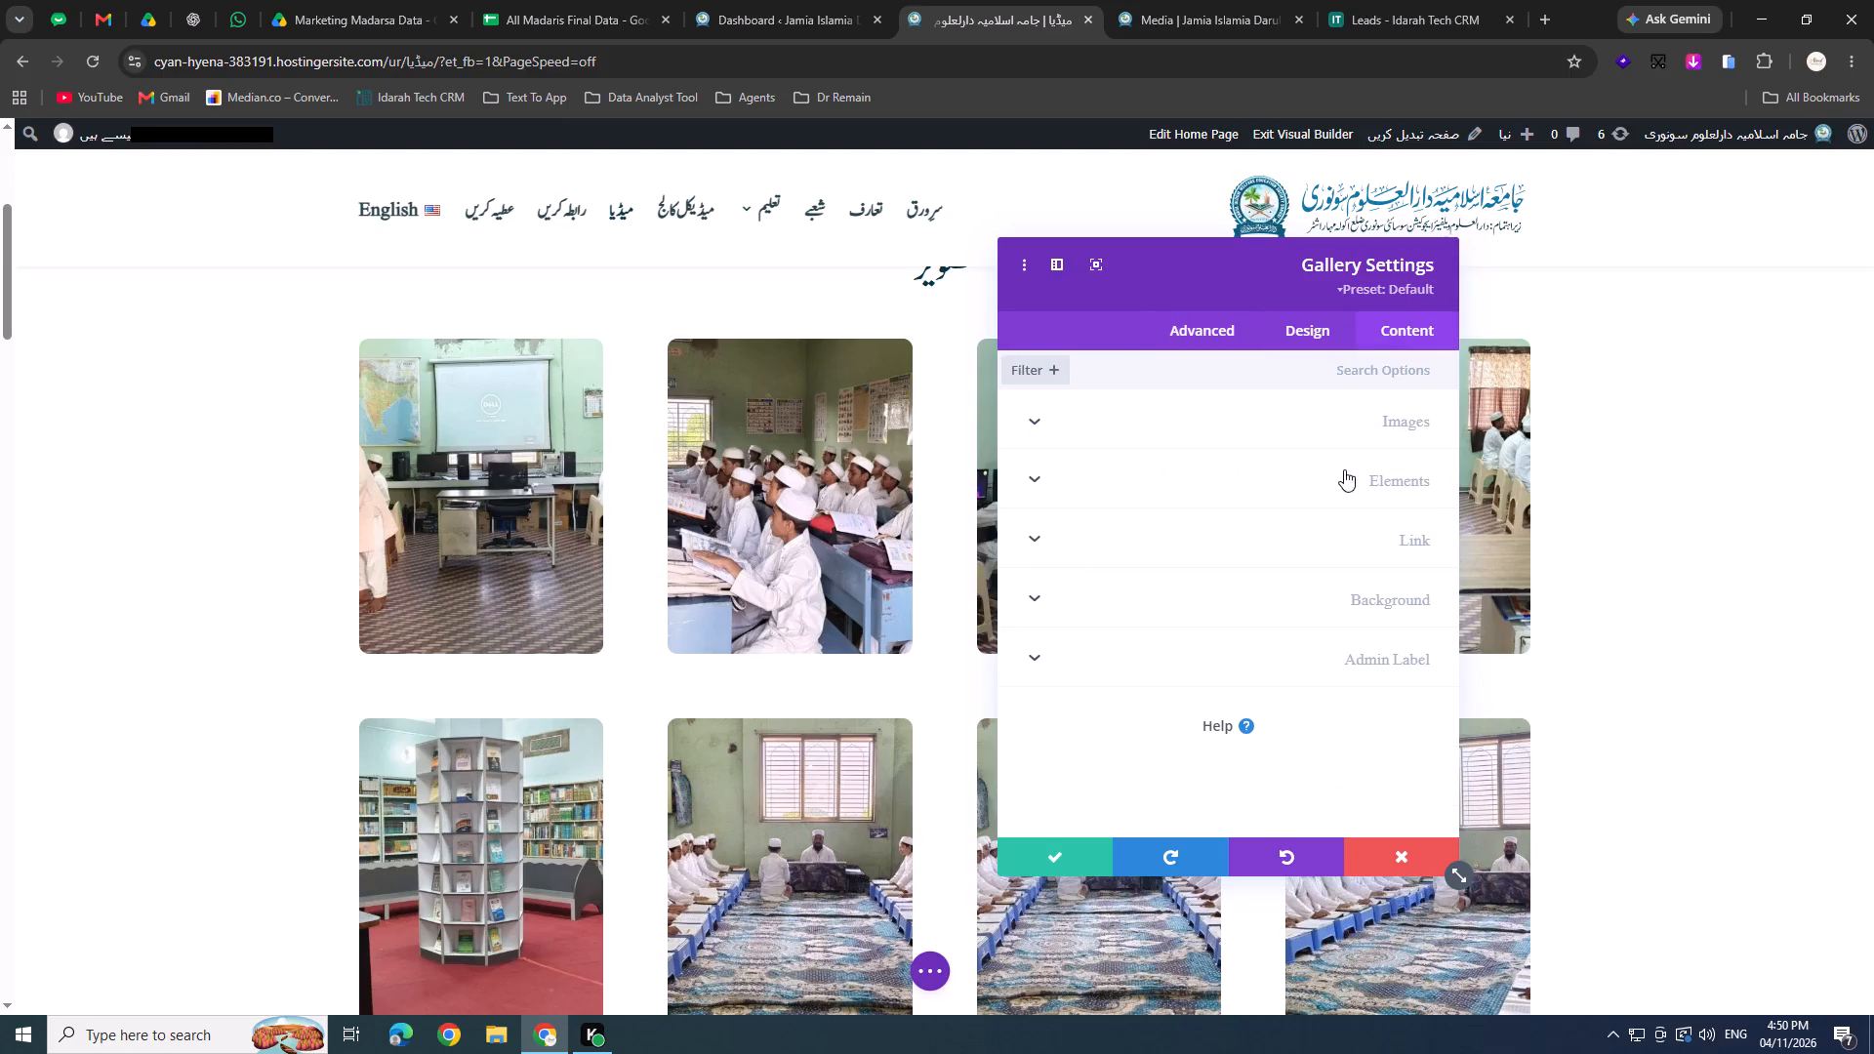
pyautogui.scroll(1, 1343, 448)
pyautogui.click(1340, 420)
pyautogui.click(1340, 420)
pyautogui.click(1322, 335)
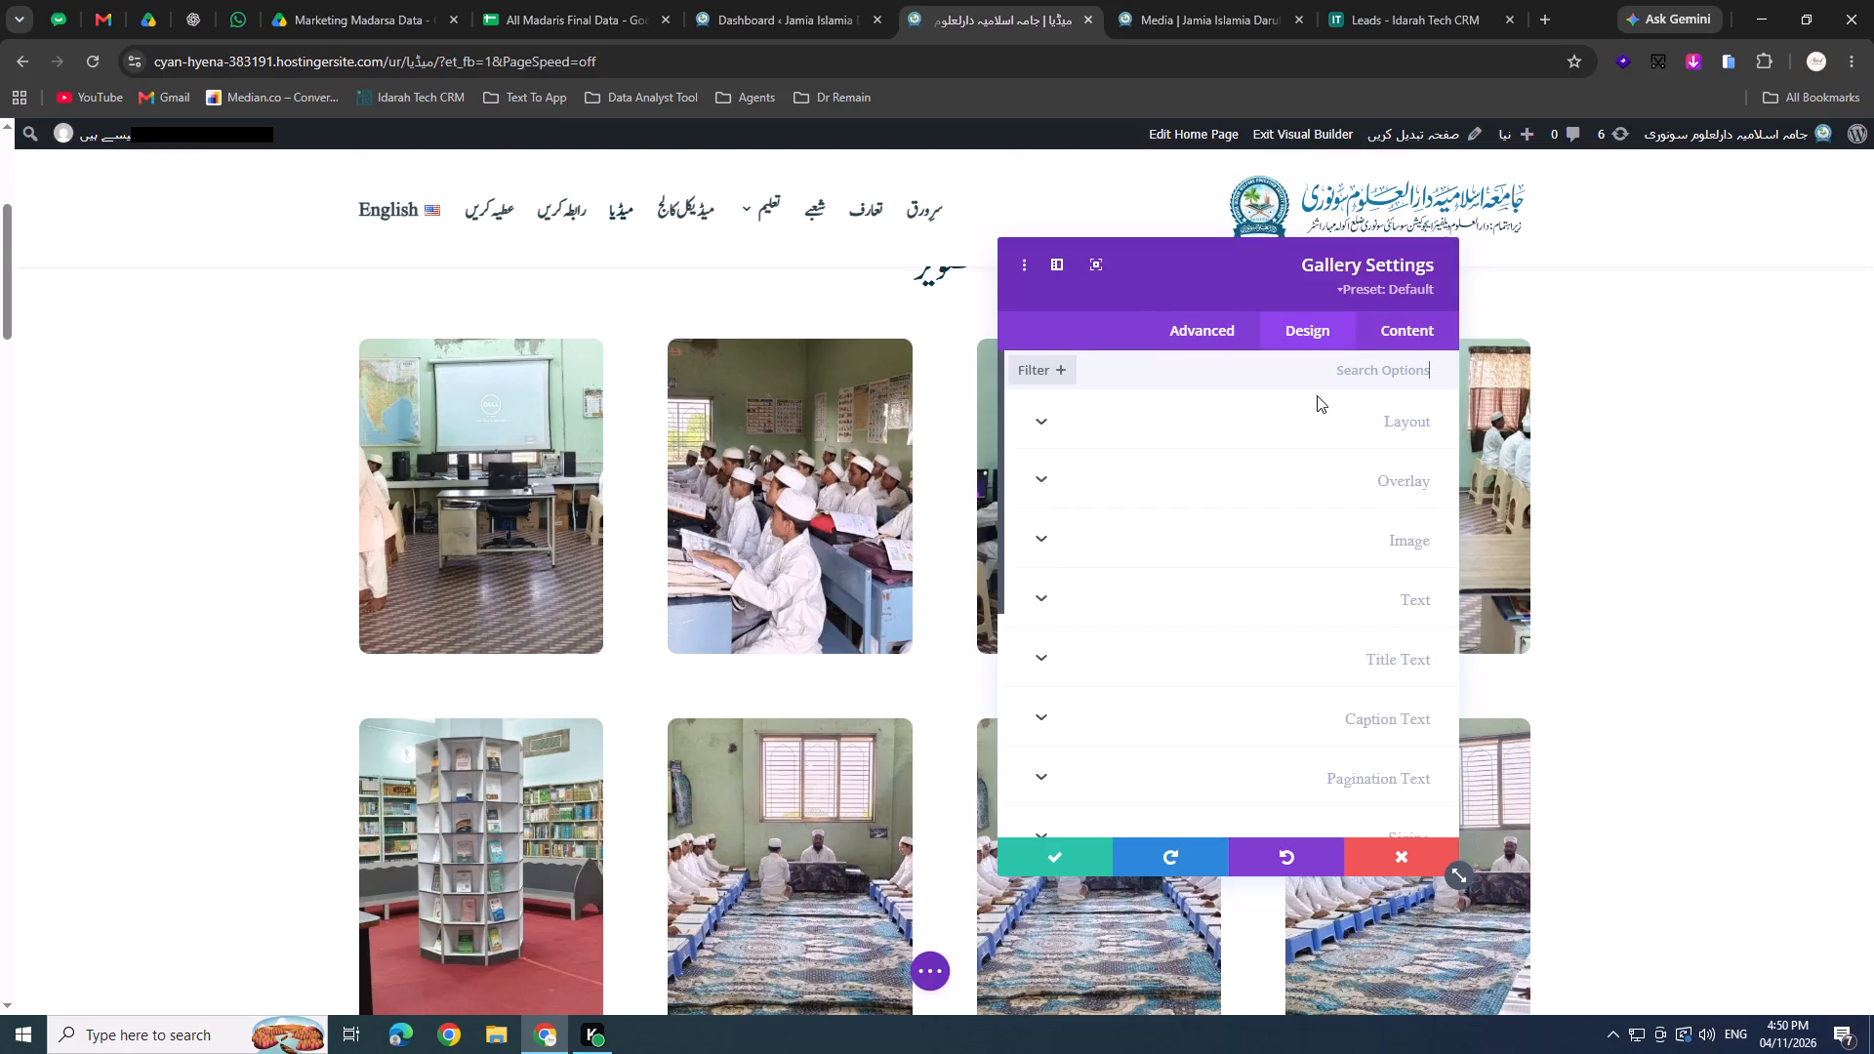
pyautogui.scroll(1, 1312, 413)
pyautogui.click(1304, 412)
pyautogui.scroll(-1, 1310, 493)
# Add padding:0px; to the Gallery Item custom CSS under the module elements.
pyautogui.click(1213, 318)
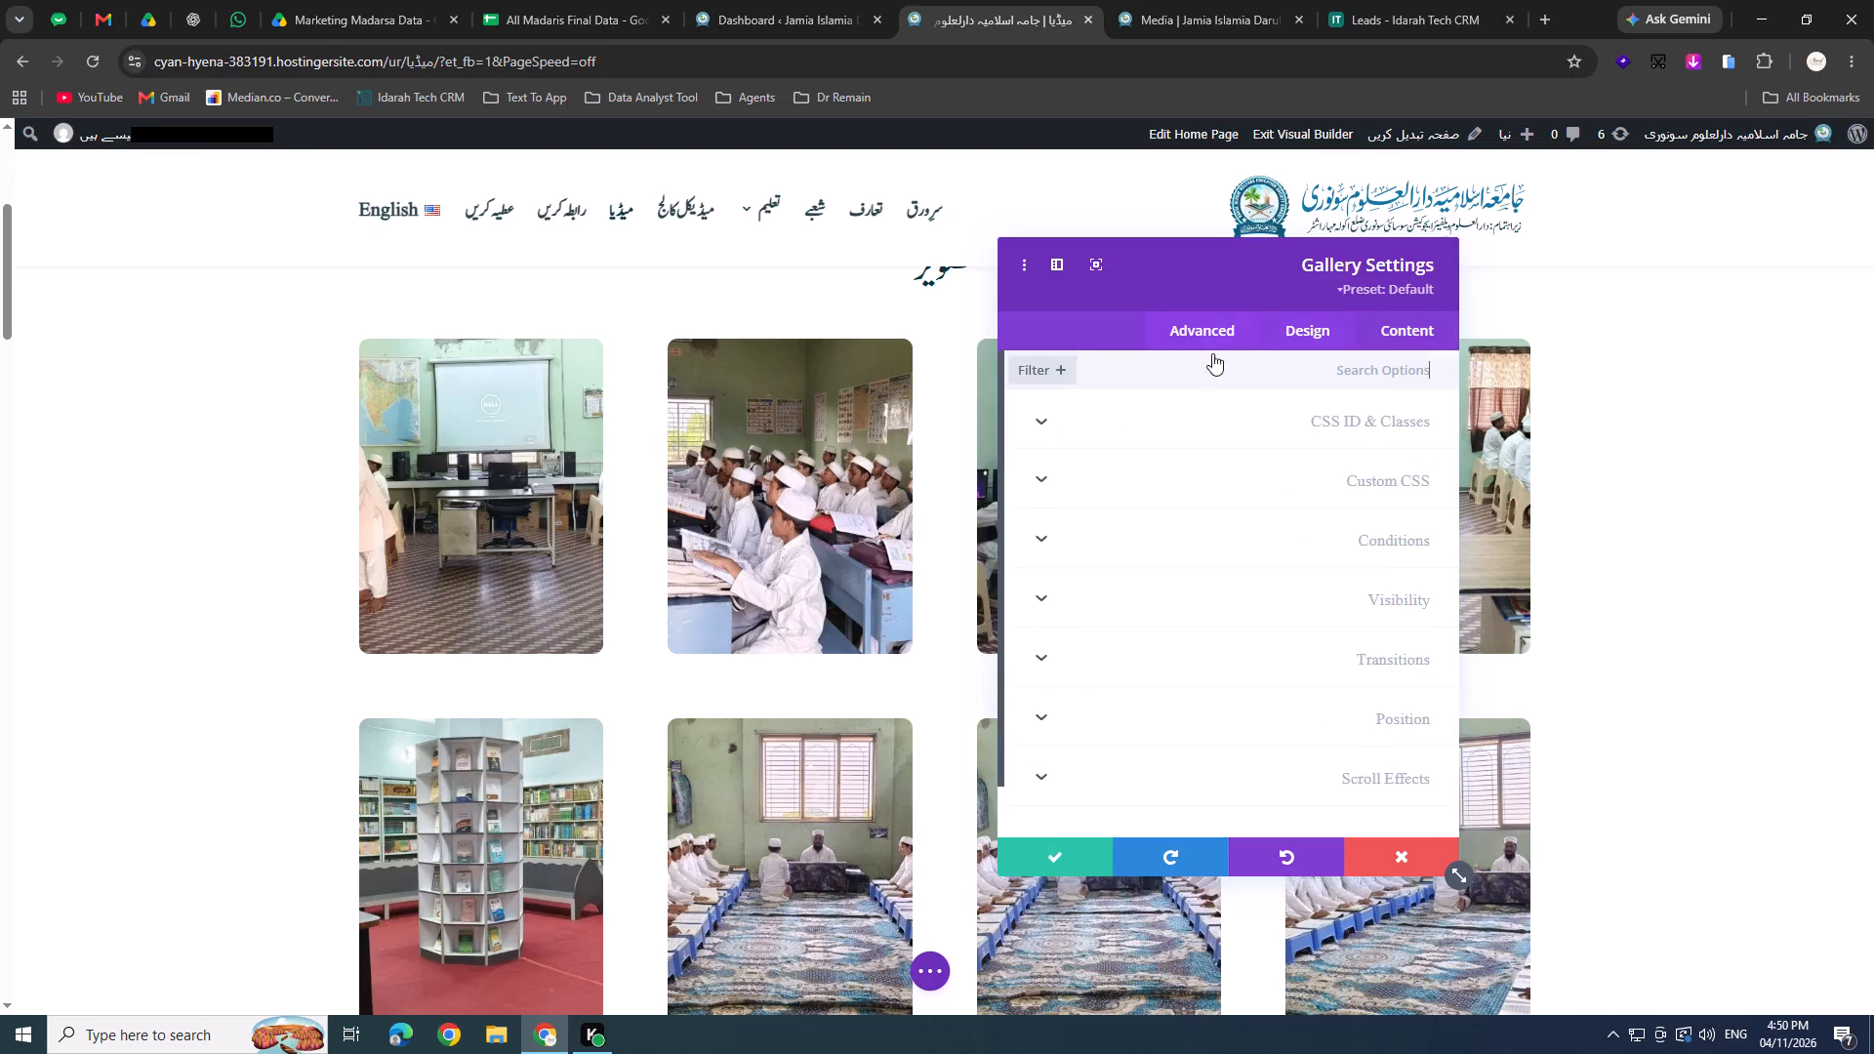
pyautogui.click(1259, 460)
pyautogui.click(1175, 423)
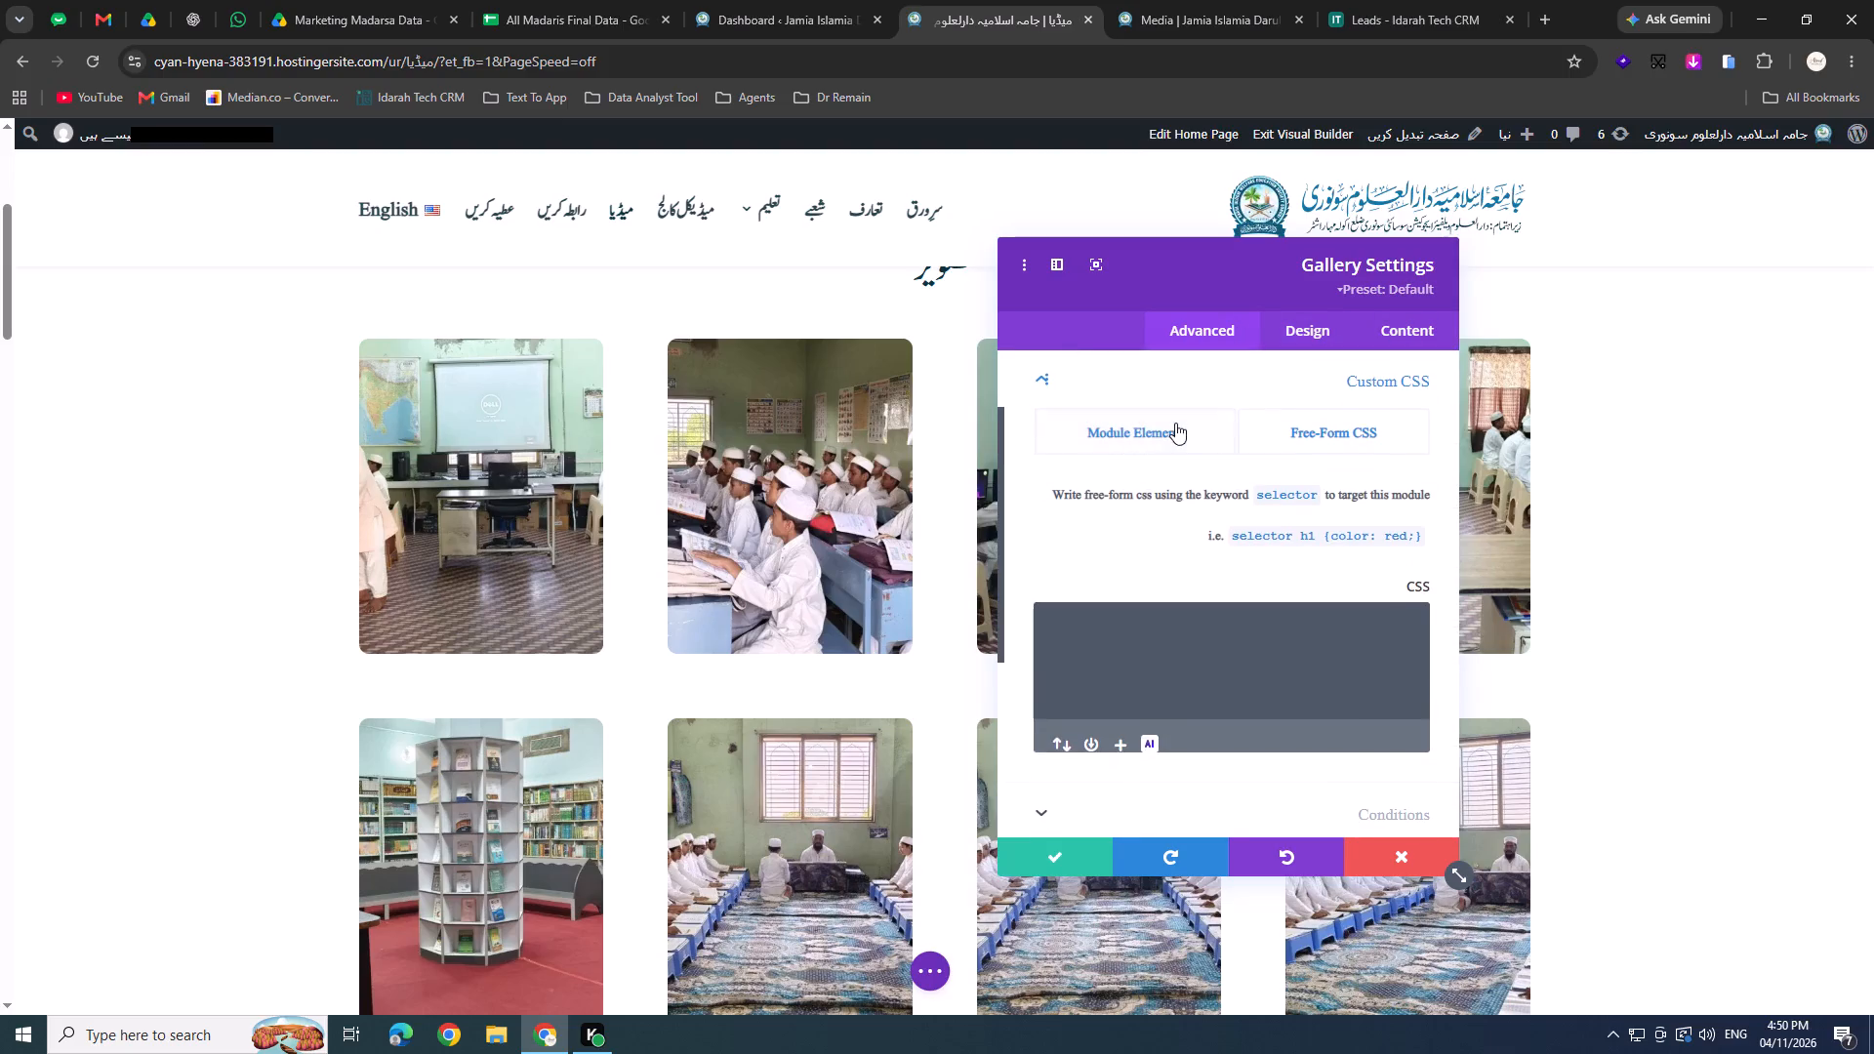
pyautogui.scroll(-1, 1194, 441)
pyautogui.scroll(-3, 1262, 560)
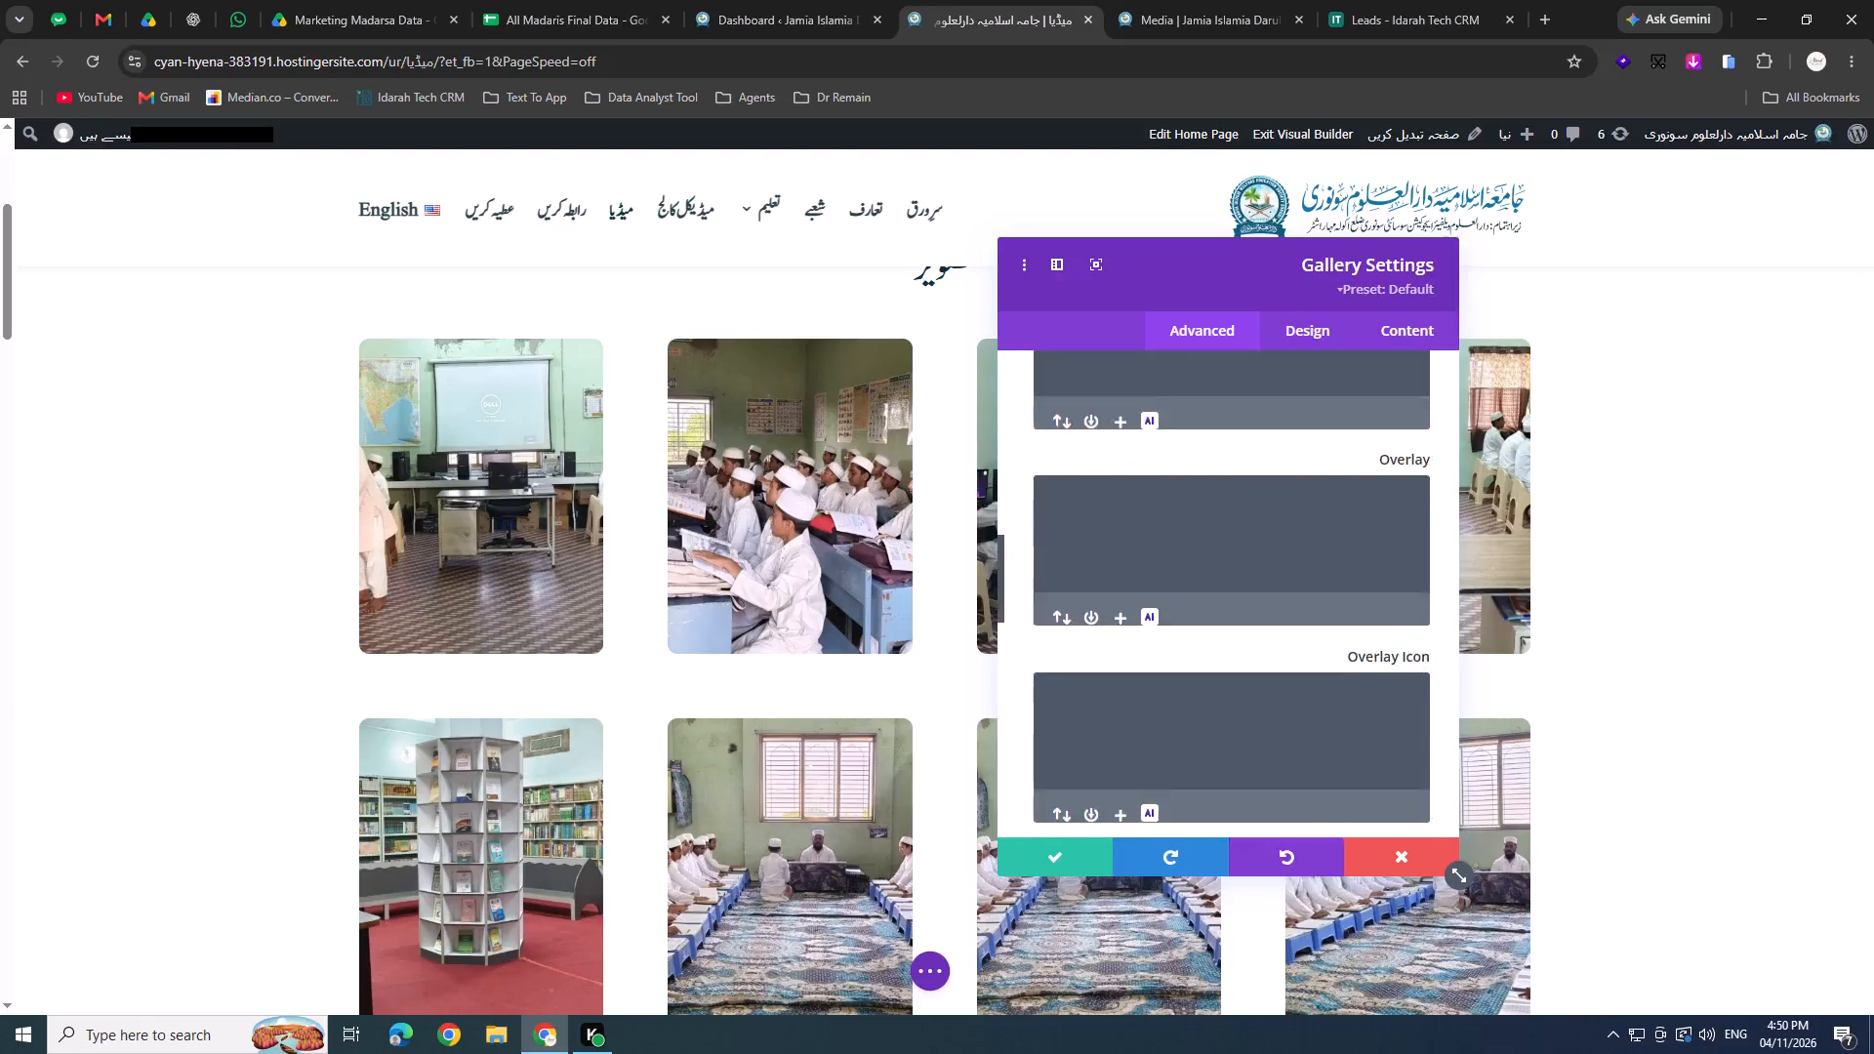
pyautogui.scroll(1, 1269, 578)
pyautogui.scroll(-2, 1269, 578)
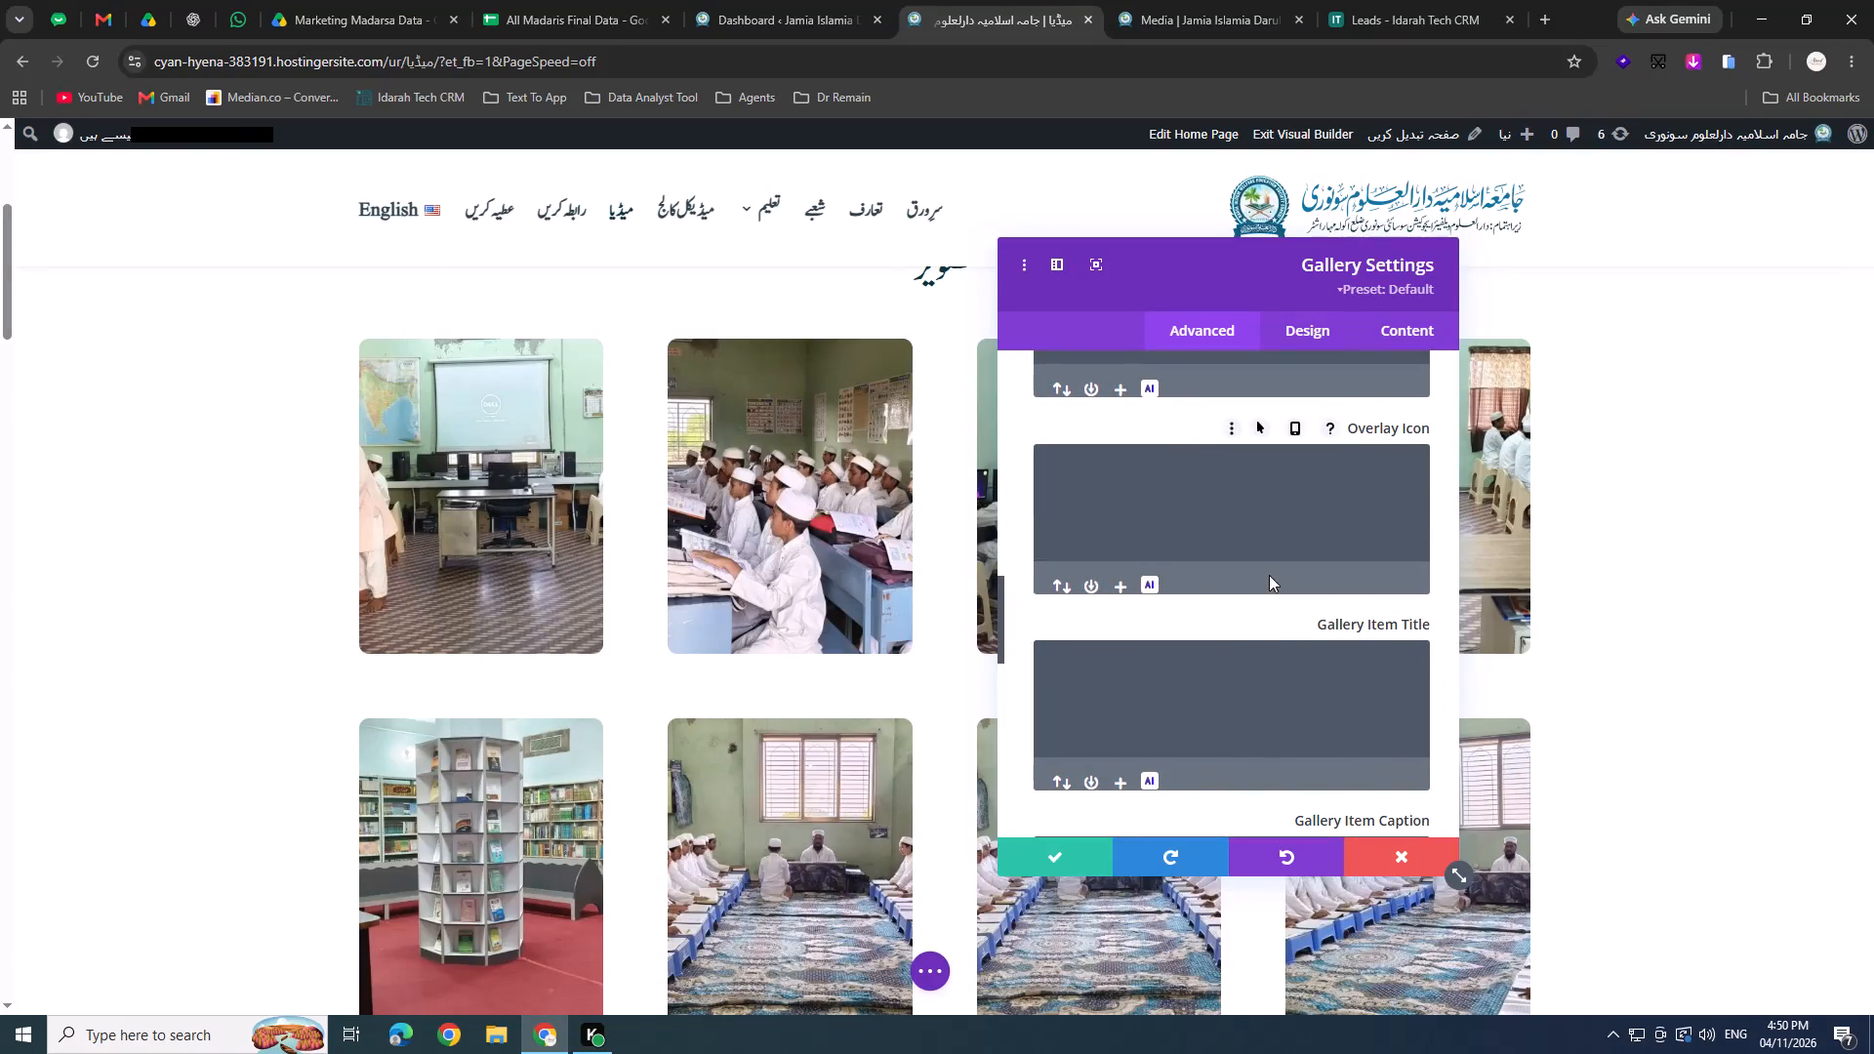
pyautogui.scroll(2, 1276, 622)
pyautogui.click(1276, 571)
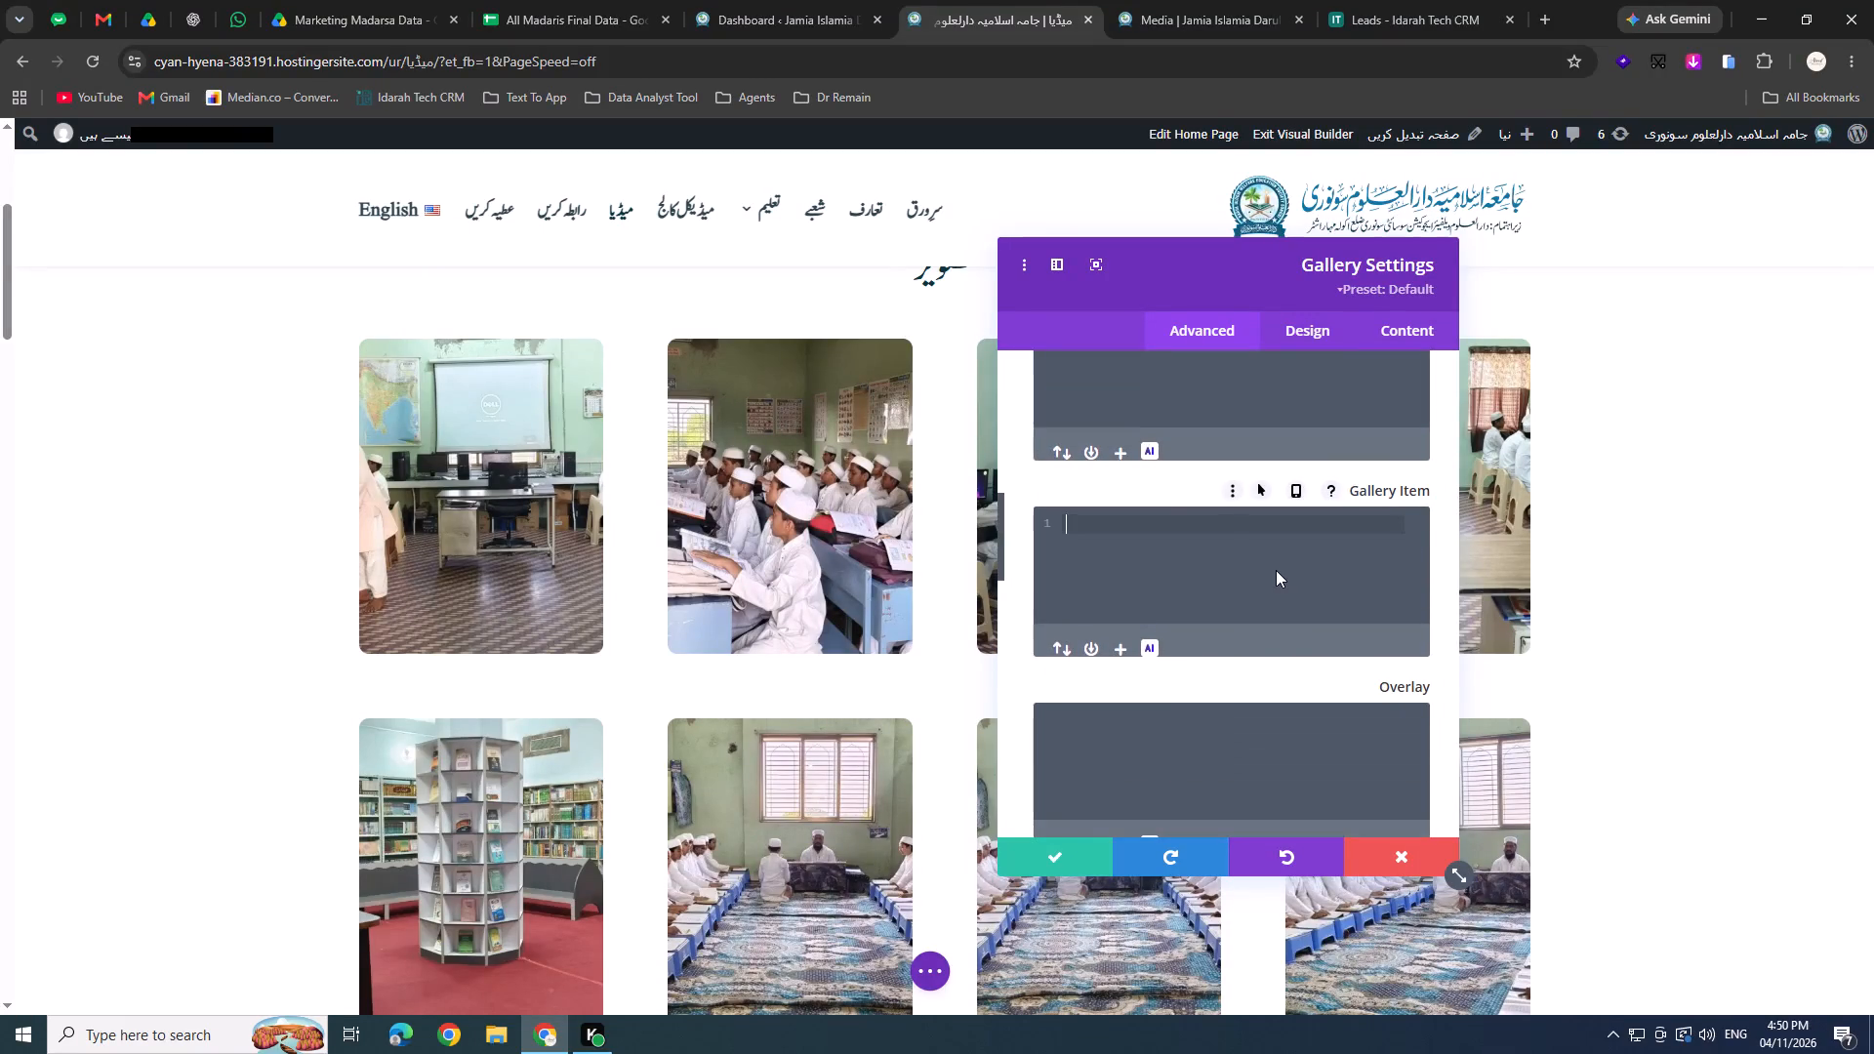
pyautogui.write('paddin')
pyautogui.write('g:')
pyautogui.press('0')
pyautogui.write('px')
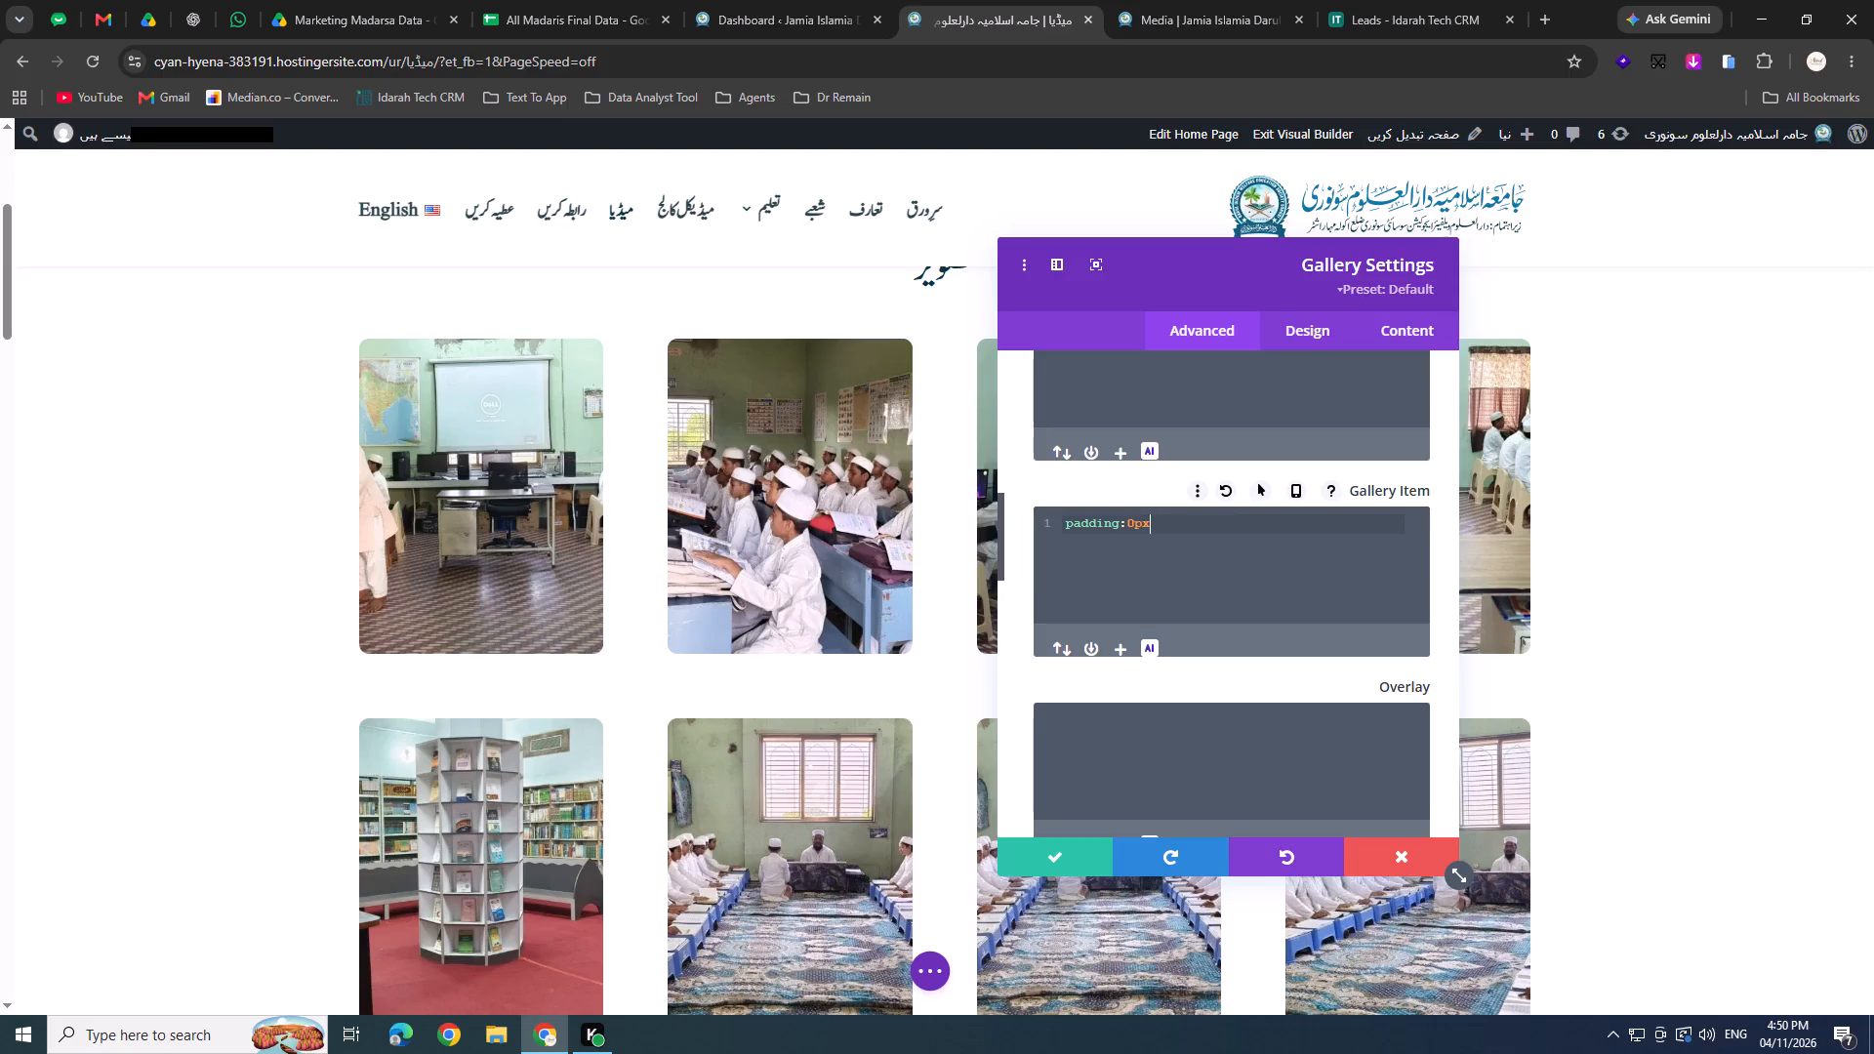
pyautogui.press(';')
# Add a second declaration, margin: 0px, to the Gallery Item CSS.
pyautogui.press('Return')
pyautogui.write('margin')
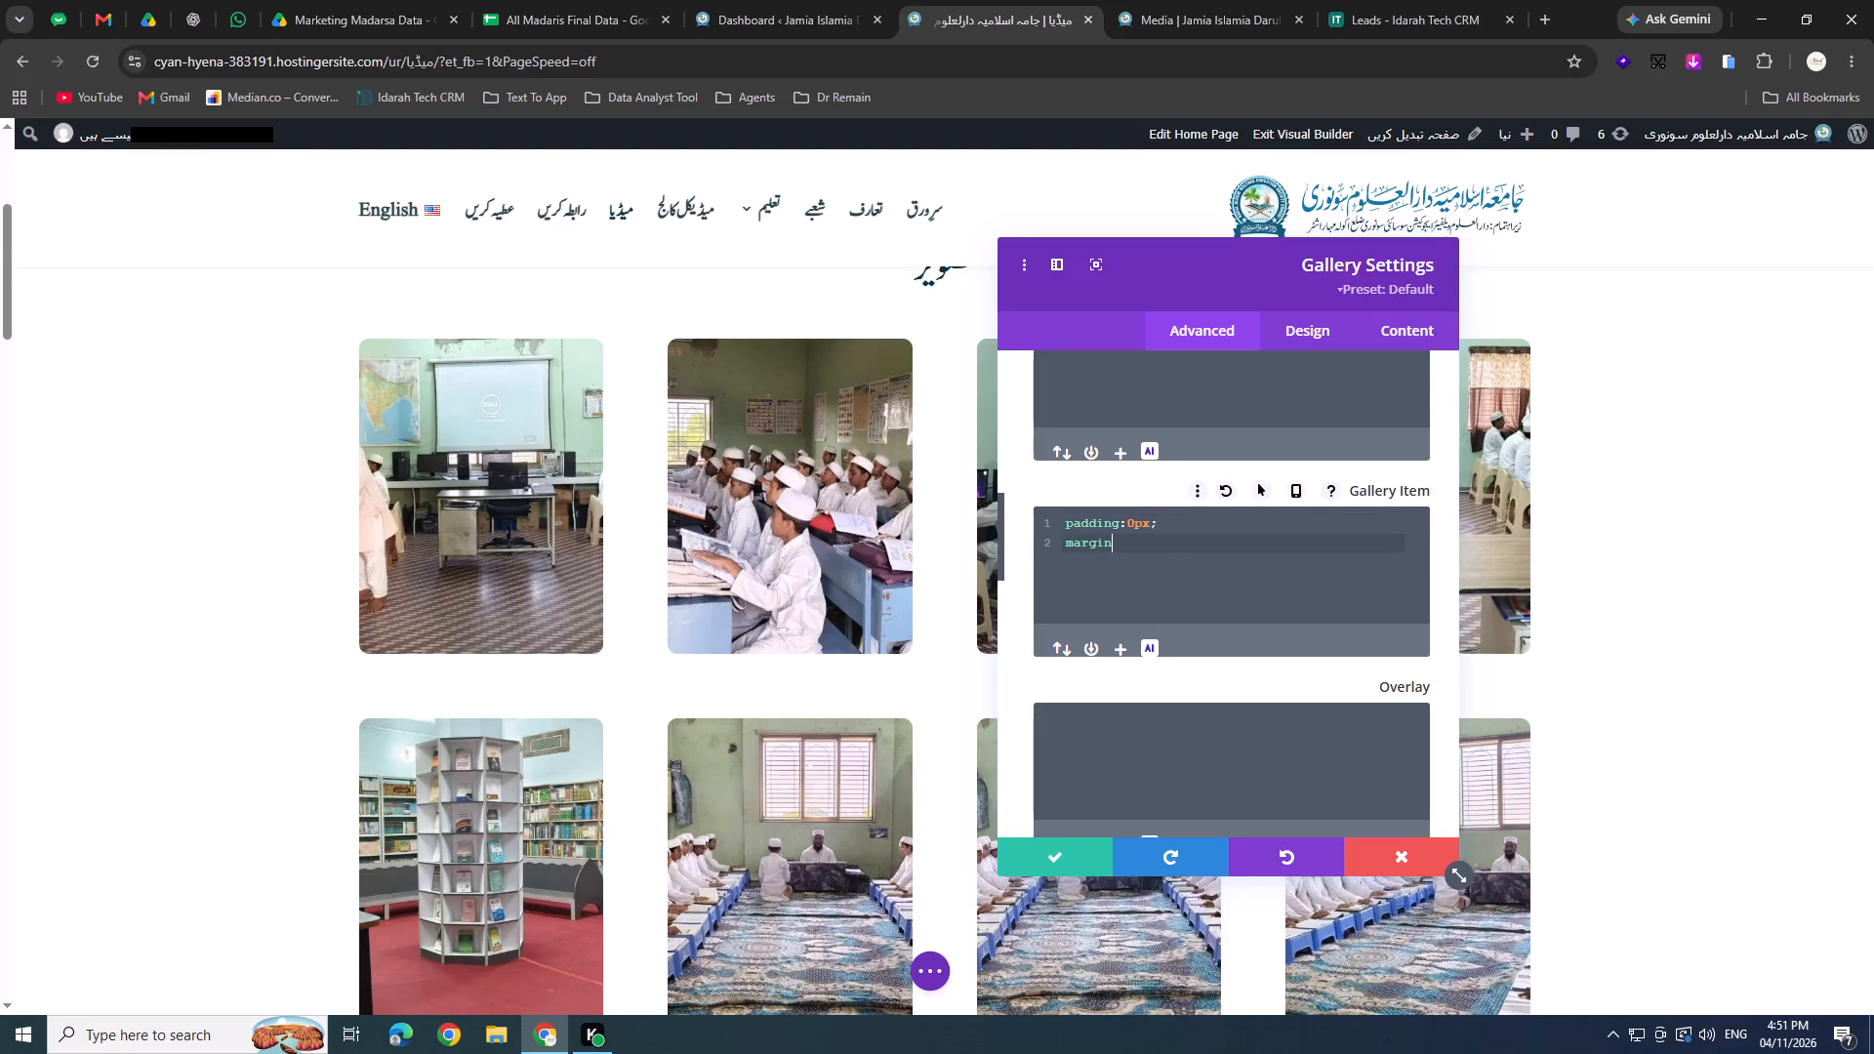
pyautogui.press('Return')
pyautogui.write(': 0px')
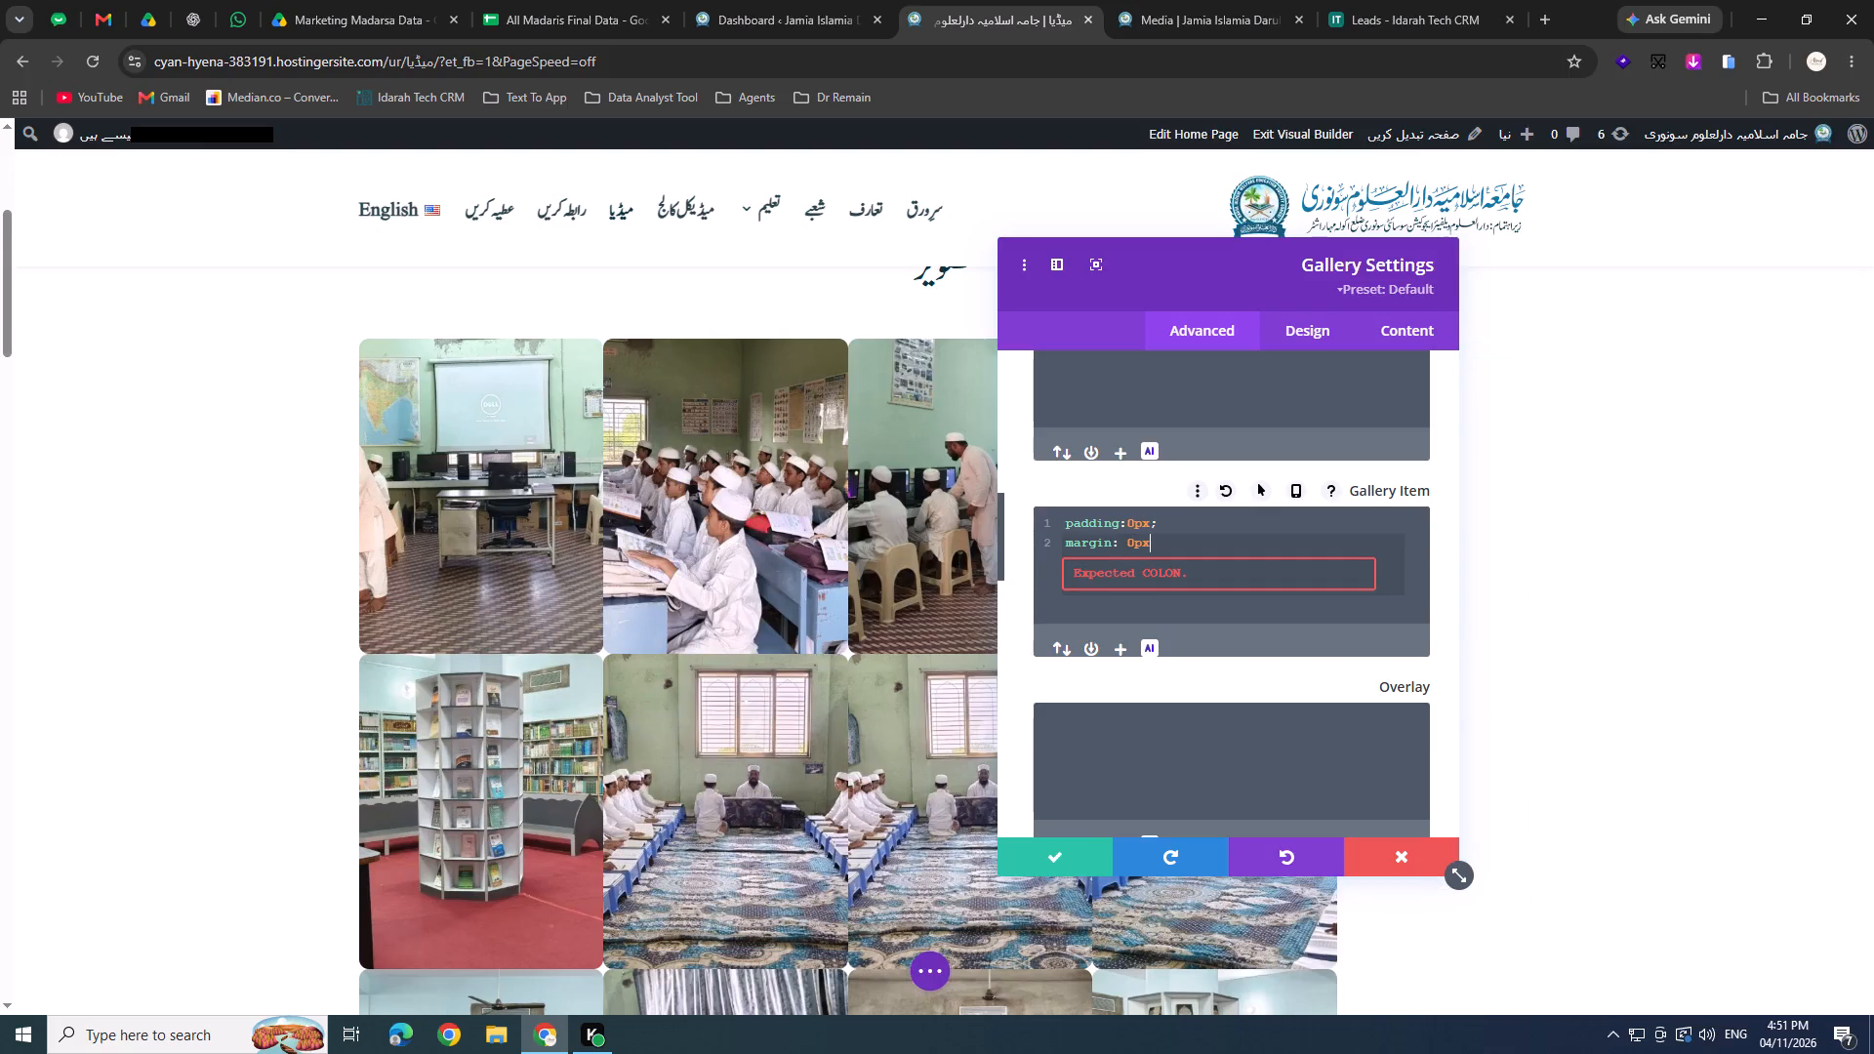
# Change the Gallery Item margin to 10px and move the settings window aside to check the thumbnail grid.
pyautogui.press('Left')
pyautogui.press('Left')
pyautogui.press('Left')
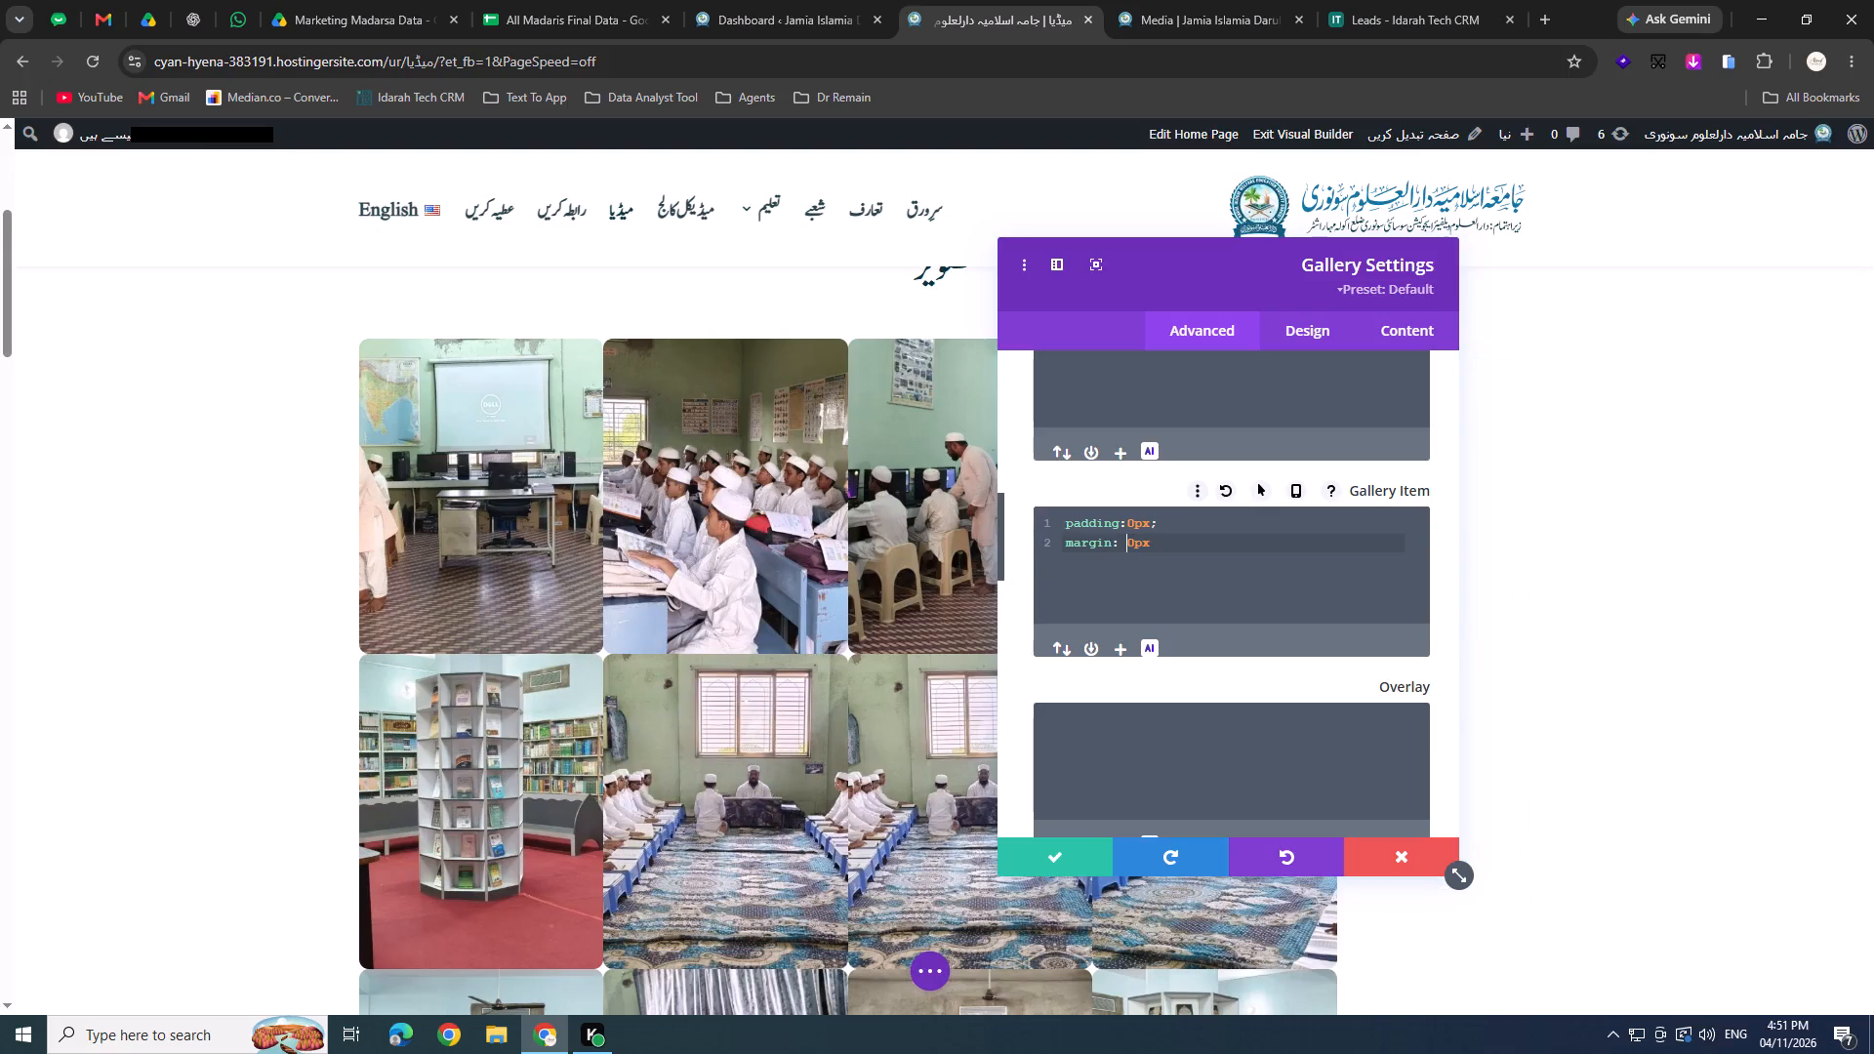
pyautogui.press('1')
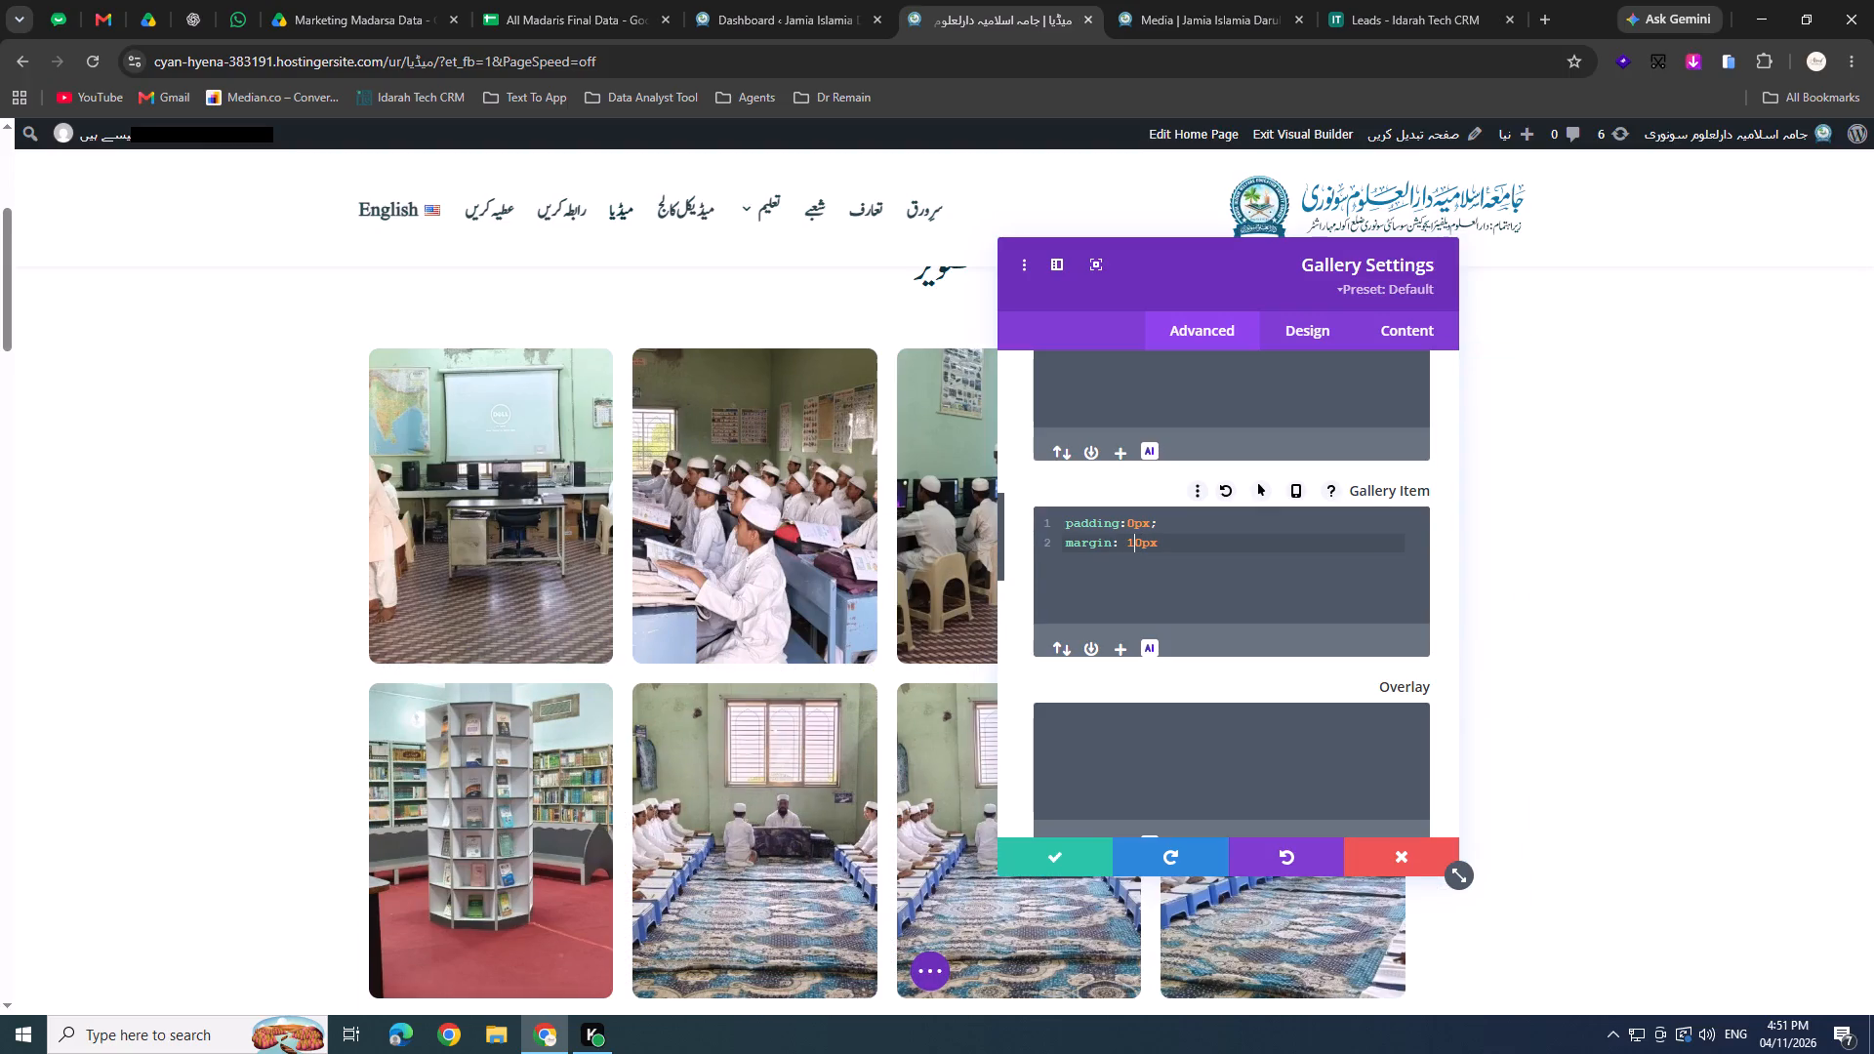
pyautogui.moveTo(1226, 285); pyautogui.dragTo(707, 313)
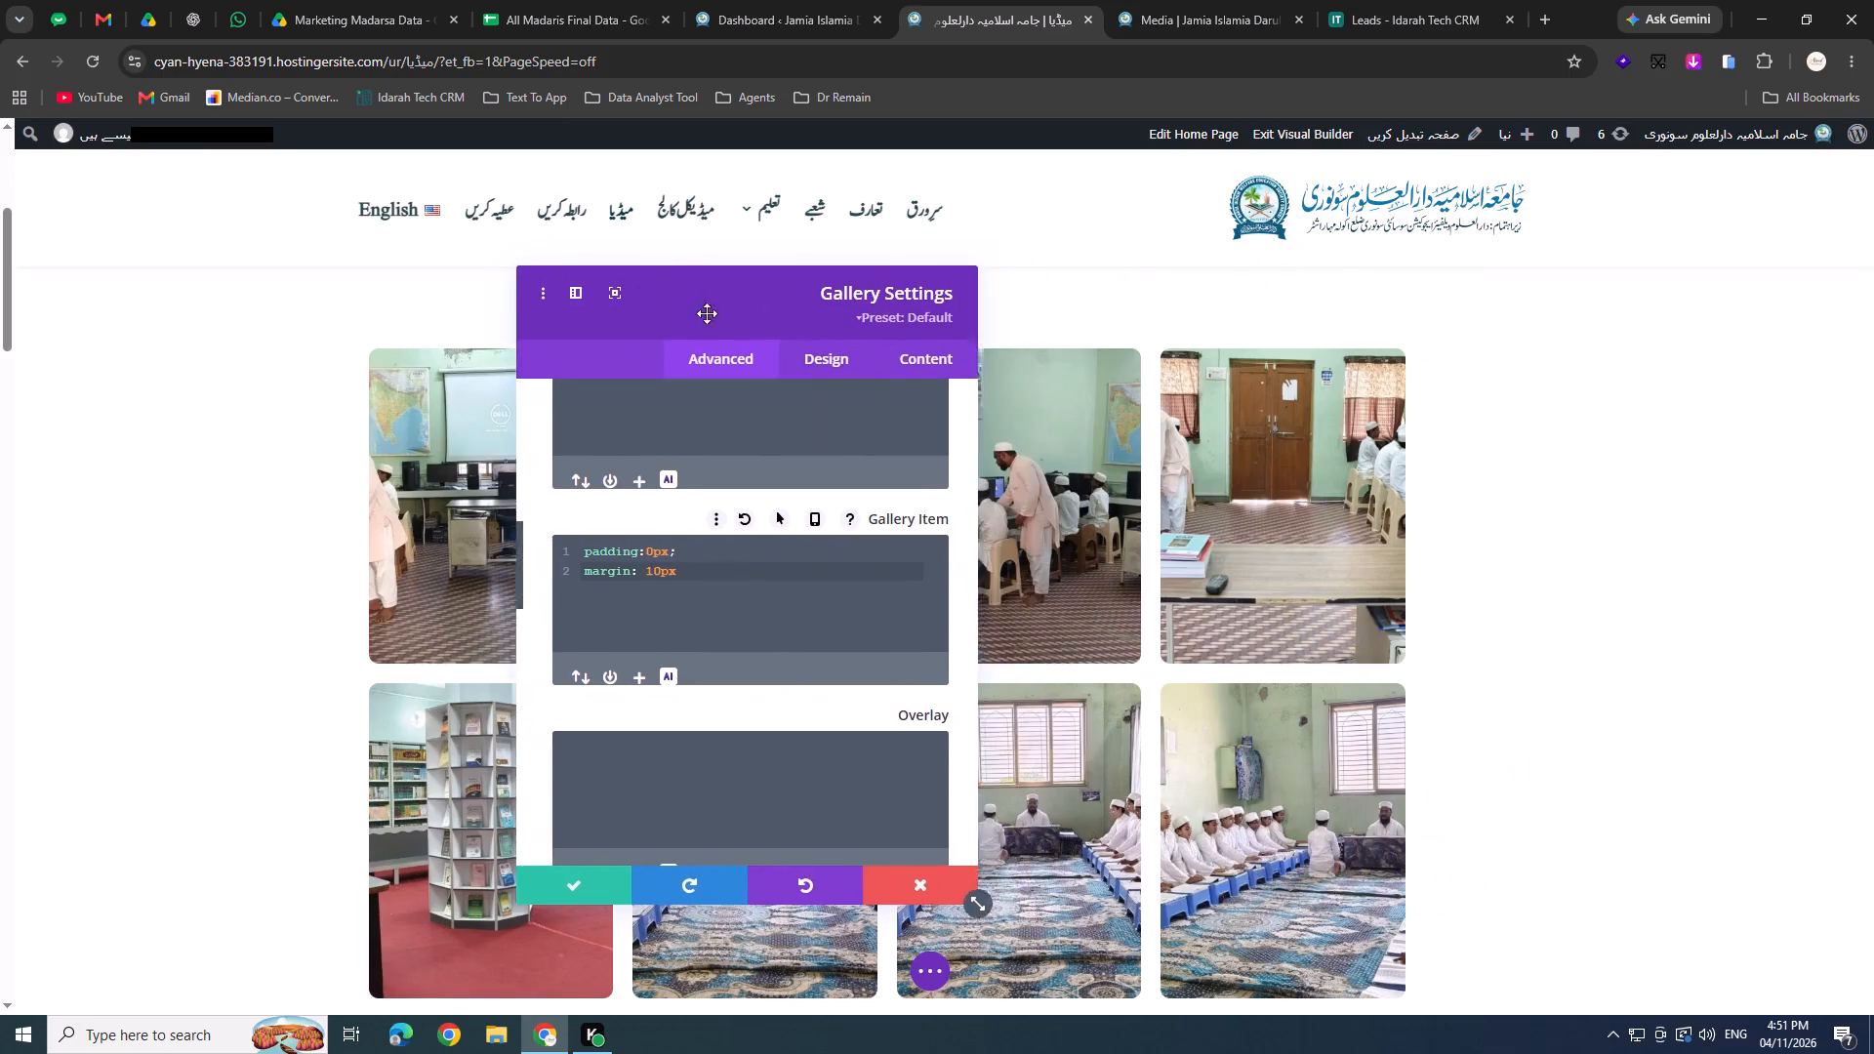
pyautogui.moveTo(707, 313); pyautogui.dragTo(1023, 292)
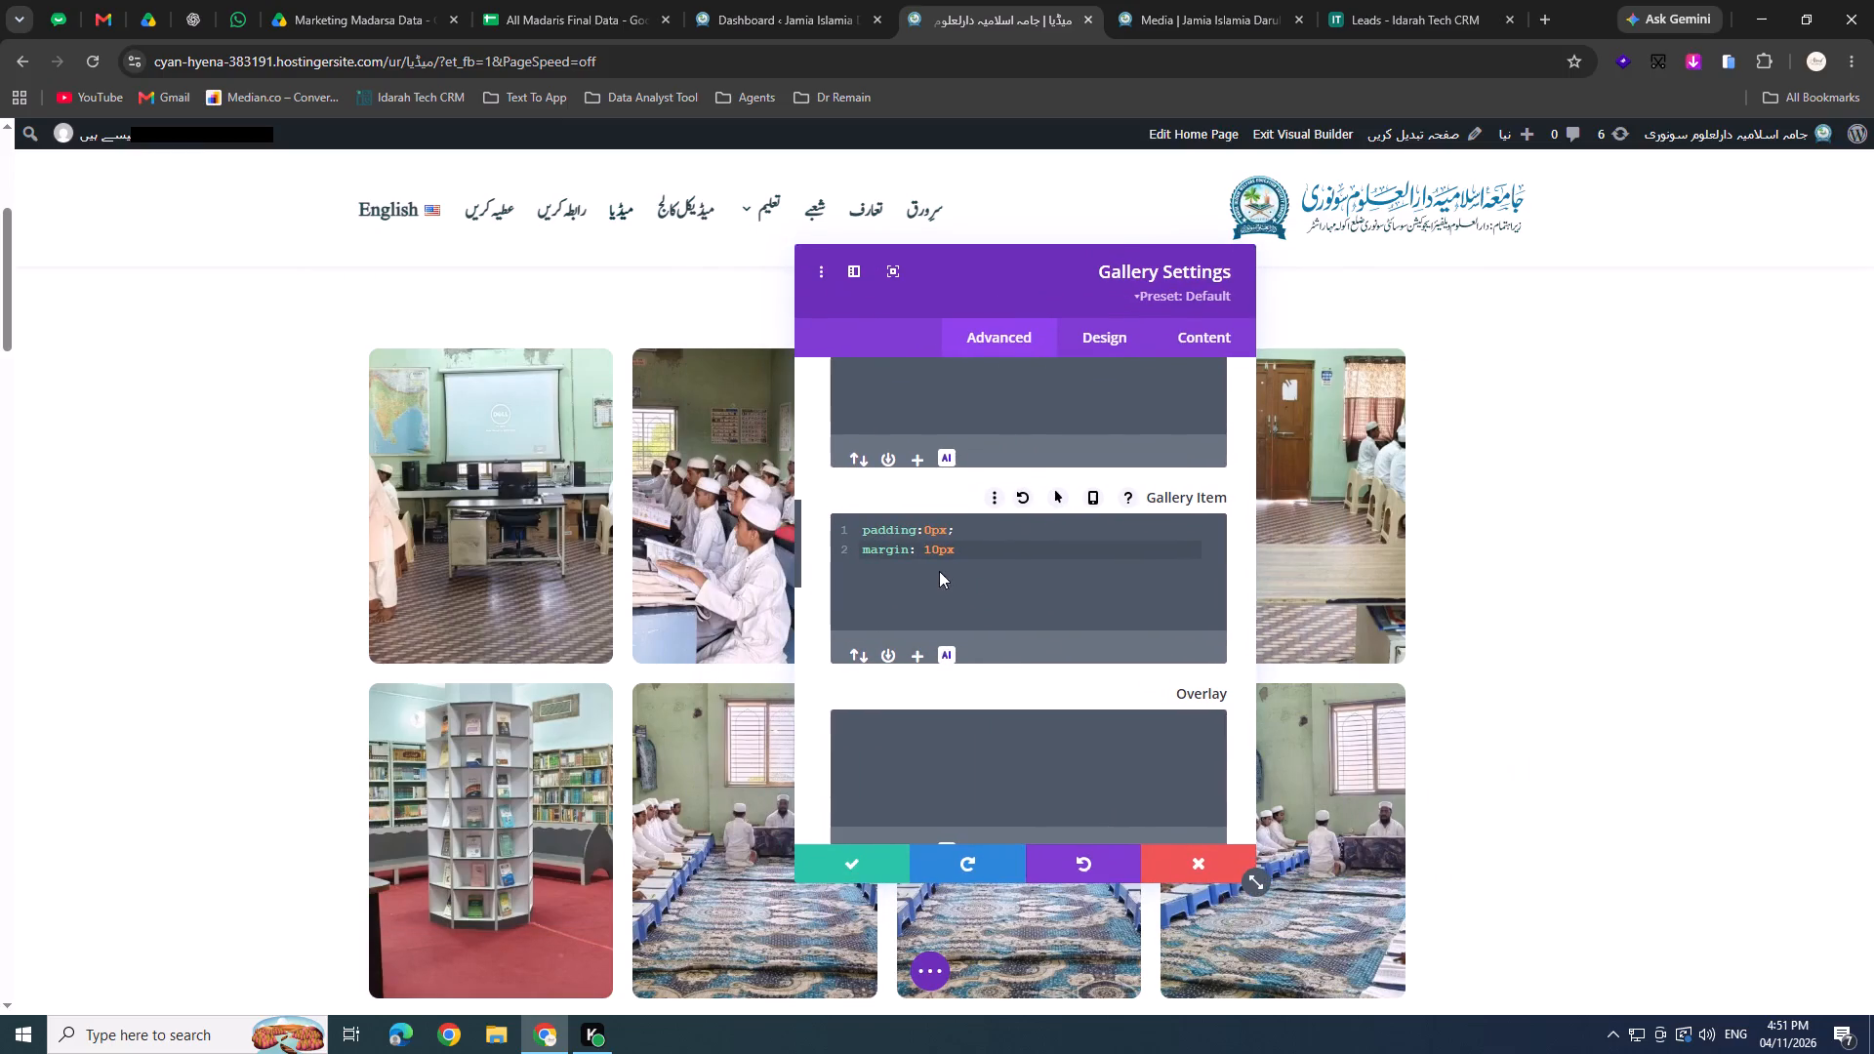
# Add width:100% !important; as a third line in the Gallery Item CSS.
pyautogui.click(928, 548)
pyautogui.click(999, 553)
pyautogui.press('Return')
pyautogui.press('BackSpace')
pyautogui.press('w')
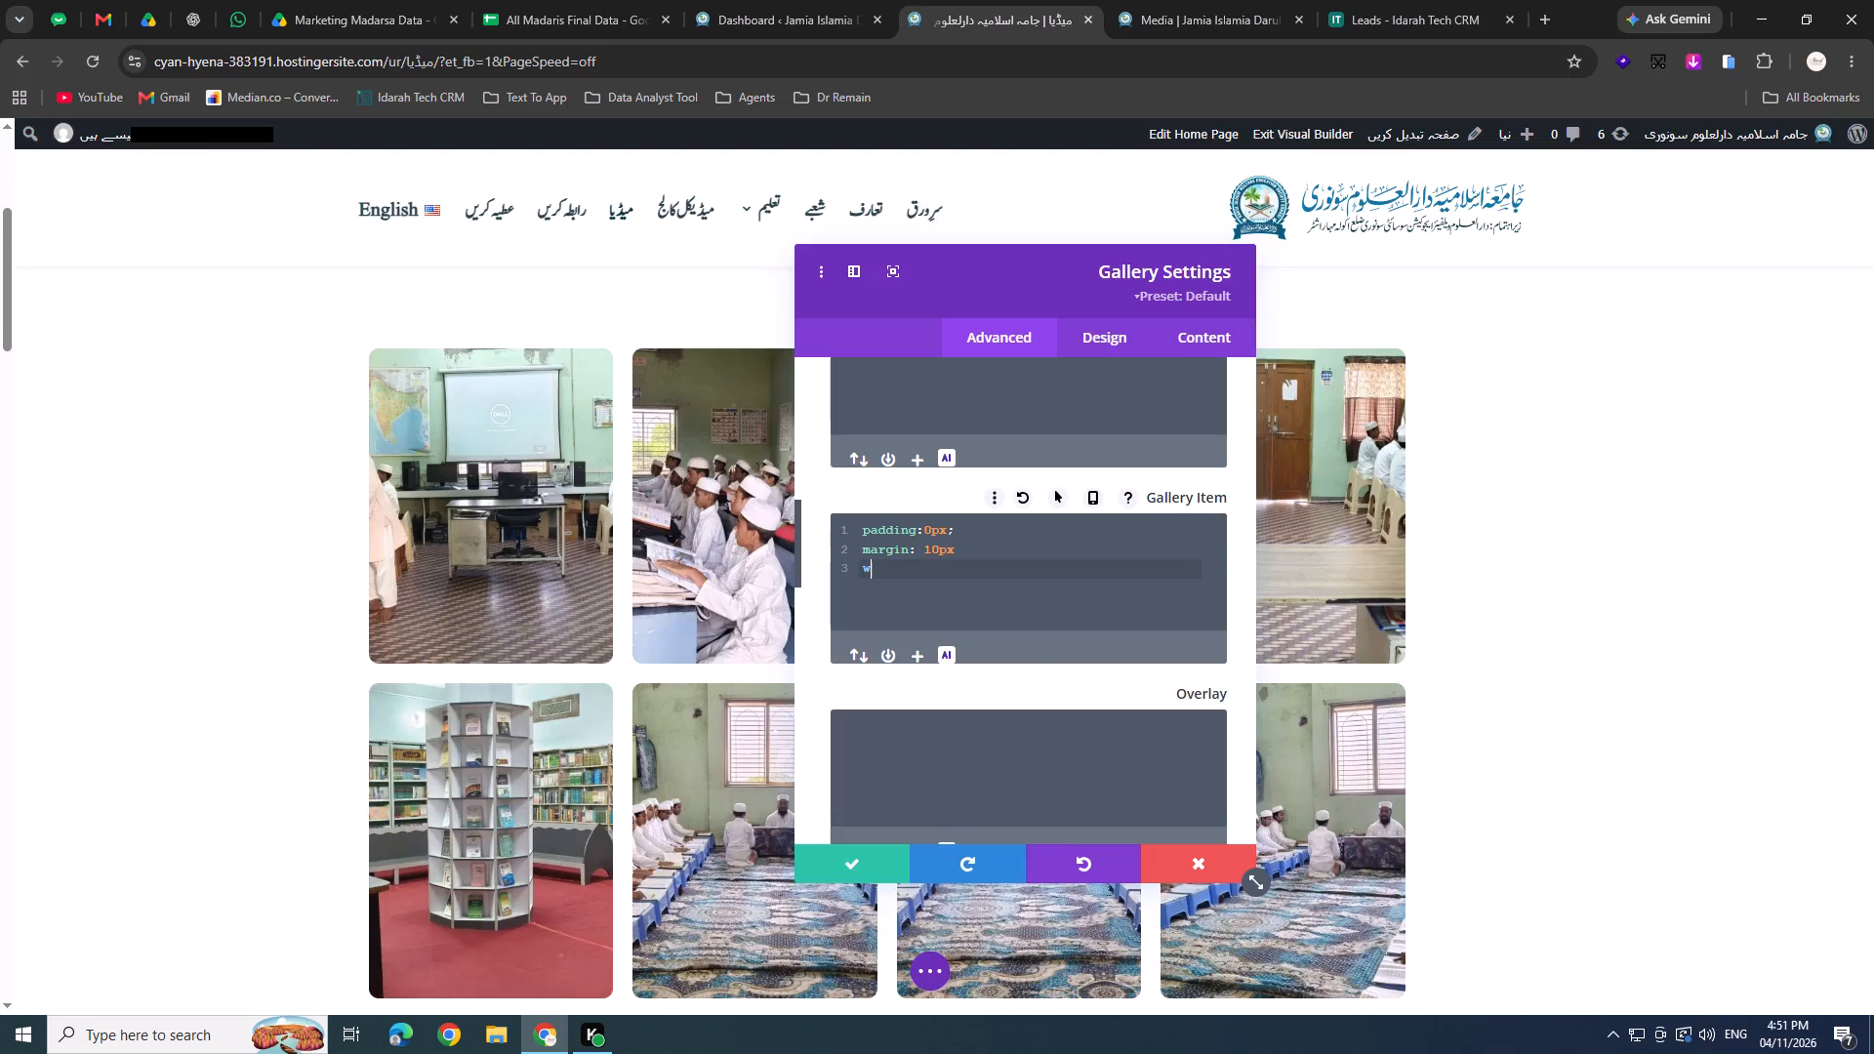
pyautogui.write('id')
pyautogui.press('Return')
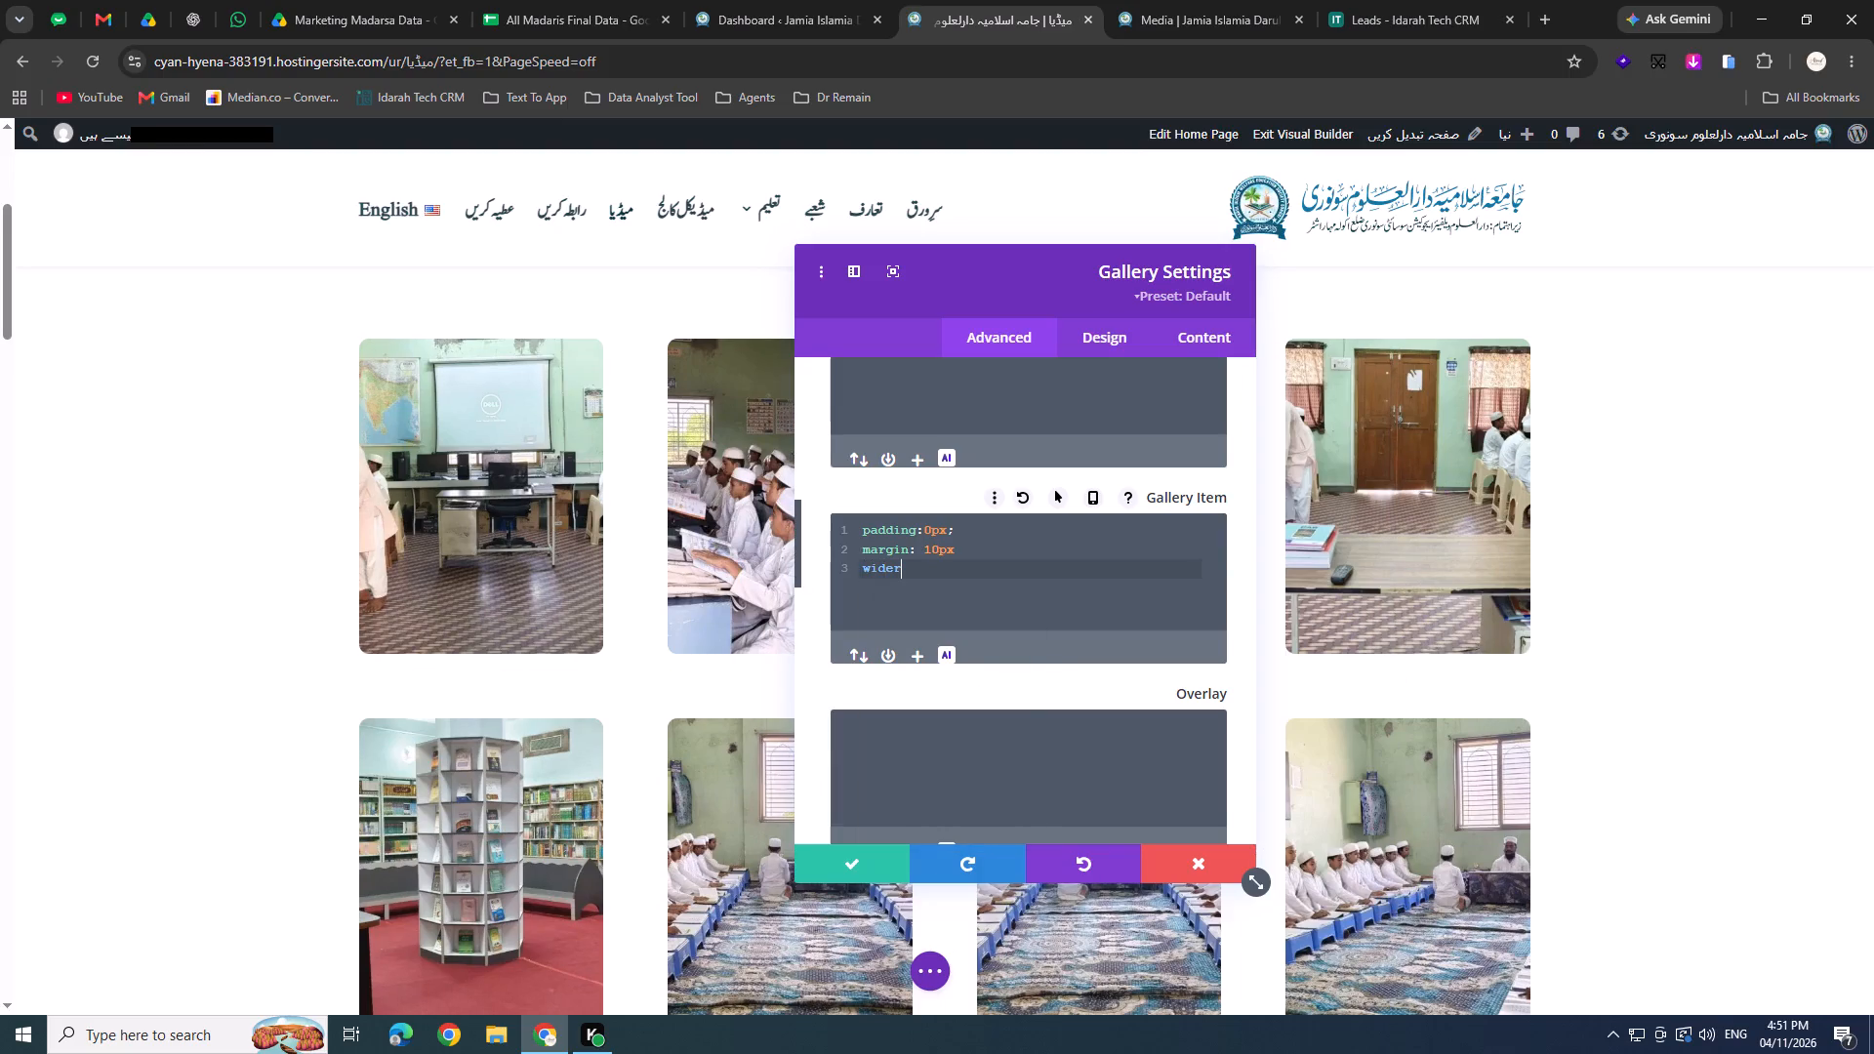
pyautogui.press('BackSpace')
pyautogui.press('BackSpace')
pyautogui.press('BackSpace')
pyautogui.write('dth:100')
pyautogui.hotkey('shift', '%')
pyautogui.press(';')
pyautogui.press('Left')
pyautogui.press('space')
pyautogui.write('!impo')
pyautogui.press('Return')
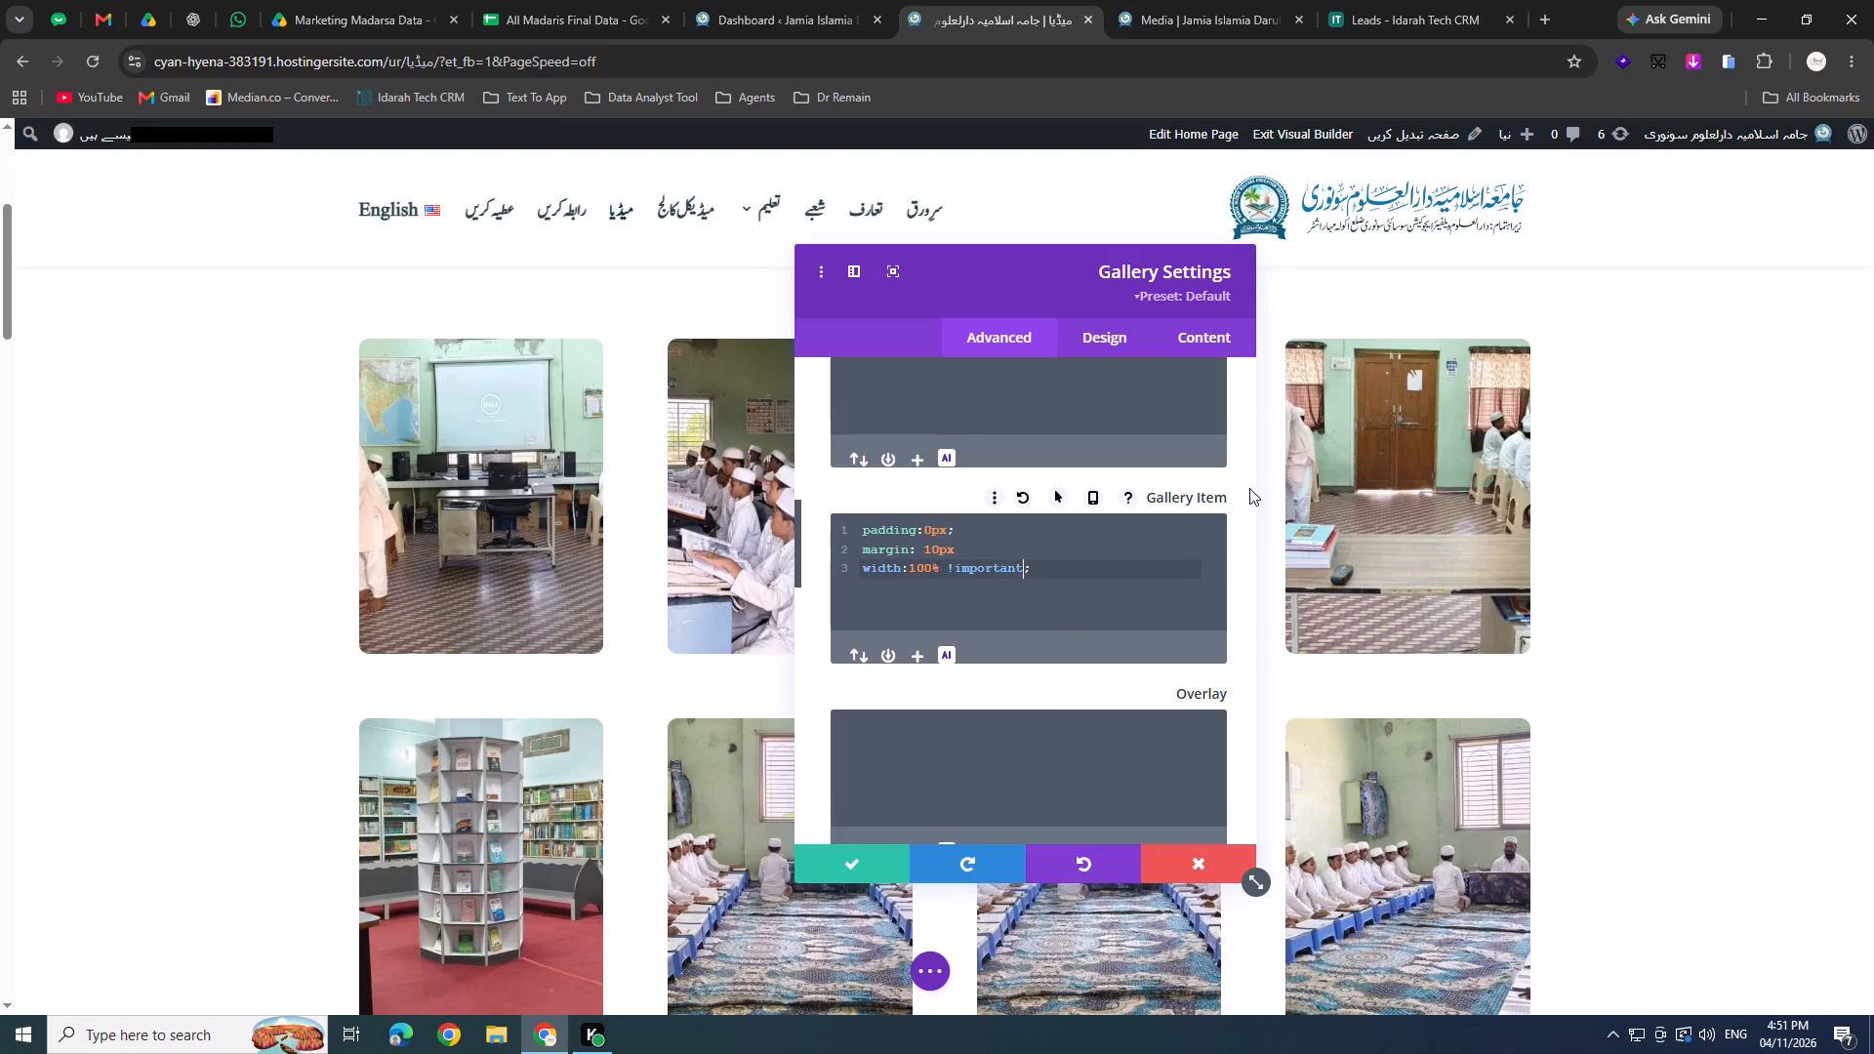
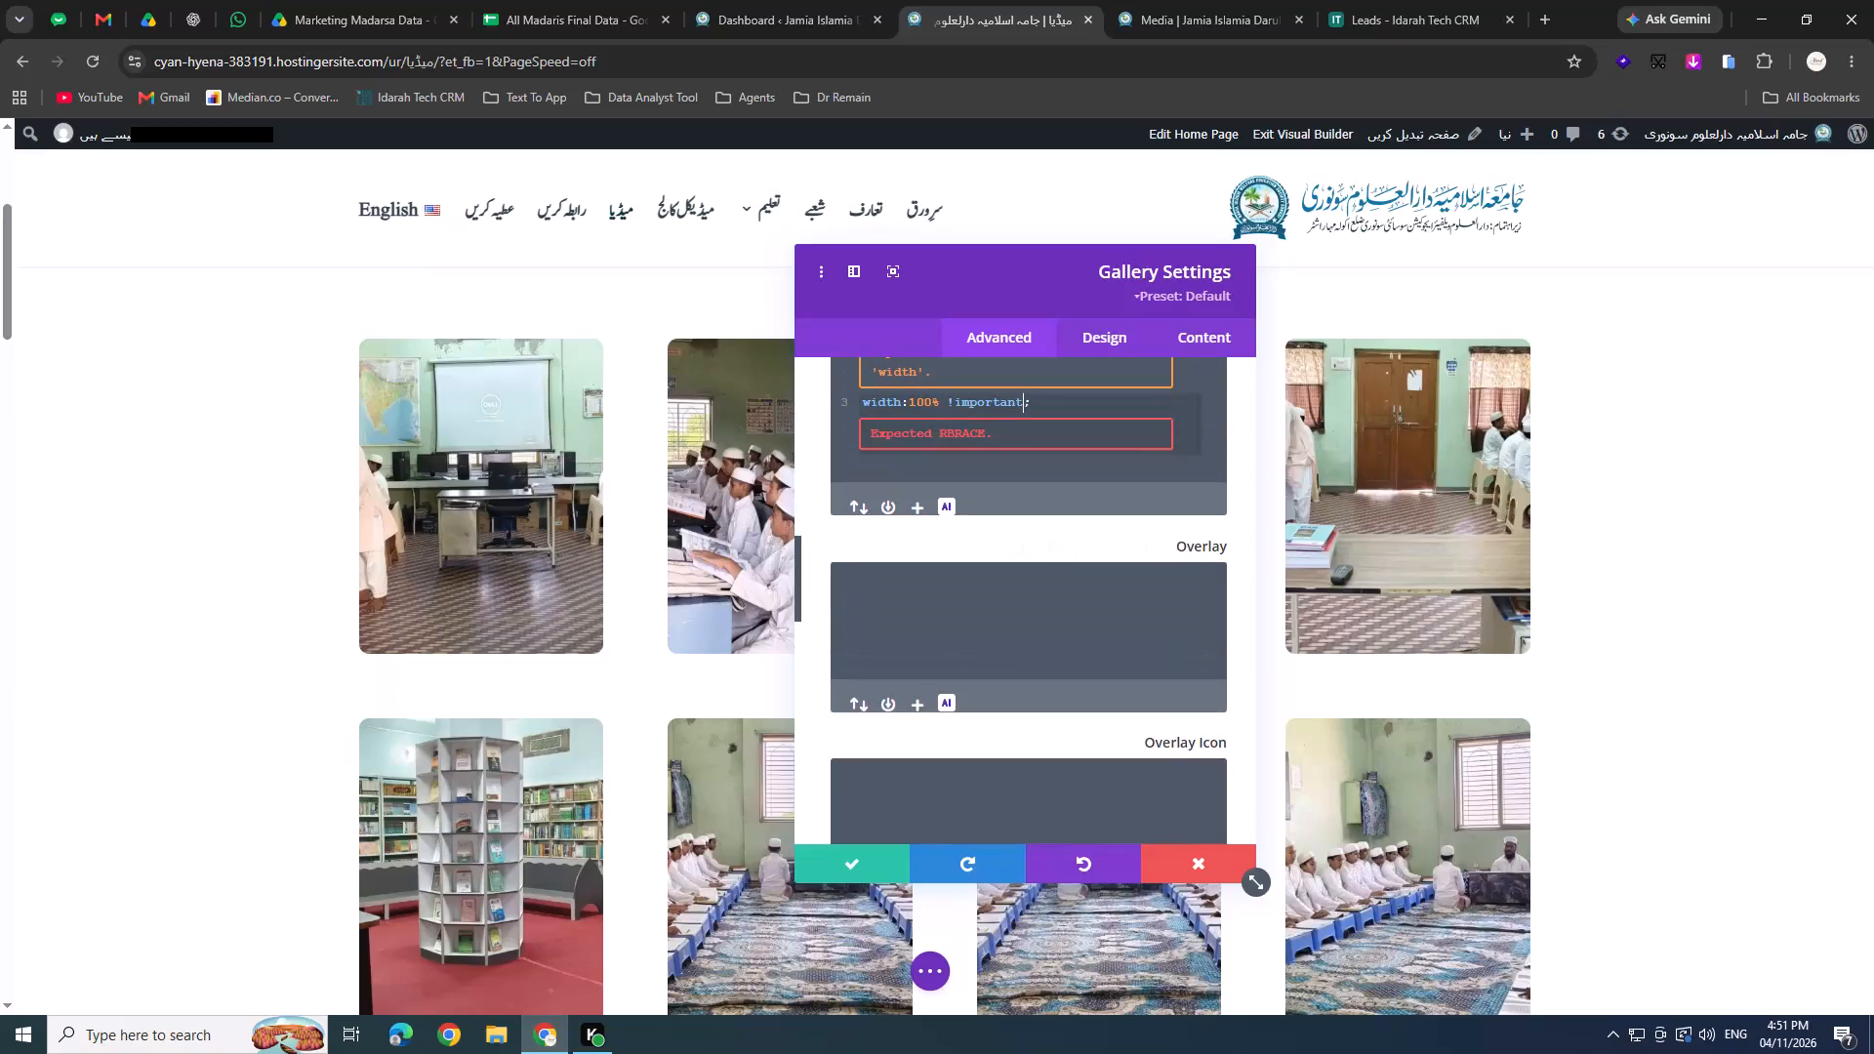
# Clear all the Gallery Item custom CSS, apply the gallery settings and save the page.
pyautogui.hotkey('ctrl', 'a')
pyautogui.press('BackSpace')
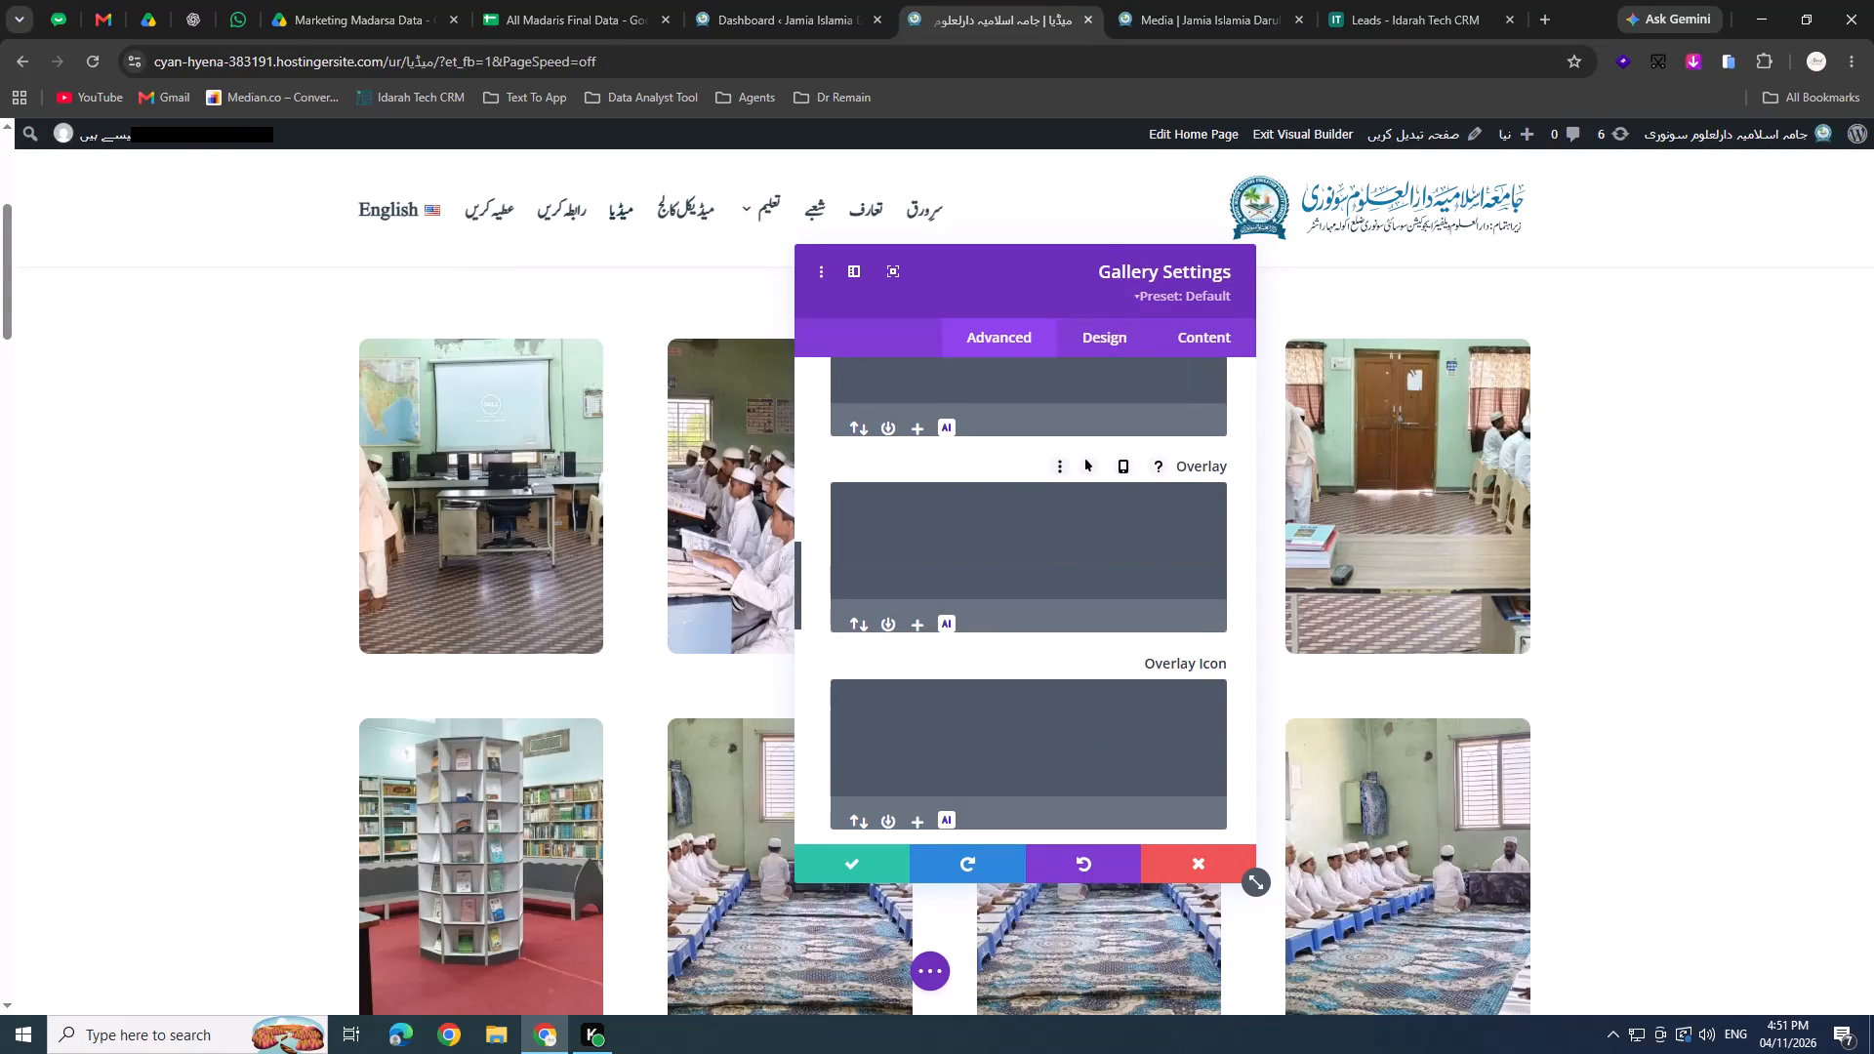
pyautogui.click(852, 872)
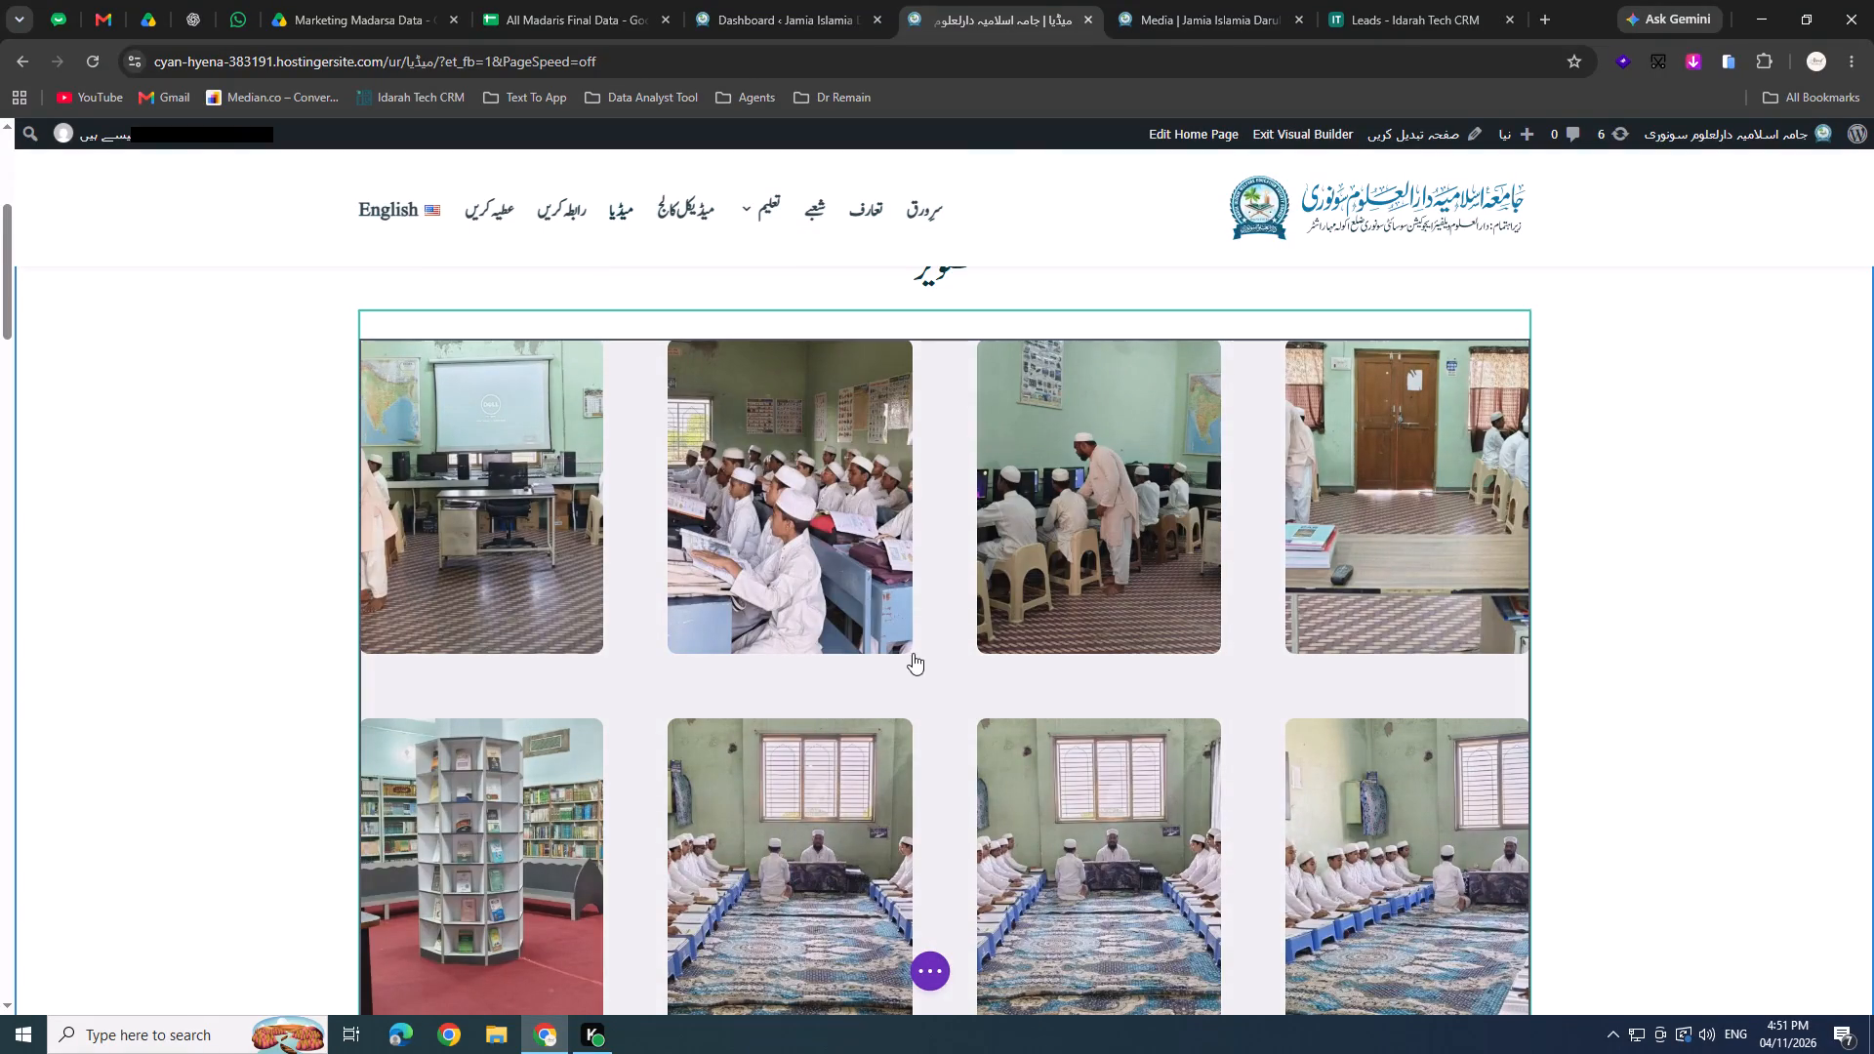
pyautogui.hotkey('ctrl', 's')
# Open the Urdu Media page in a new tab and show the developer tools, shrunk to leave more of the page visible.
pyautogui.middleClick(618, 211)
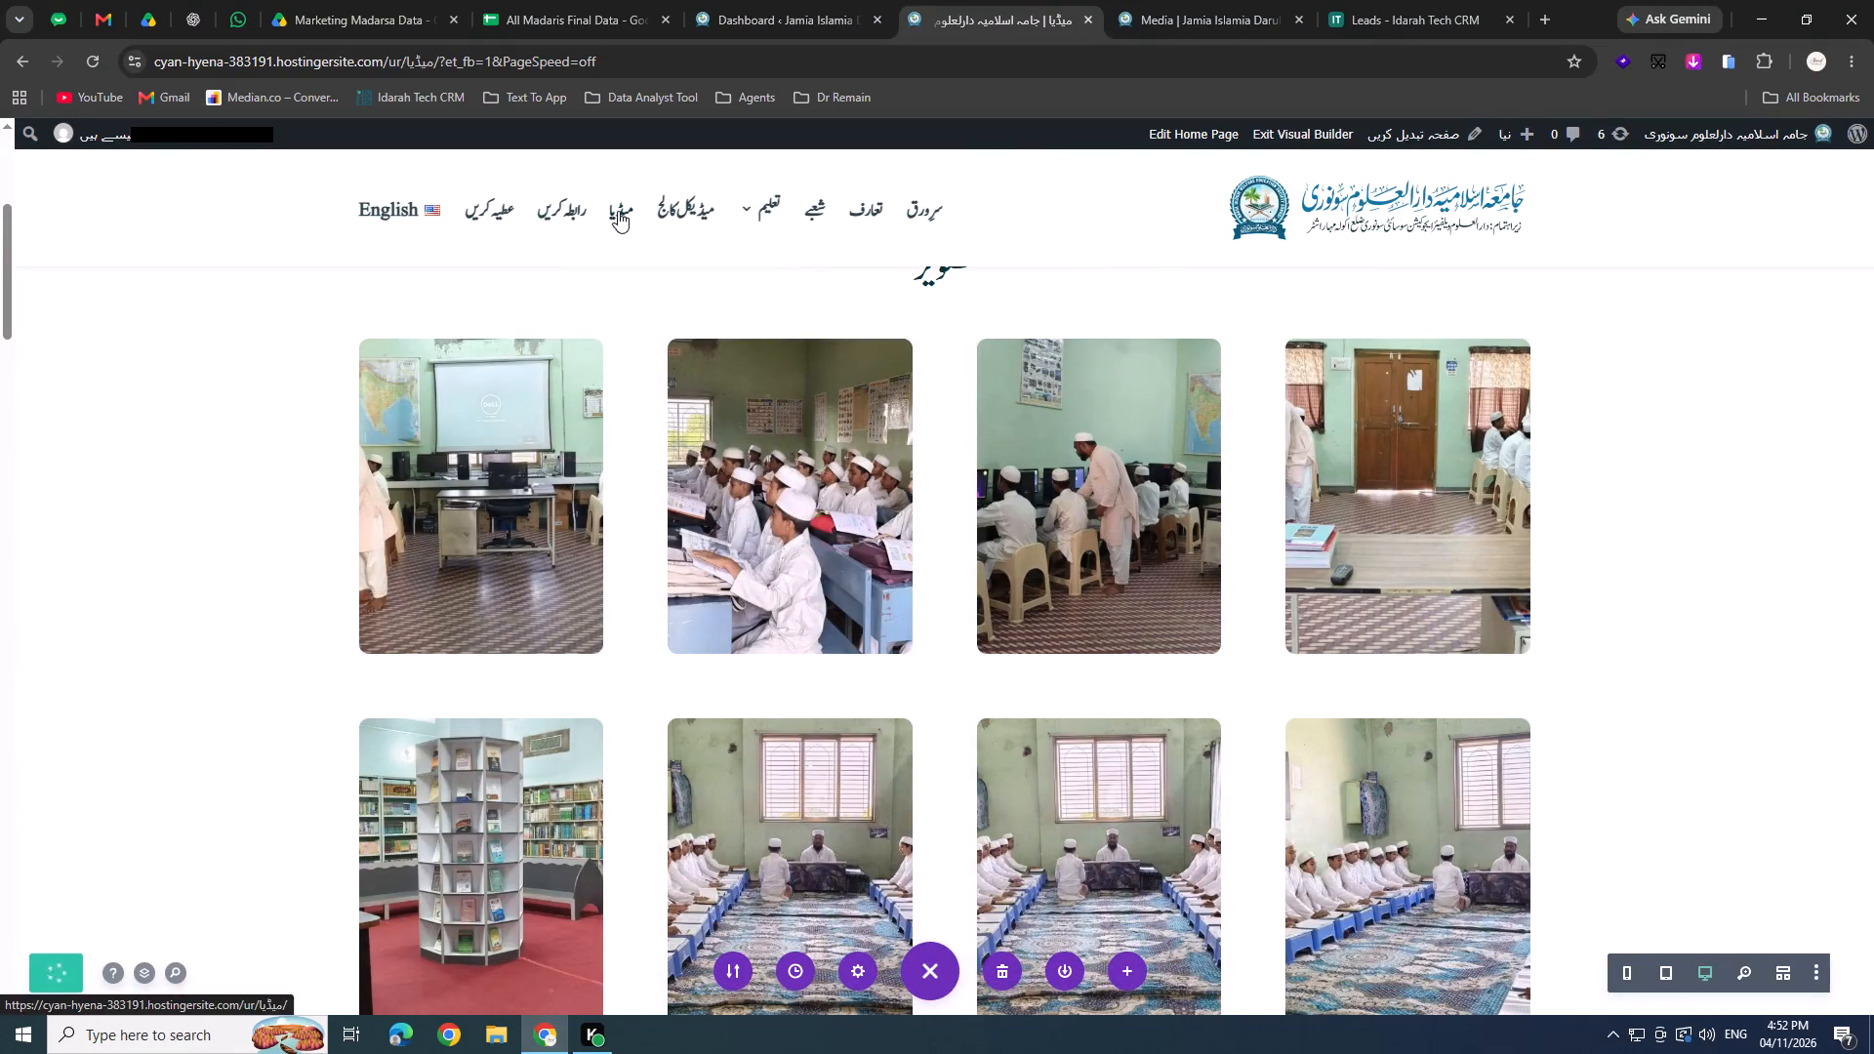
pyautogui.click(1088, 0)
pyautogui.press('F12')
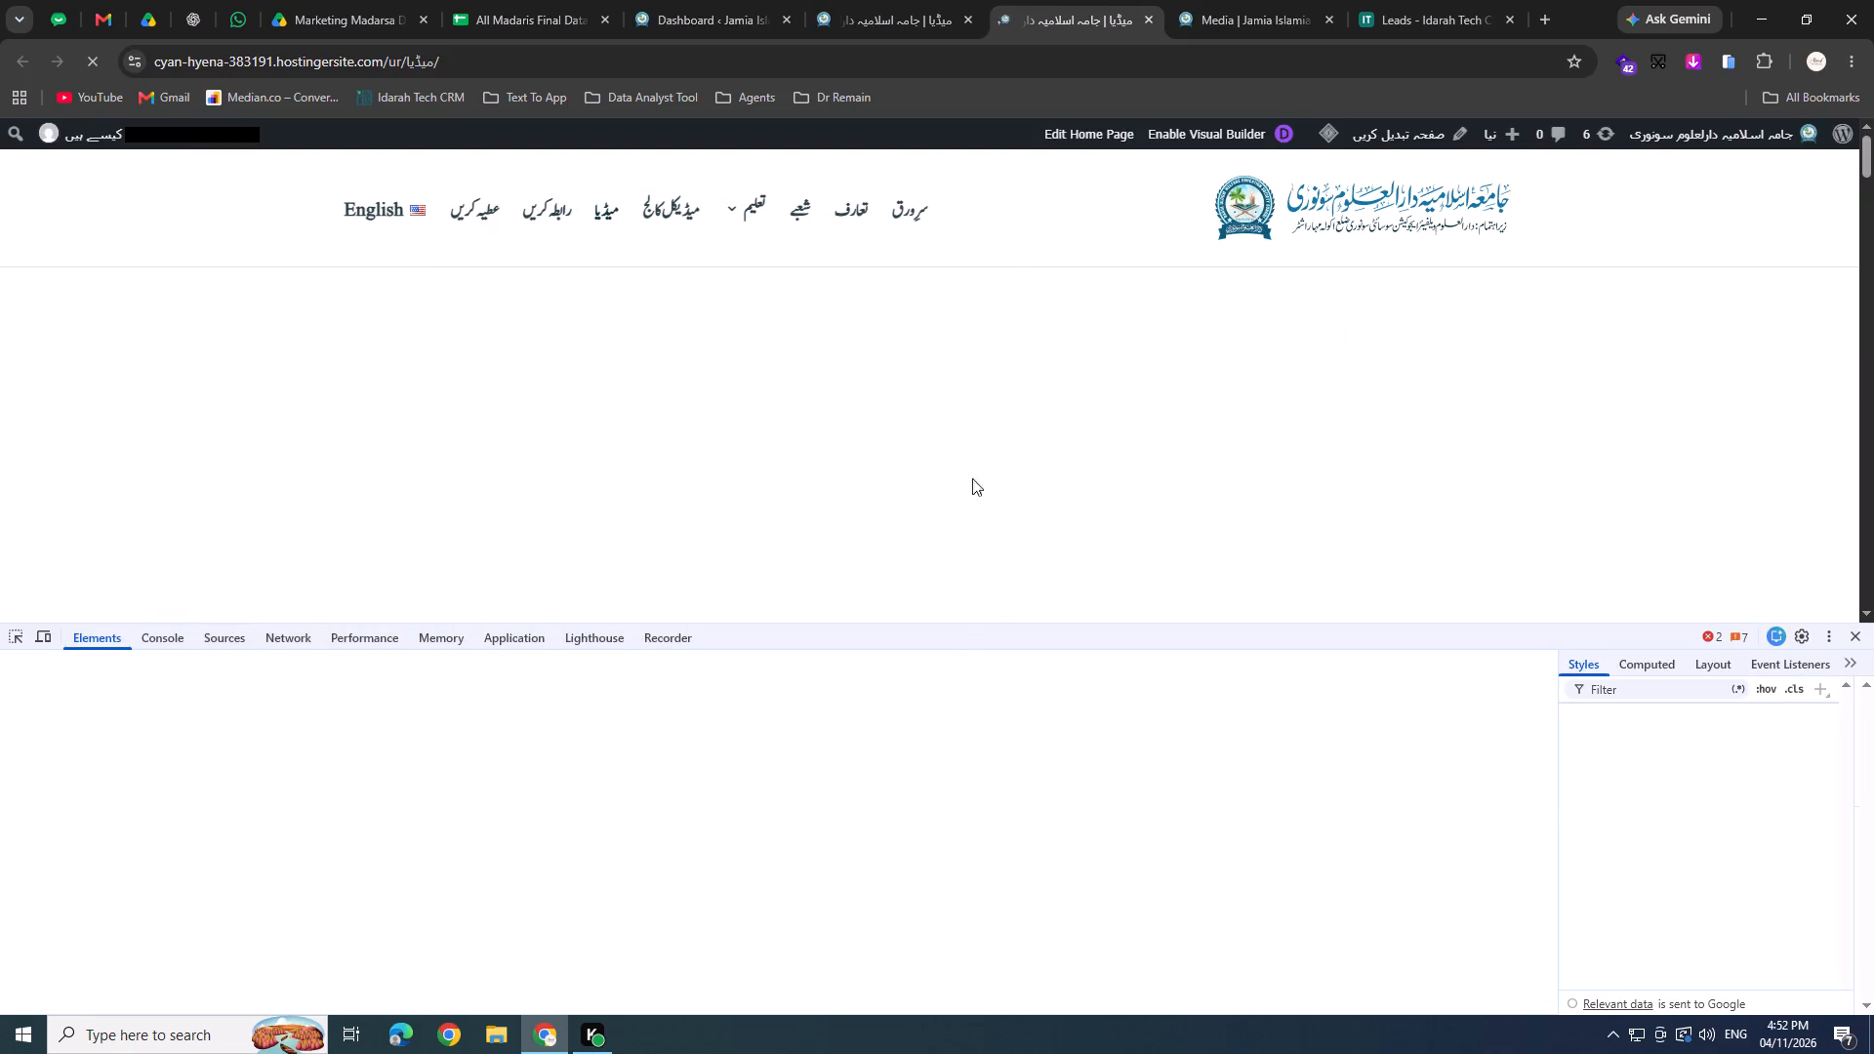
pyautogui.moveTo(959, 630); pyautogui.dragTo(962, 664)
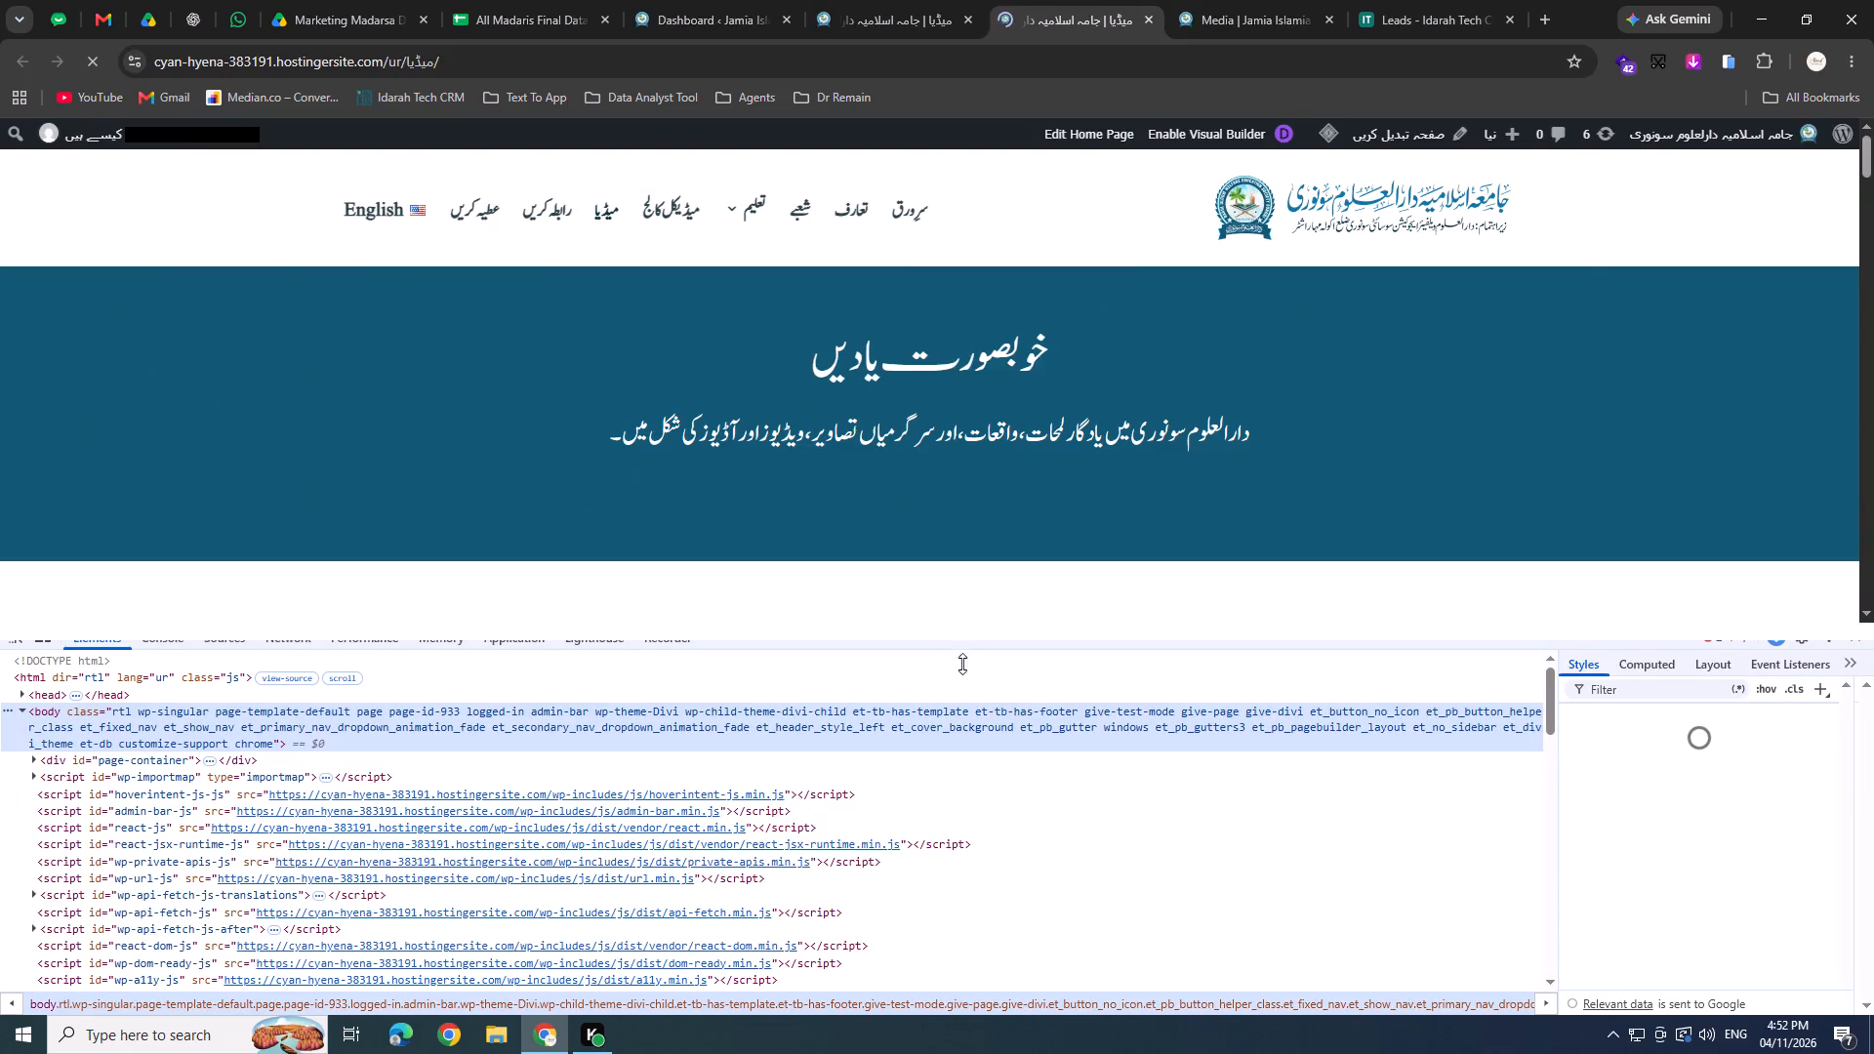
pyautogui.moveTo(962, 664); pyautogui.dragTo(996, 731)
# Go back to the builder and look through the gallery module's Image and Sizing design options for a thumbnail spacing control.
pyautogui.click(874, 0)
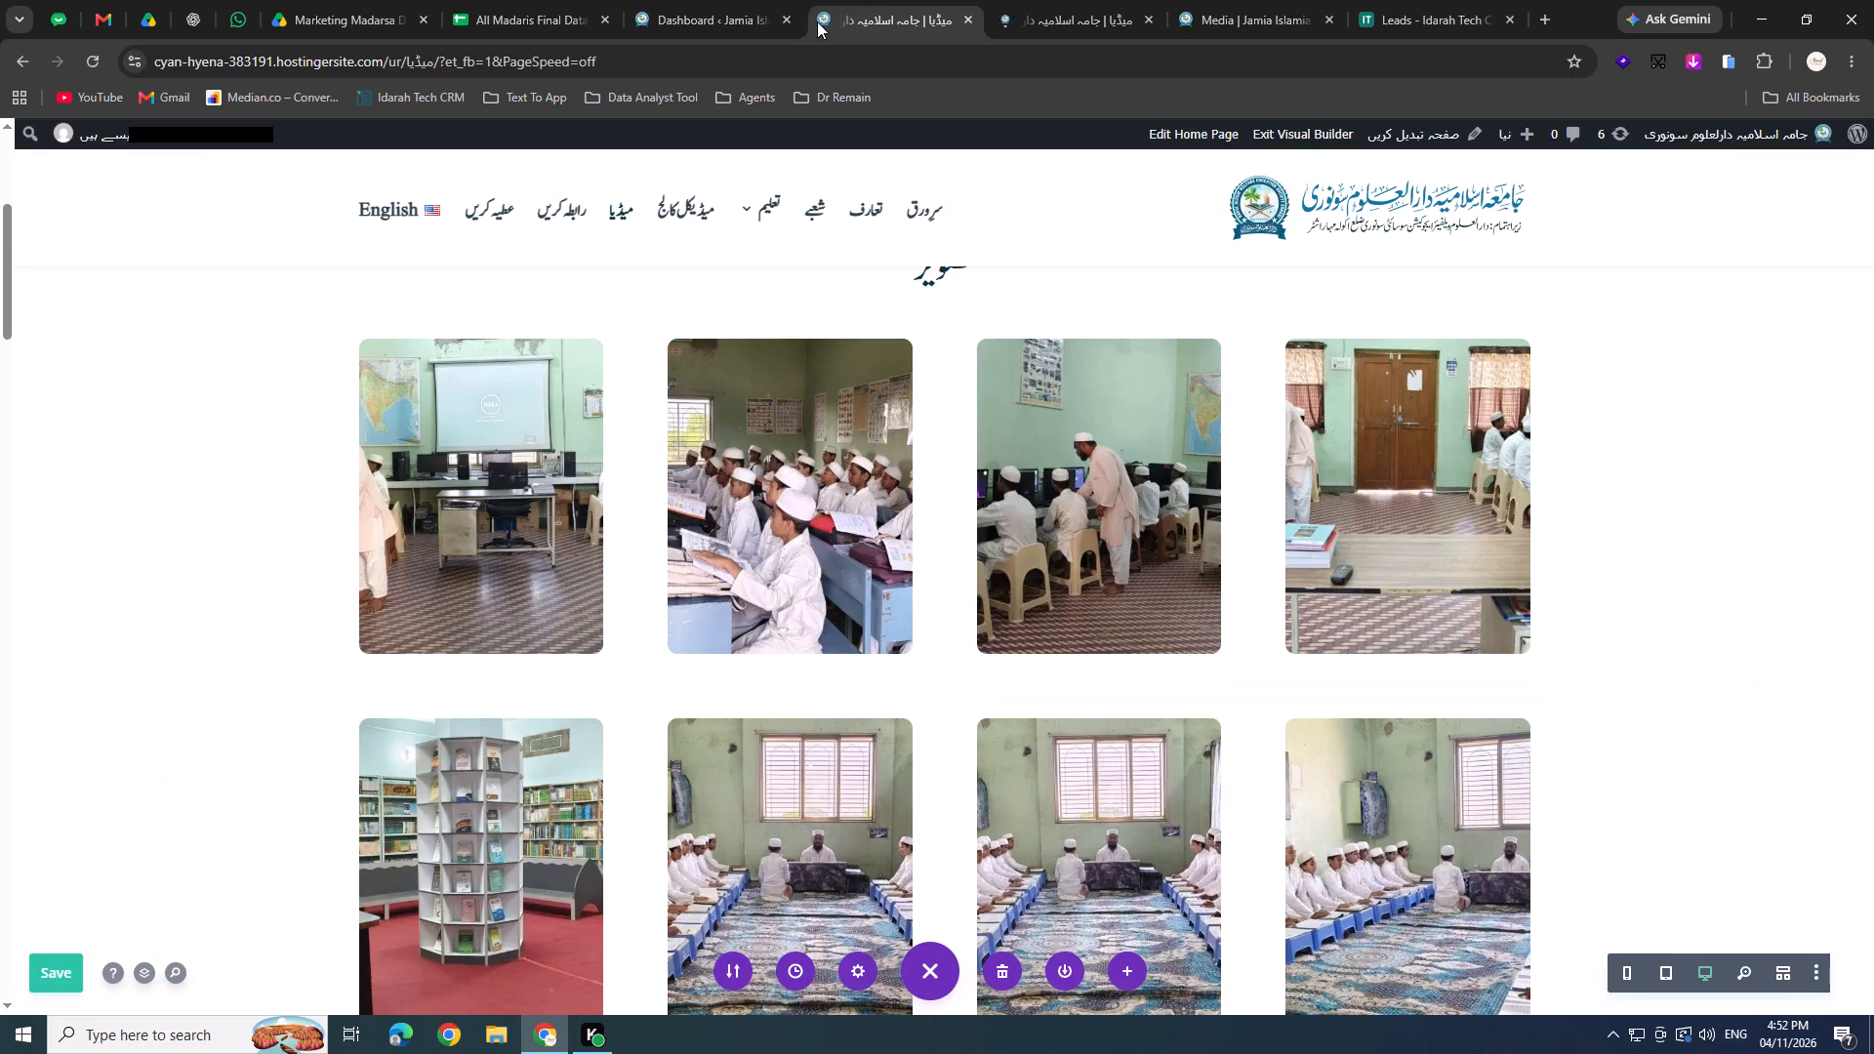
pyautogui.click(910, 480)
pyautogui.click(988, 392)
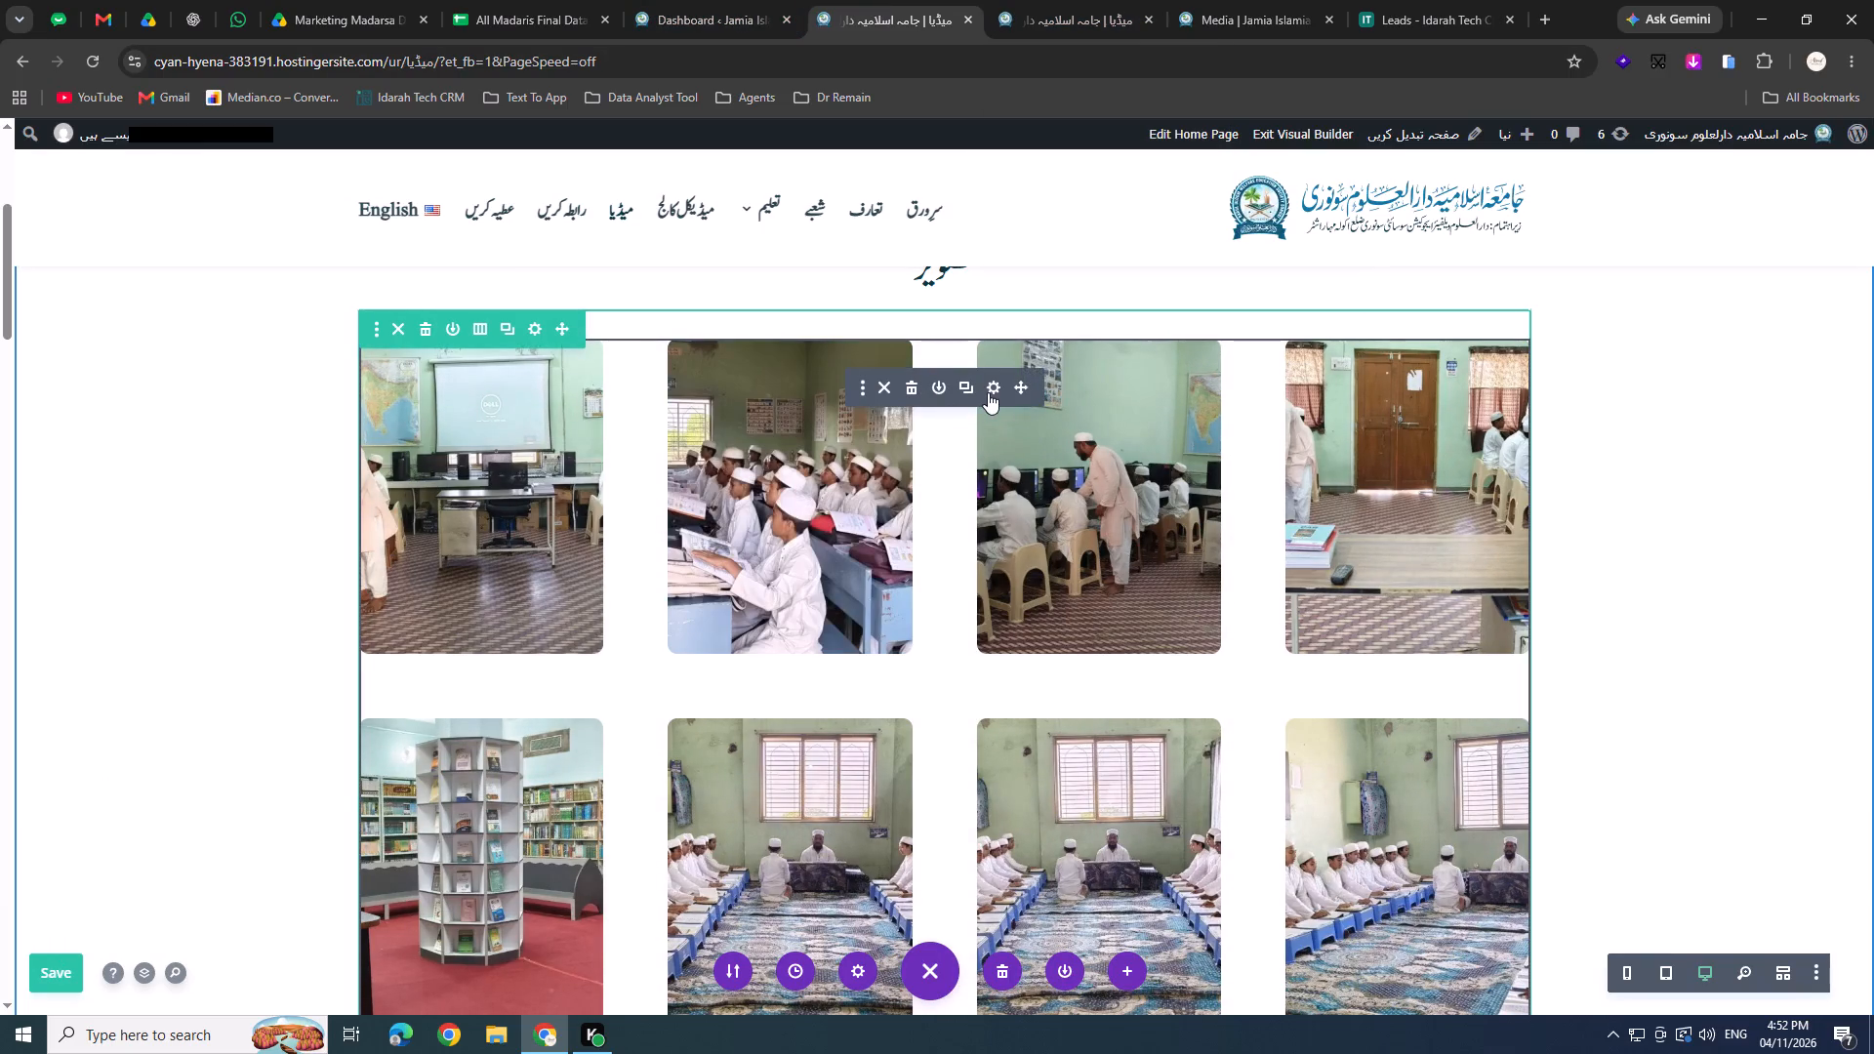
pyautogui.click(1087, 342)
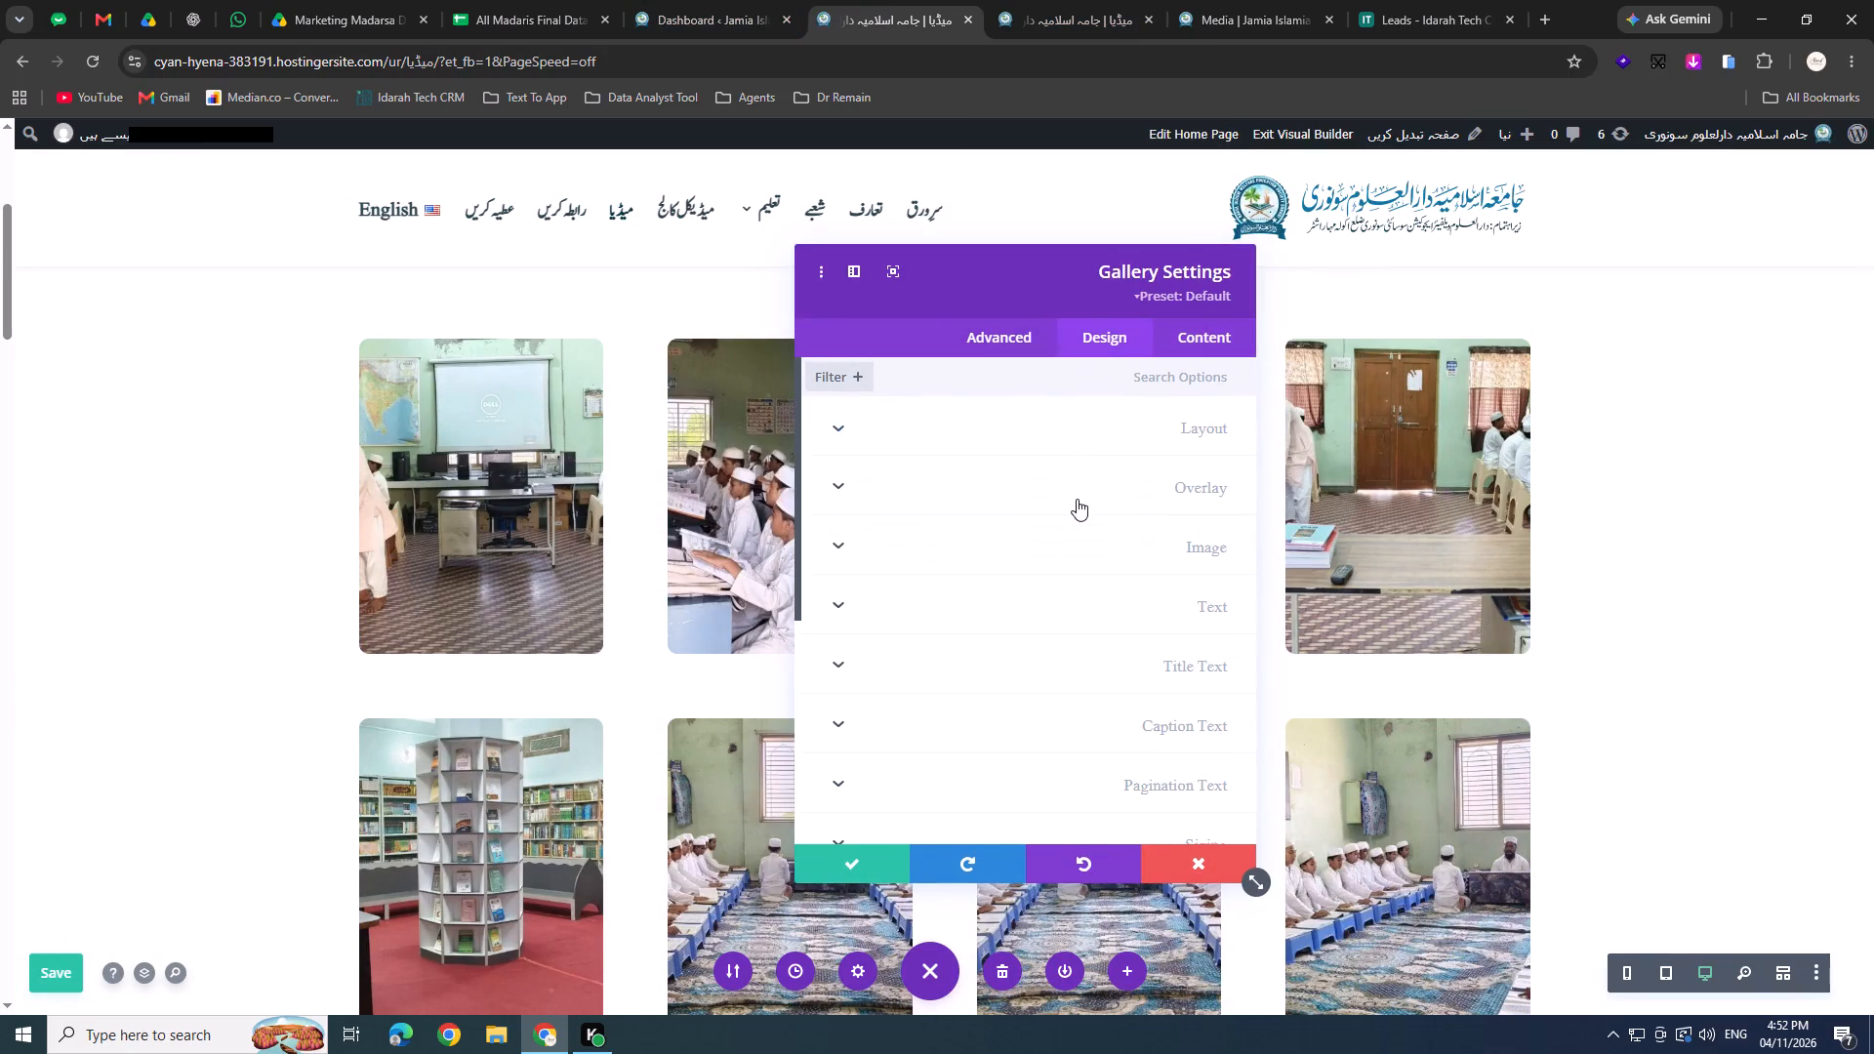
pyautogui.click(1077, 550)
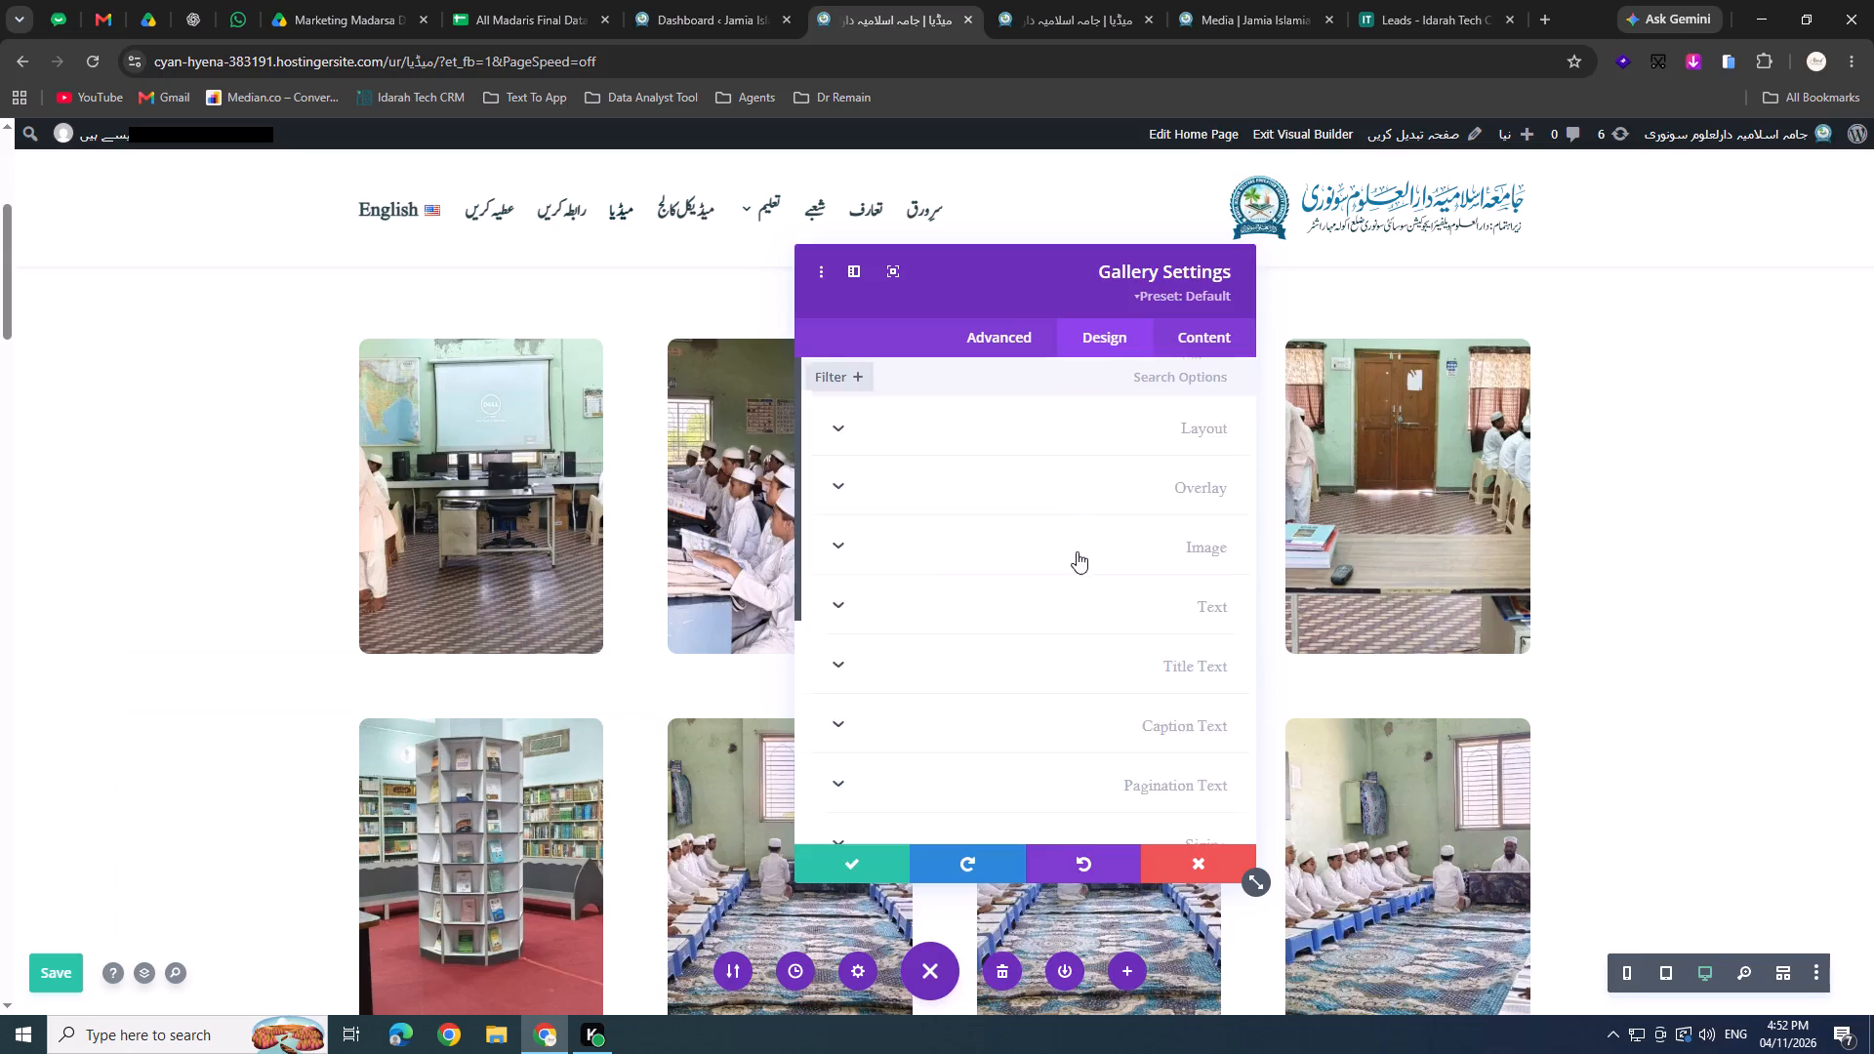
pyautogui.scroll(-4, 1067, 556)
pyautogui.scroll(1, 1018, 569)
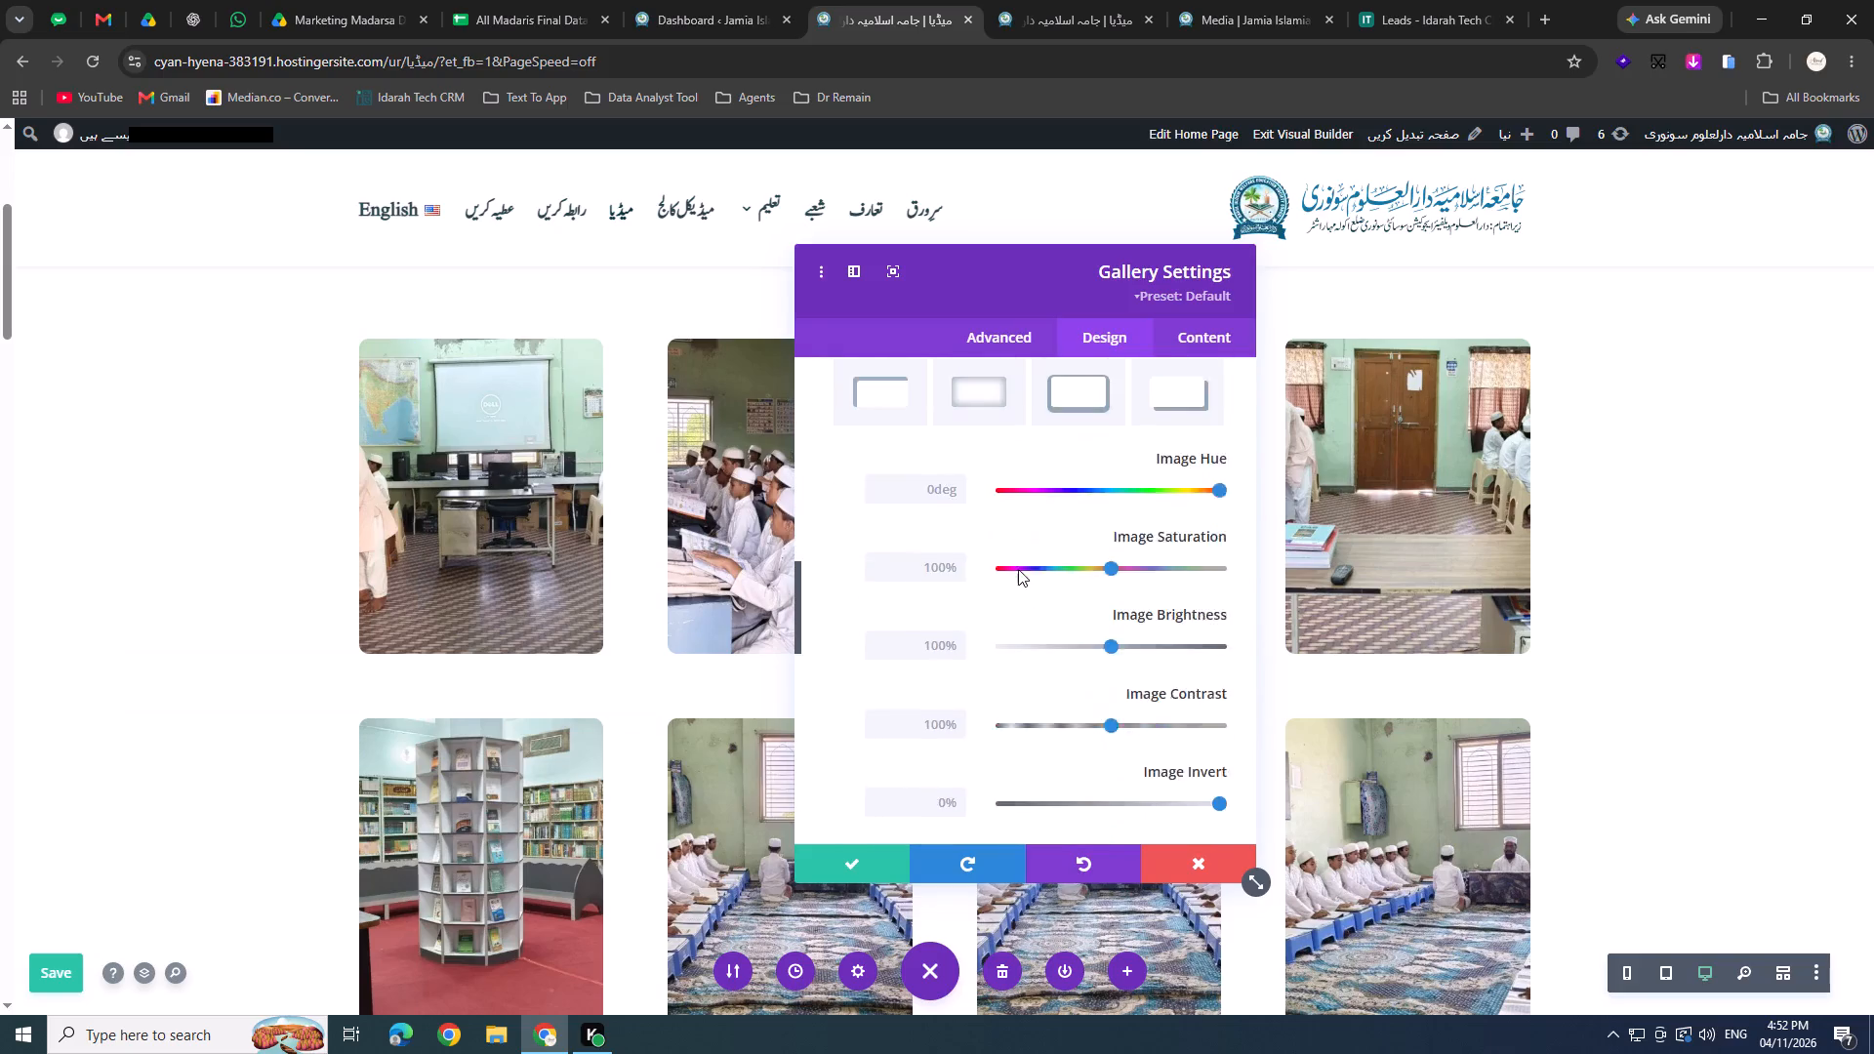
pyautogui.scroll(1, 1018, 569)
pyautogui.scroll(-6, 1154, 507)
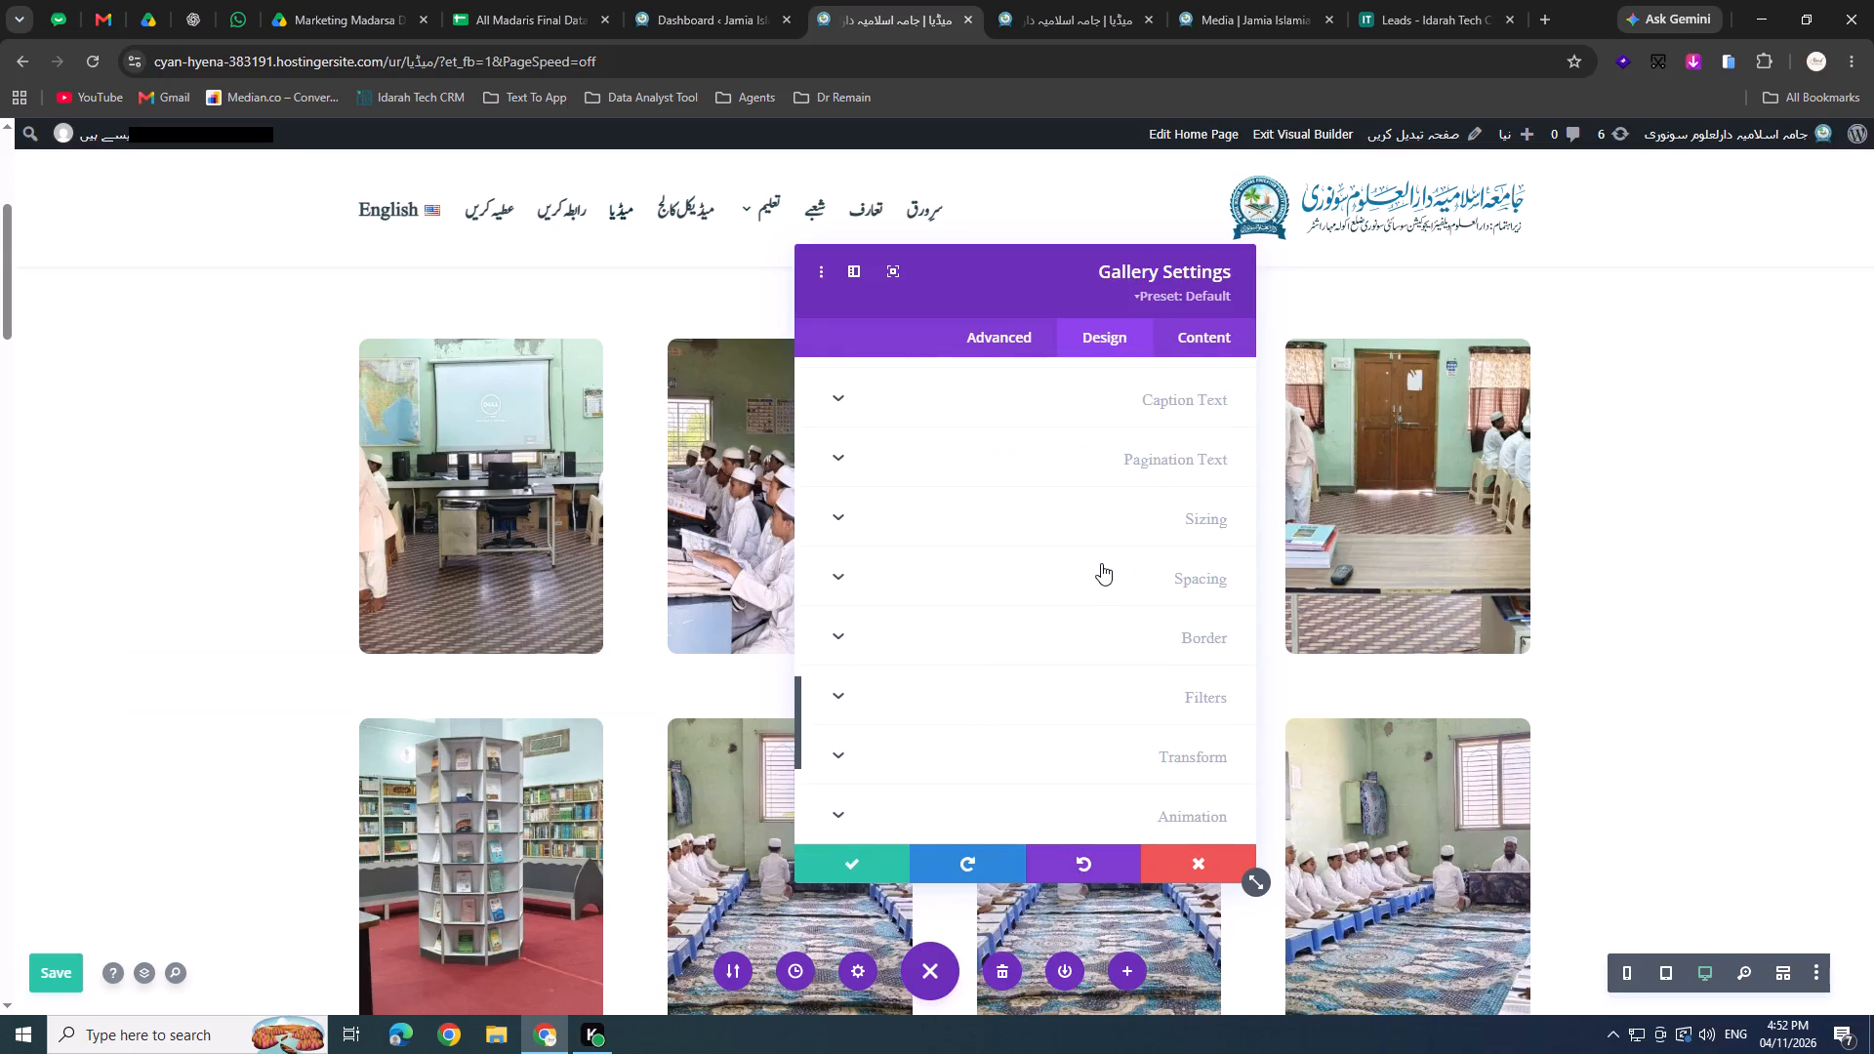
pyautogui.scroll(-1, 1101, 600)
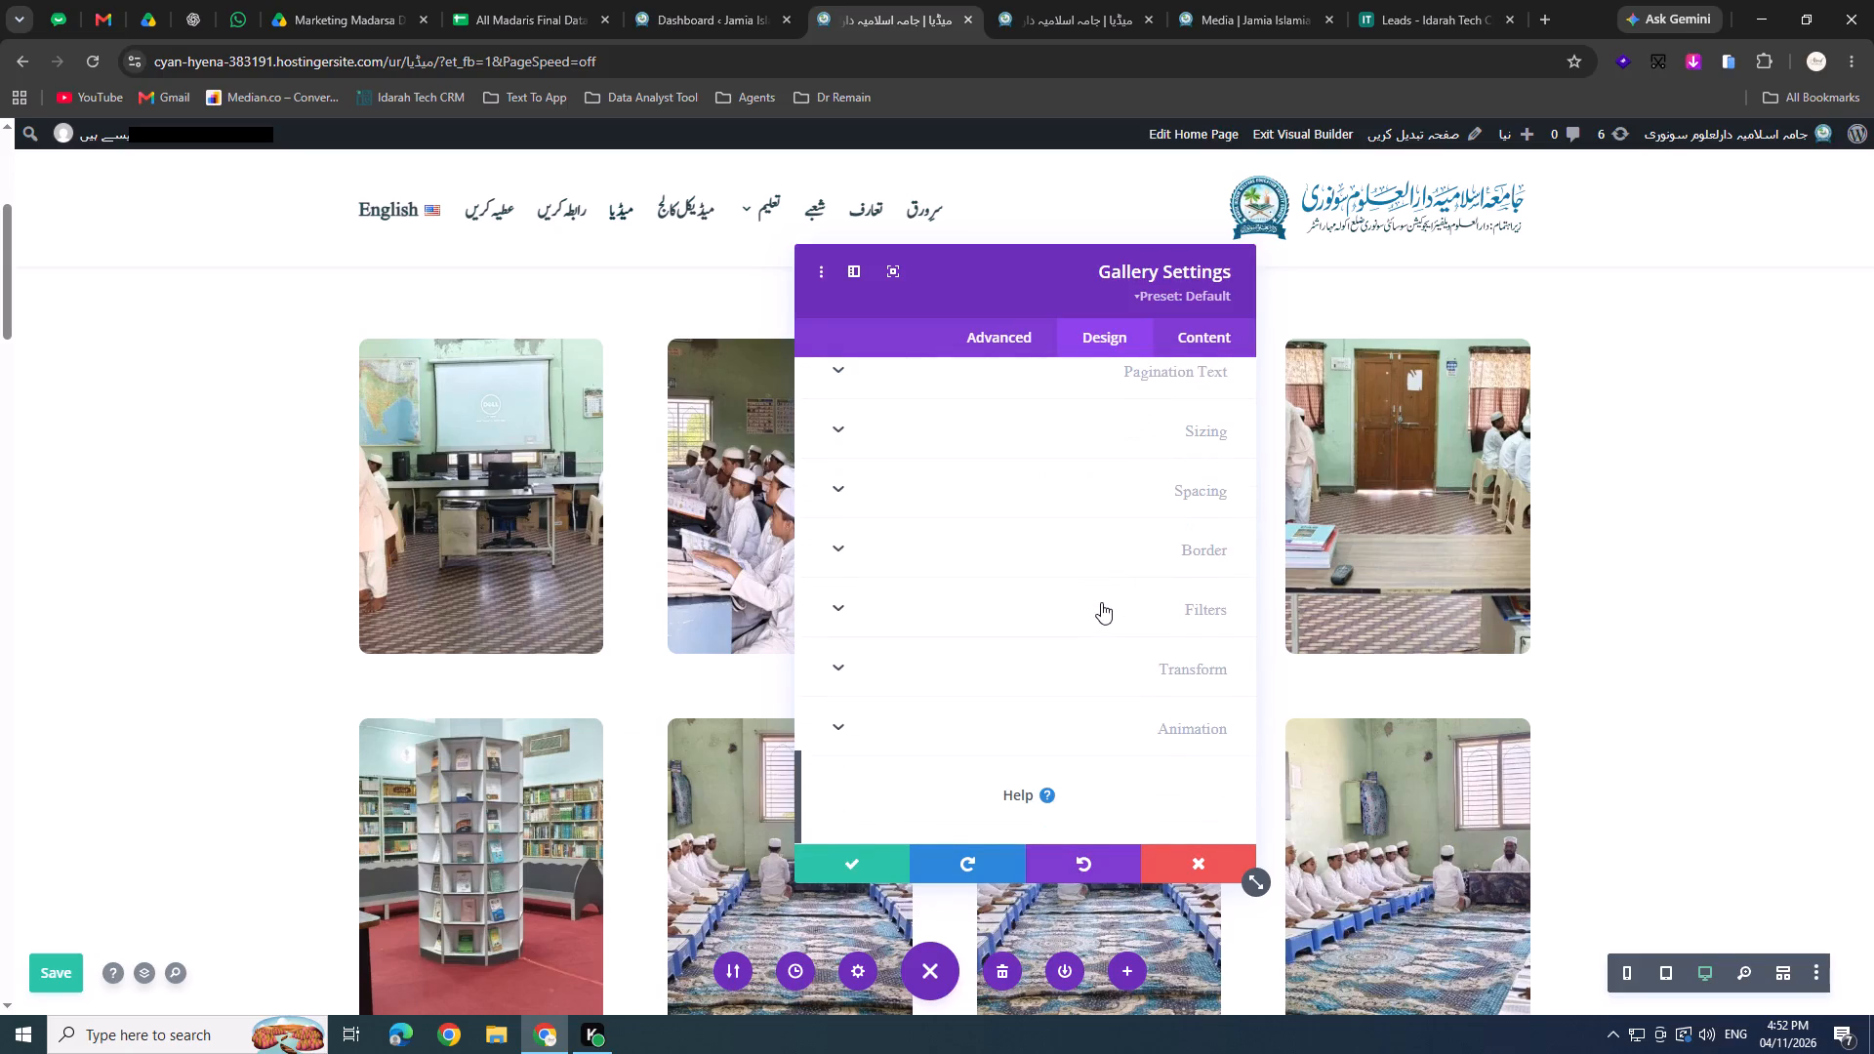
pyautogui.click(1086, 435)
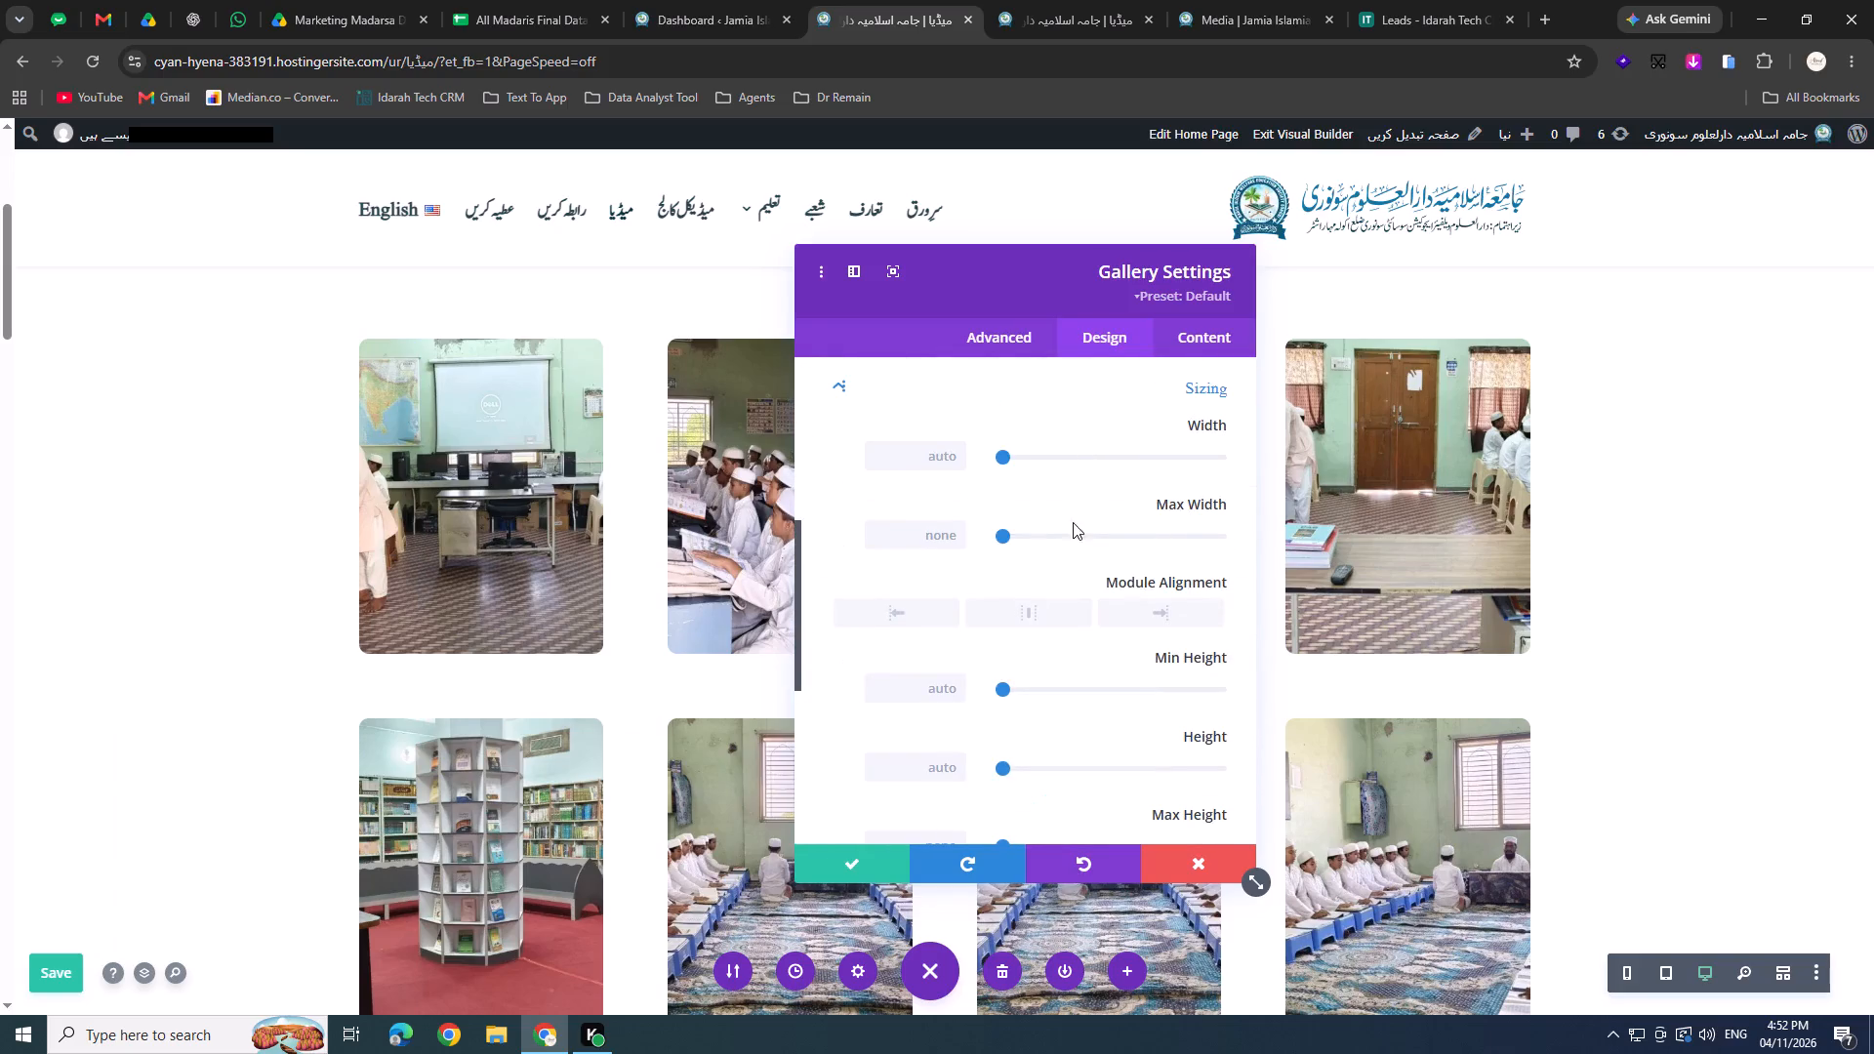
pyautogui.scroll(2, 1067, 535)
pyautogui.scroll(-3, 1069, 569)
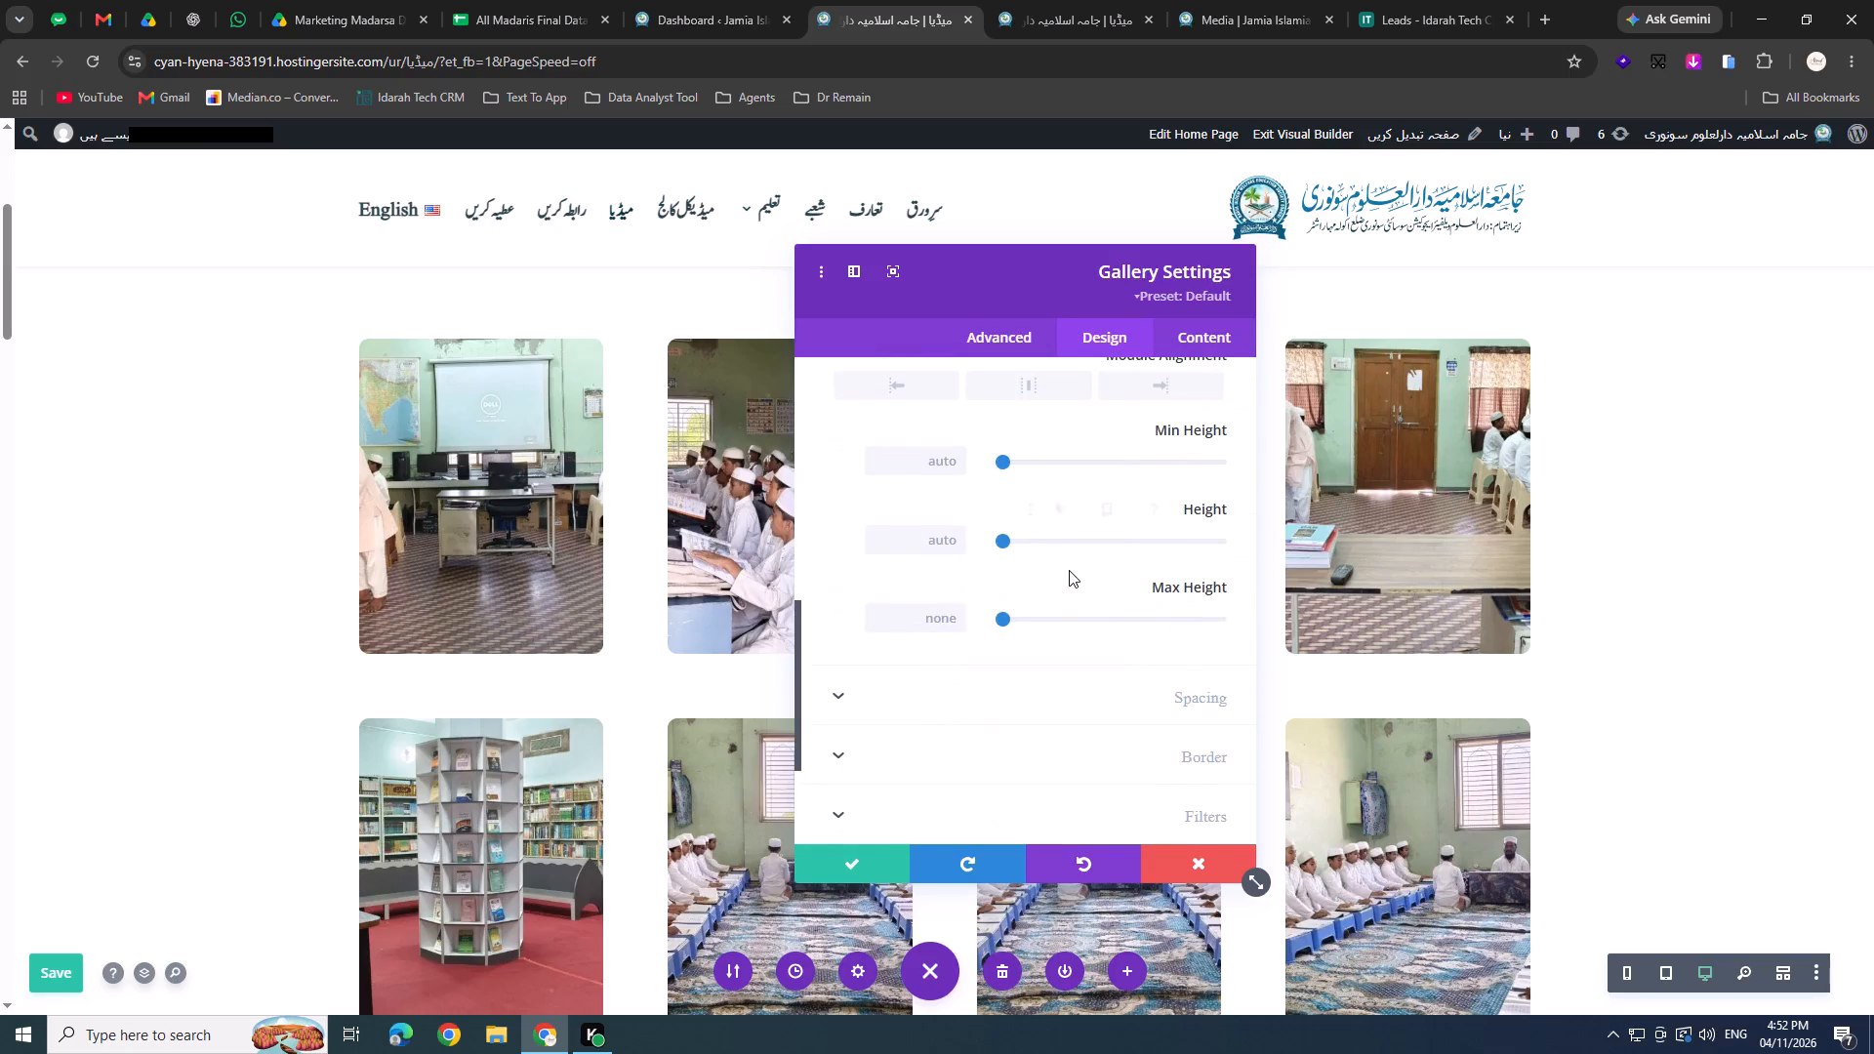
pyautogui.scroll(-3, 1069, 570)
# Reset the gallery module's padding to its default in the Spacing options and apply the settings.
pyautogui.click(1084, 492)
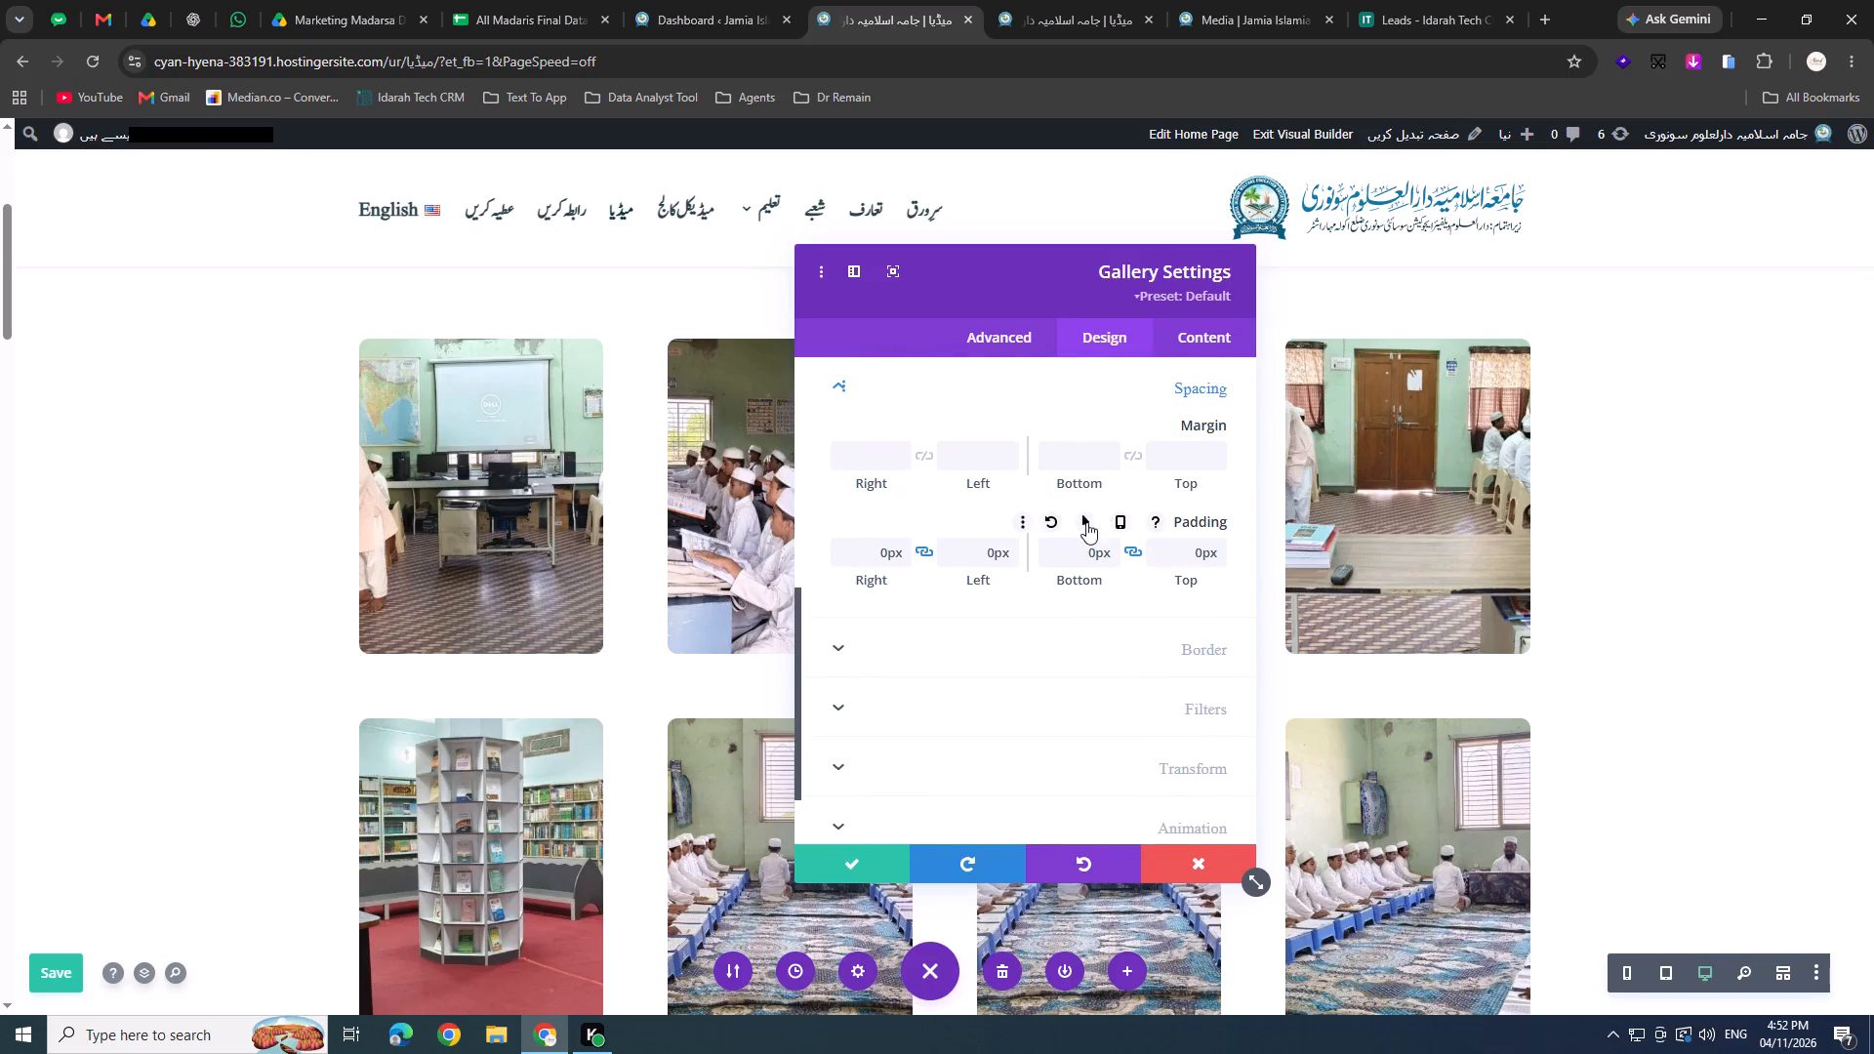
pyautogui.click(1043, 525)
pyautogui.click(889, 851)
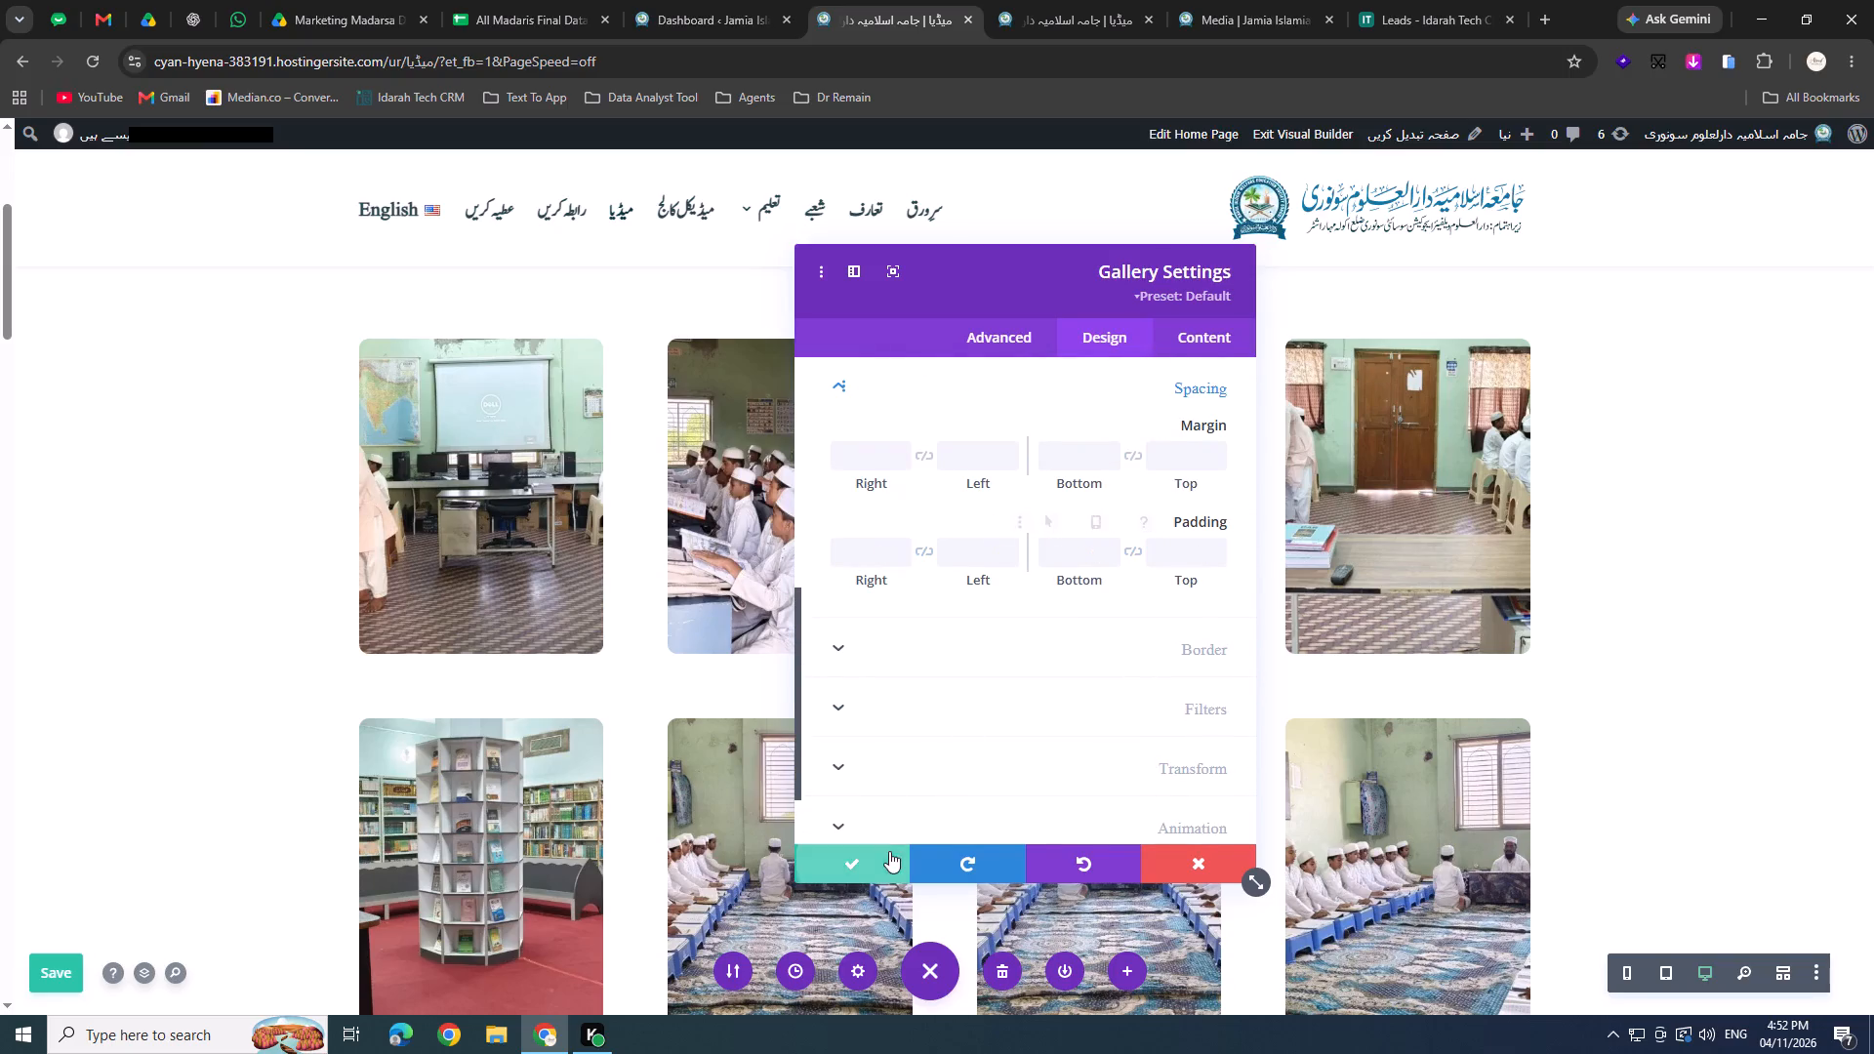
# On the live Media page, inspect the first thumbnail and select its et_pb_gallery_item container element.
pyautogui.click(1017, 0)
pyautogui.scroll(-1, 854, 546)
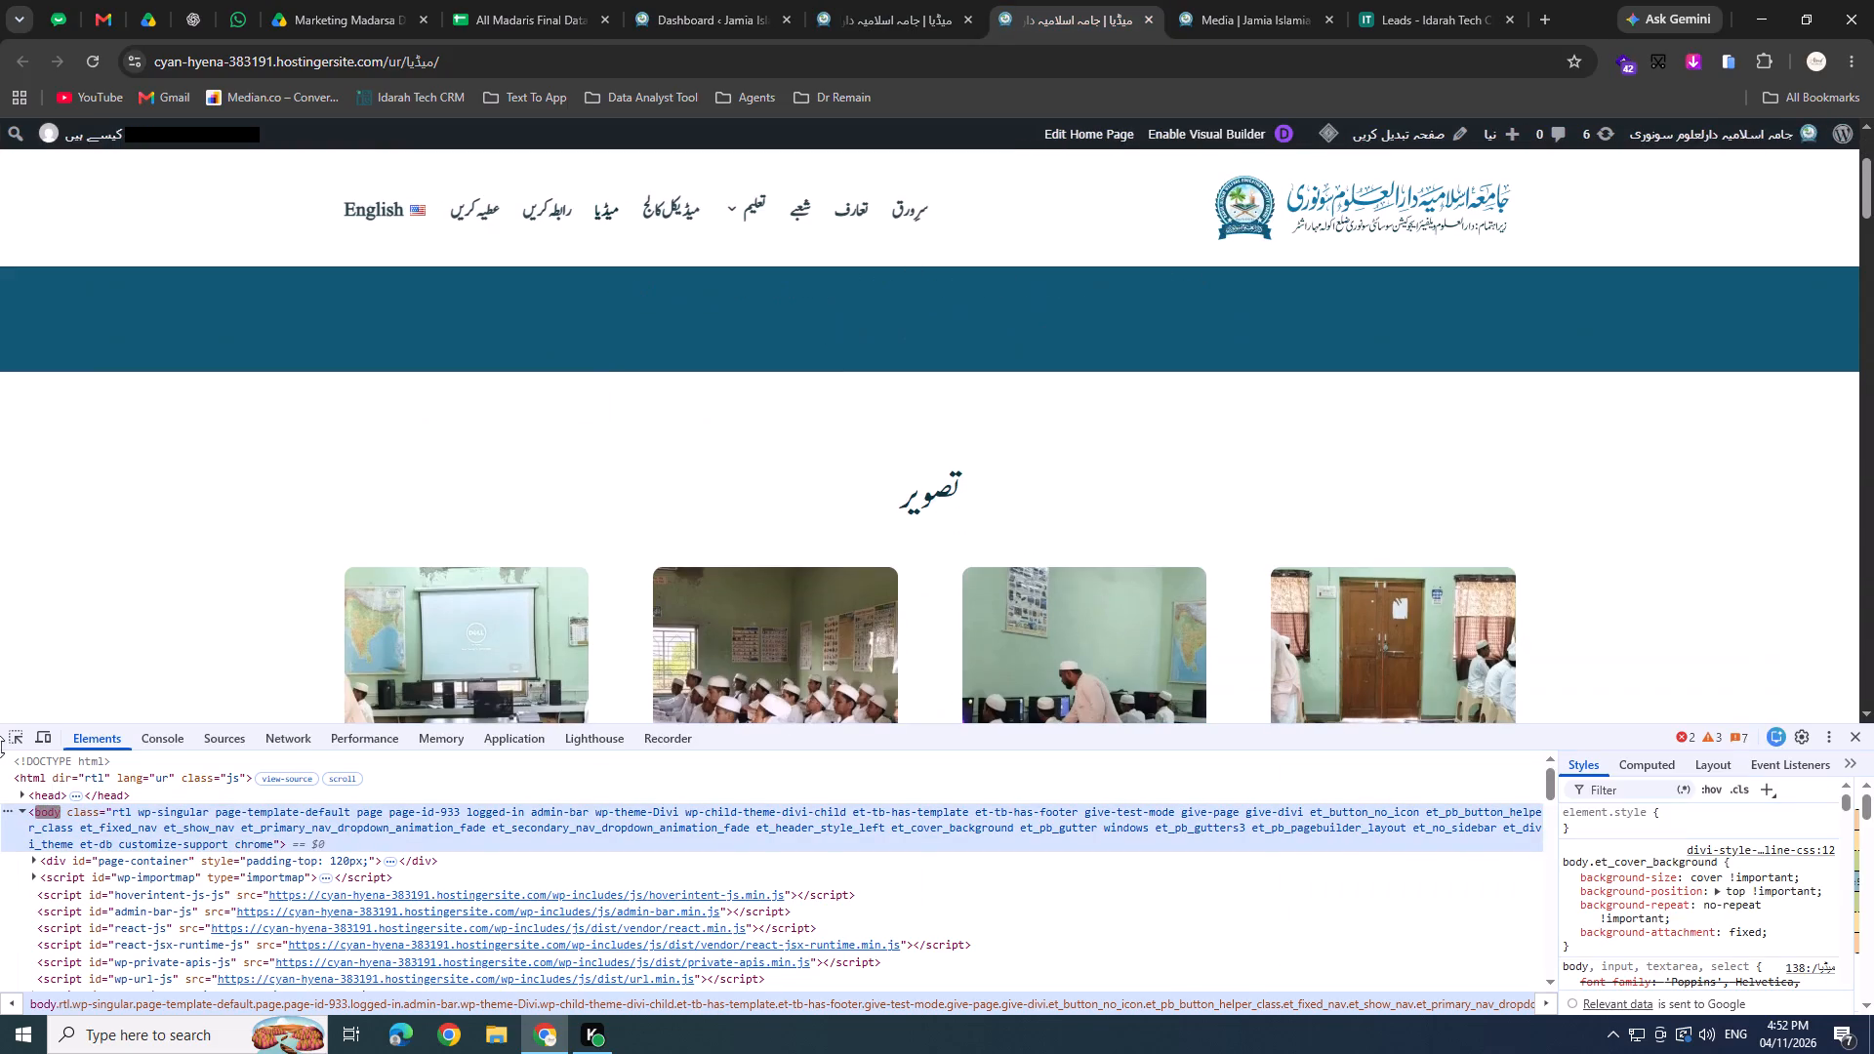
pyautogui.click(5, 754)
pyautogui.click(7, 739)
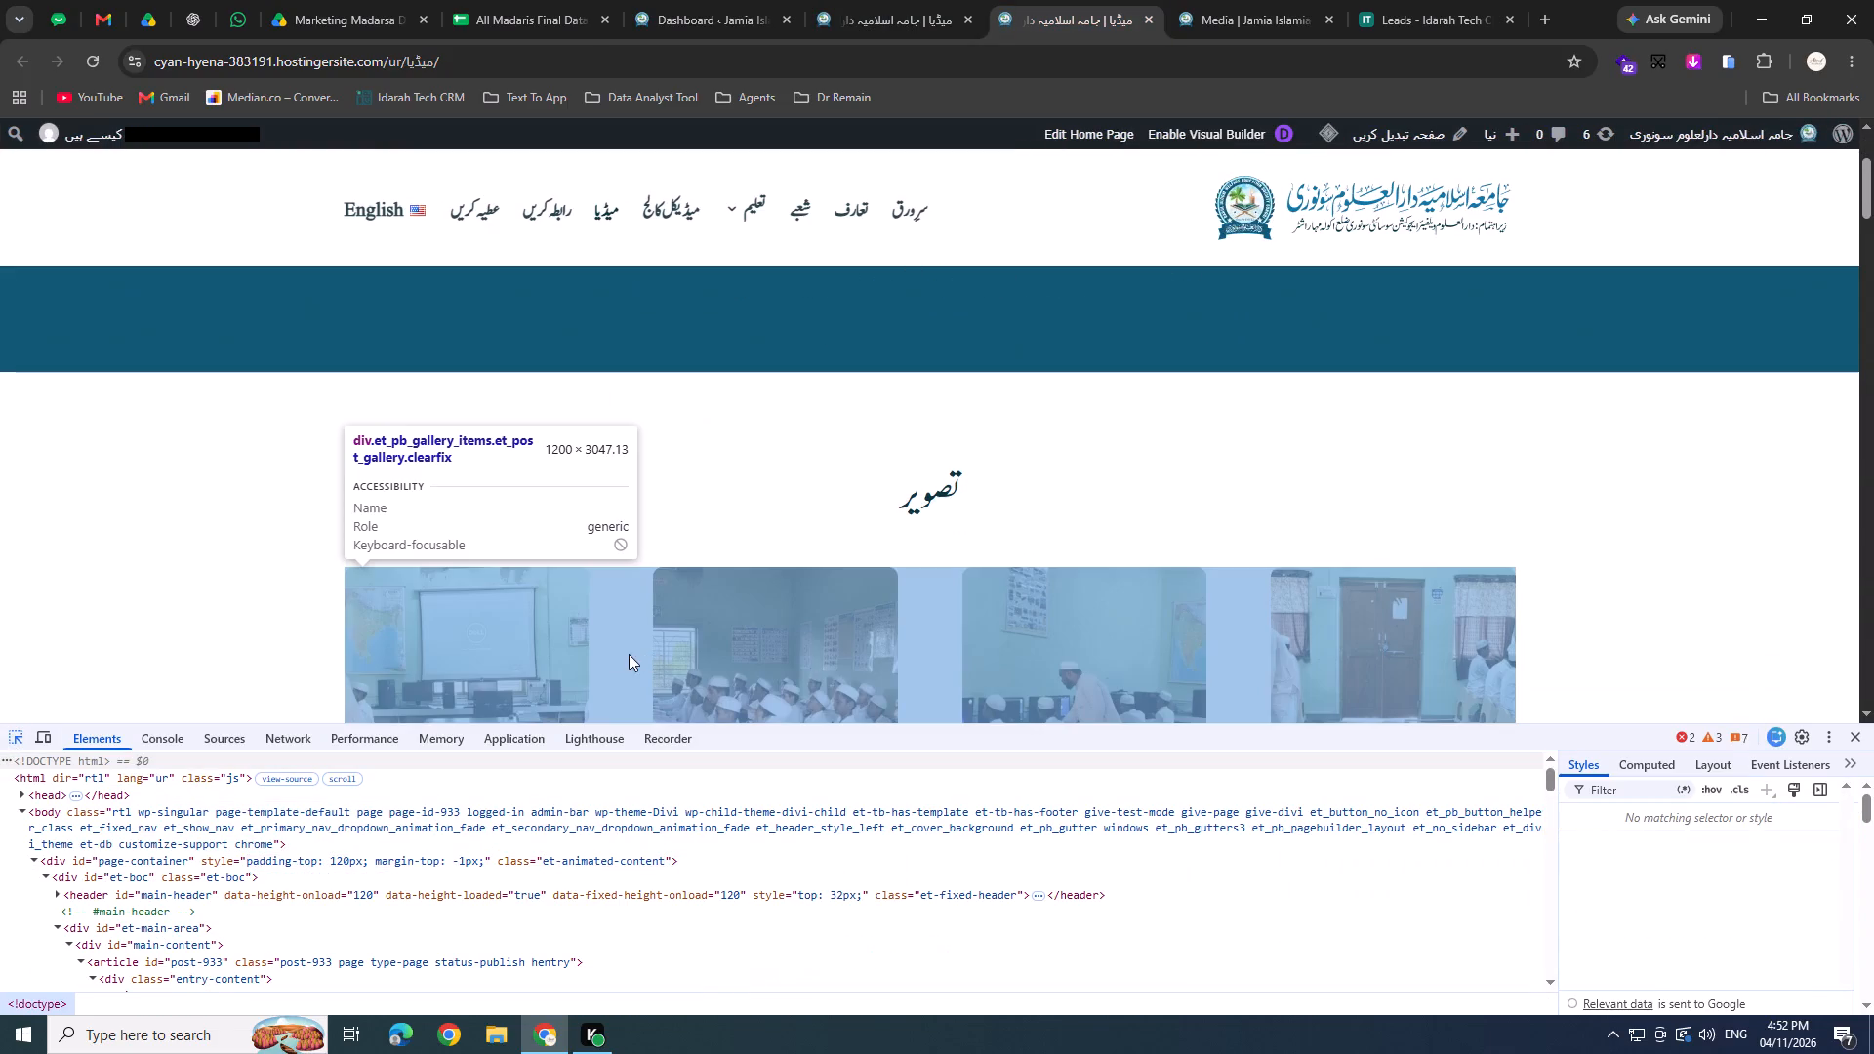
pyautogui.click(576, 650)
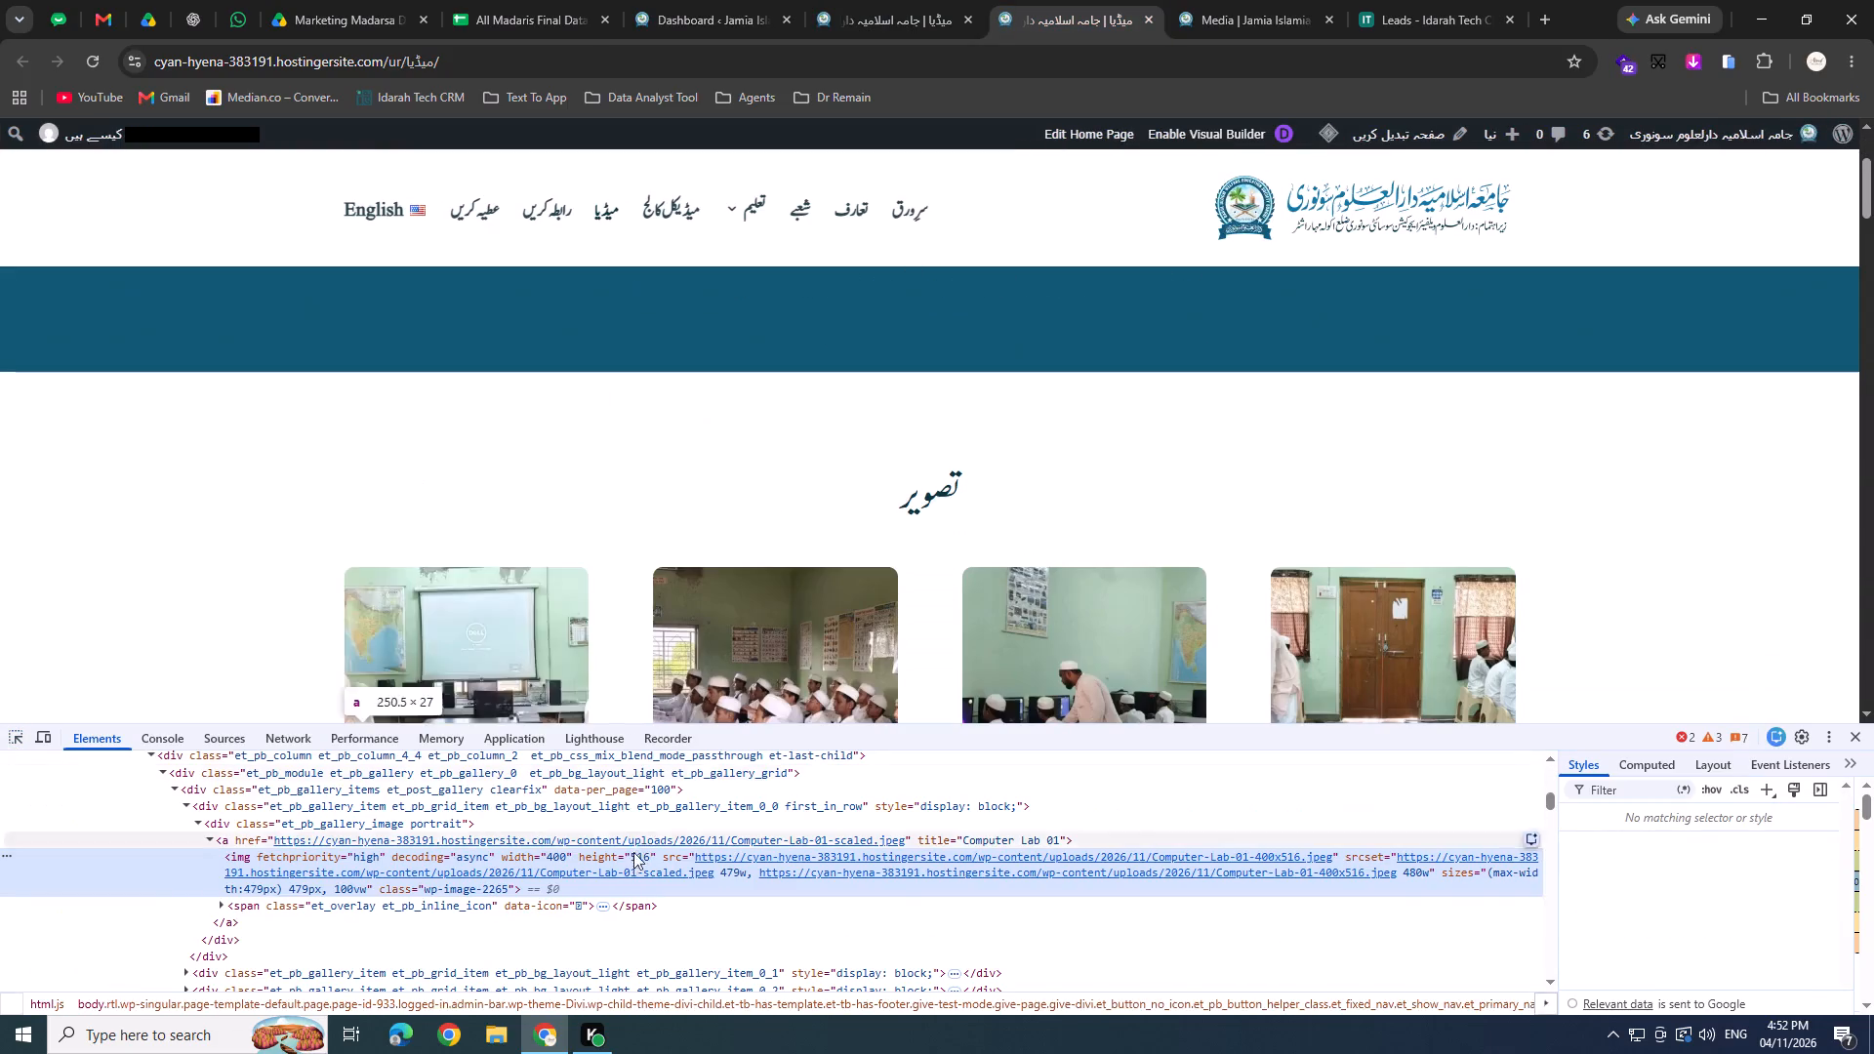
pyautogui.click(615, 802)
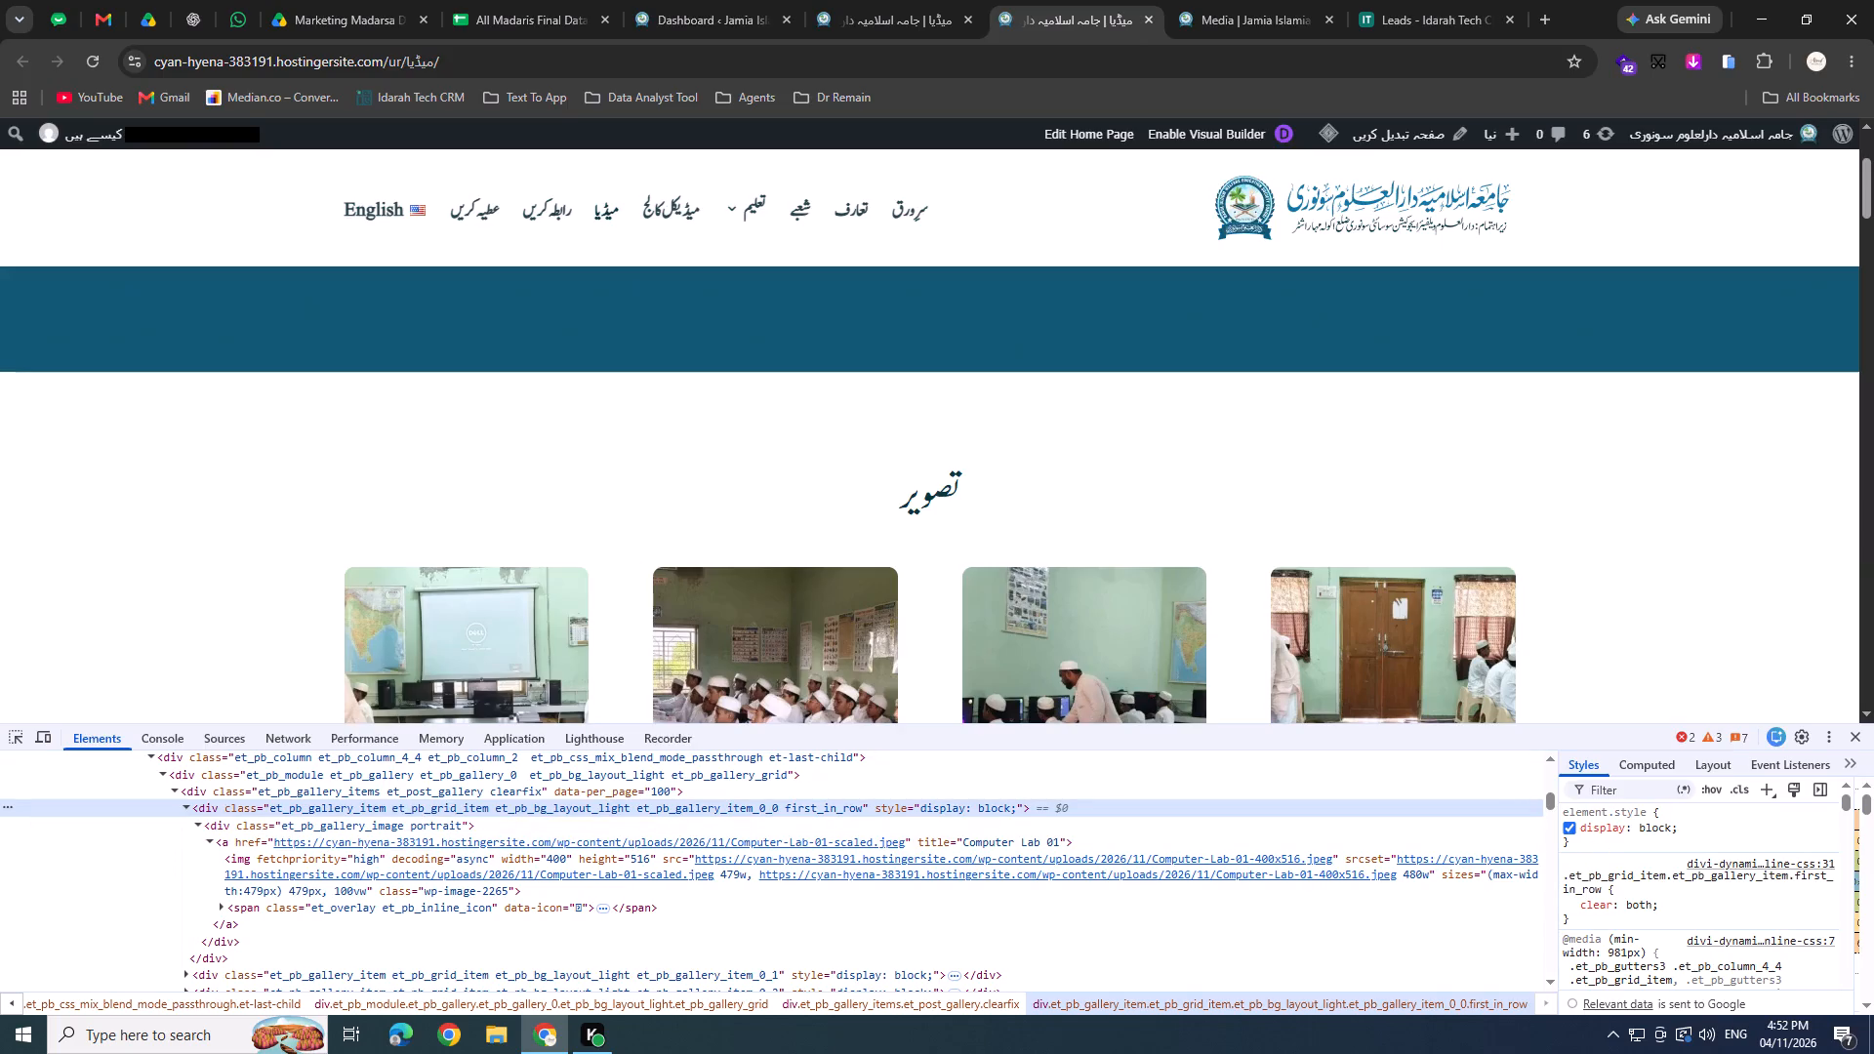
# Set margin-bottom to 20px in the gallery grid item rule in the developer tools.
pyautogui.scroll(-1, 1691, 871)
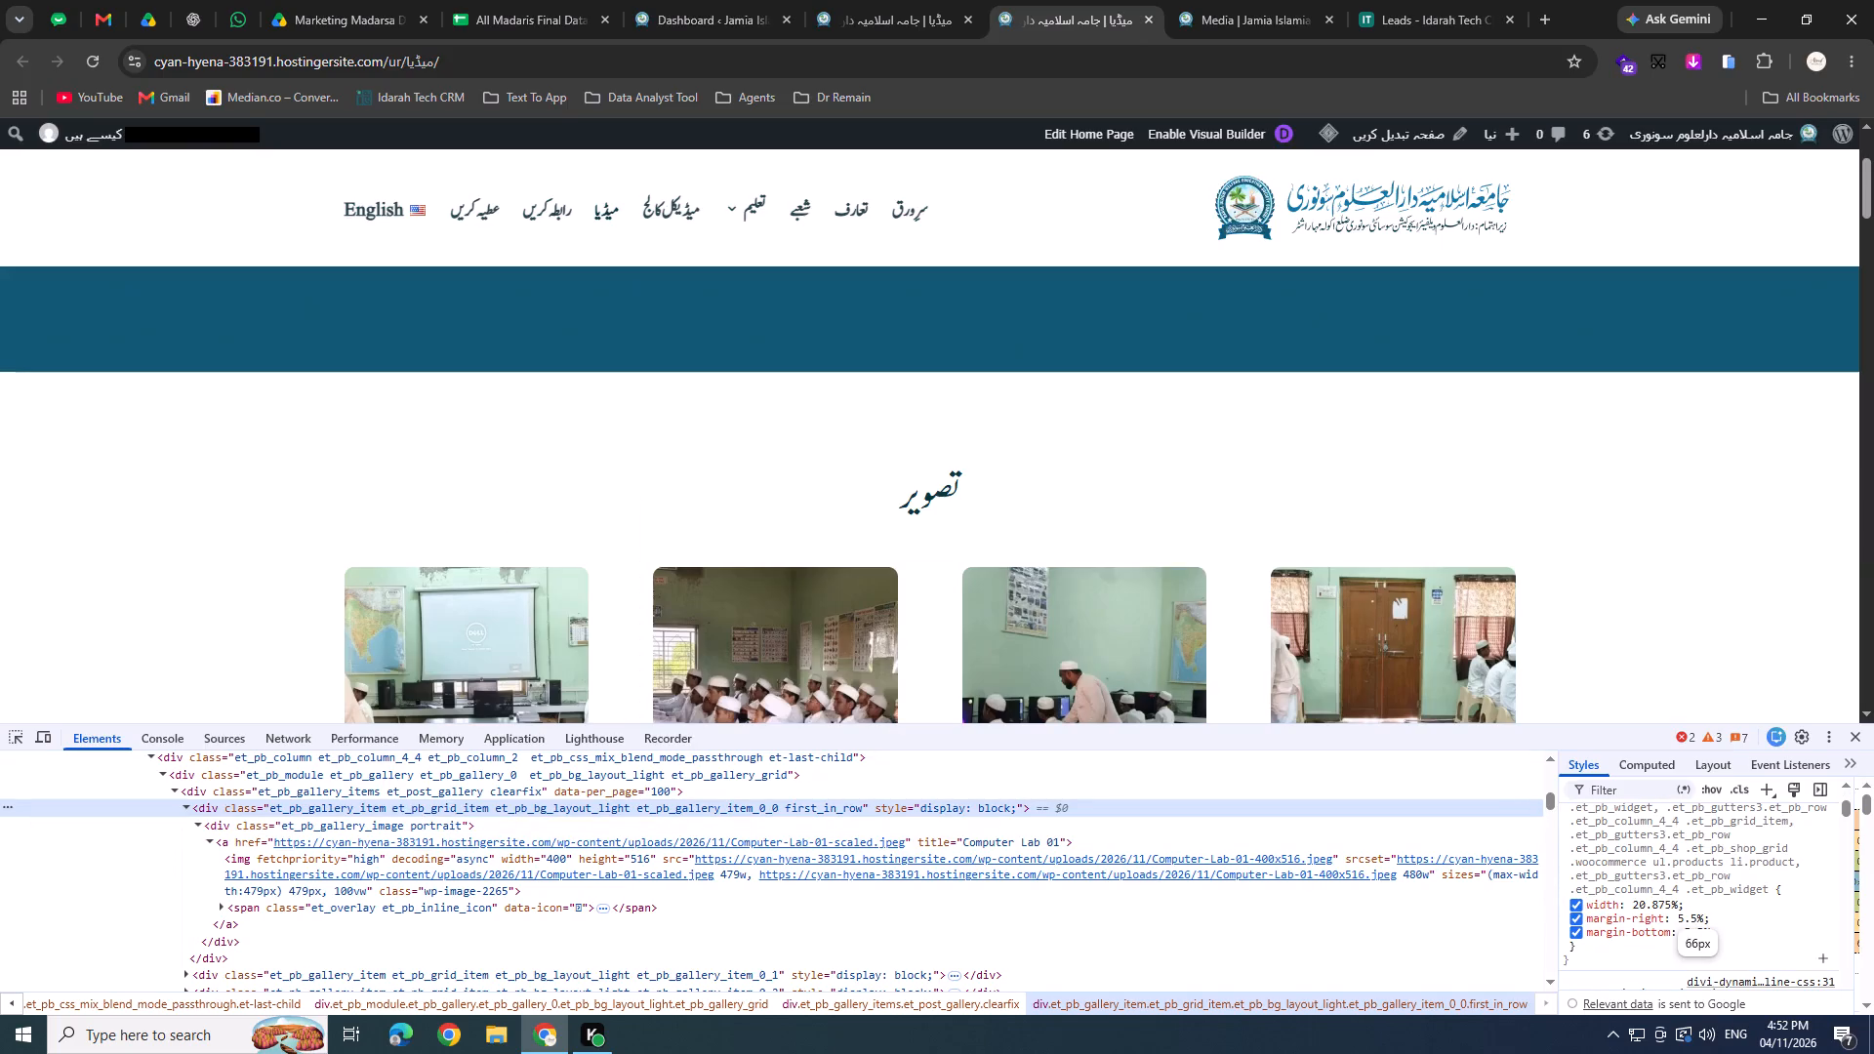
pyautogui.click(1697, 925)
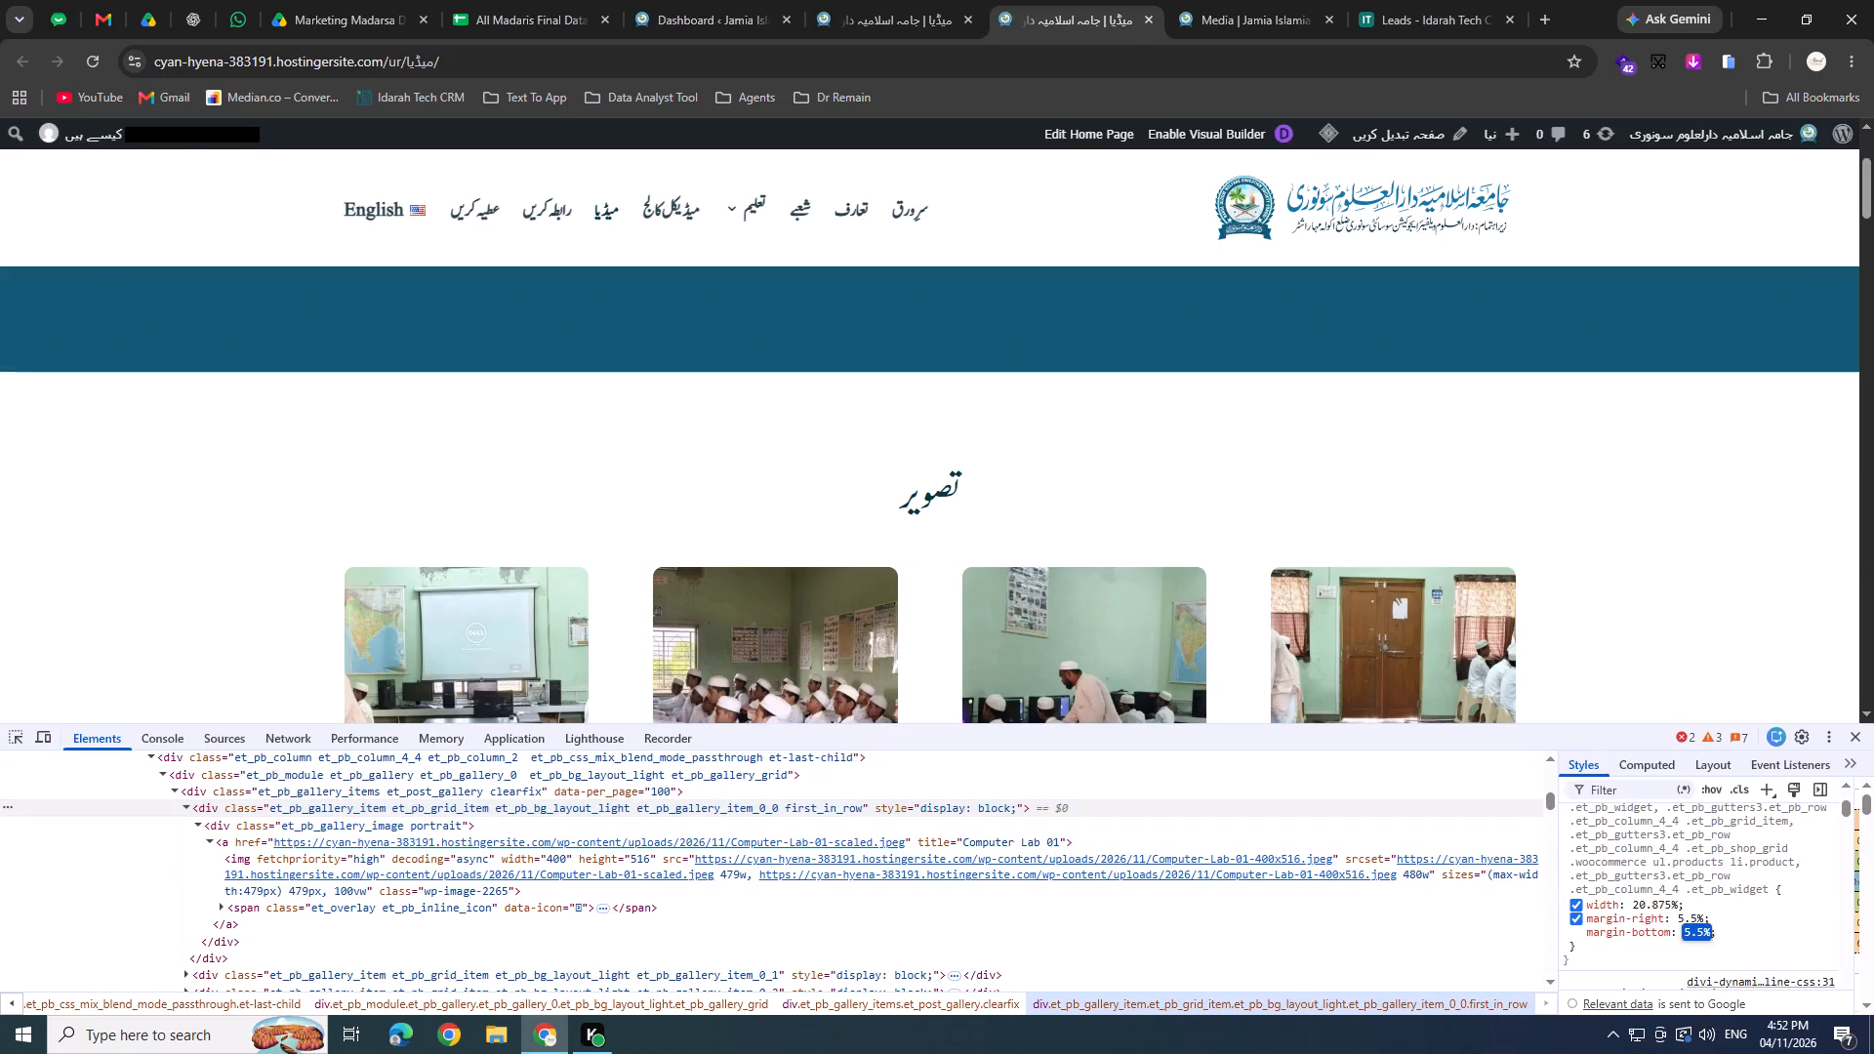
pyautogui.press('Down')
pyautogui.press('Down')
pyautogui.press('Down')
pyautogui.press('Down')
pyautogui.press('Down')
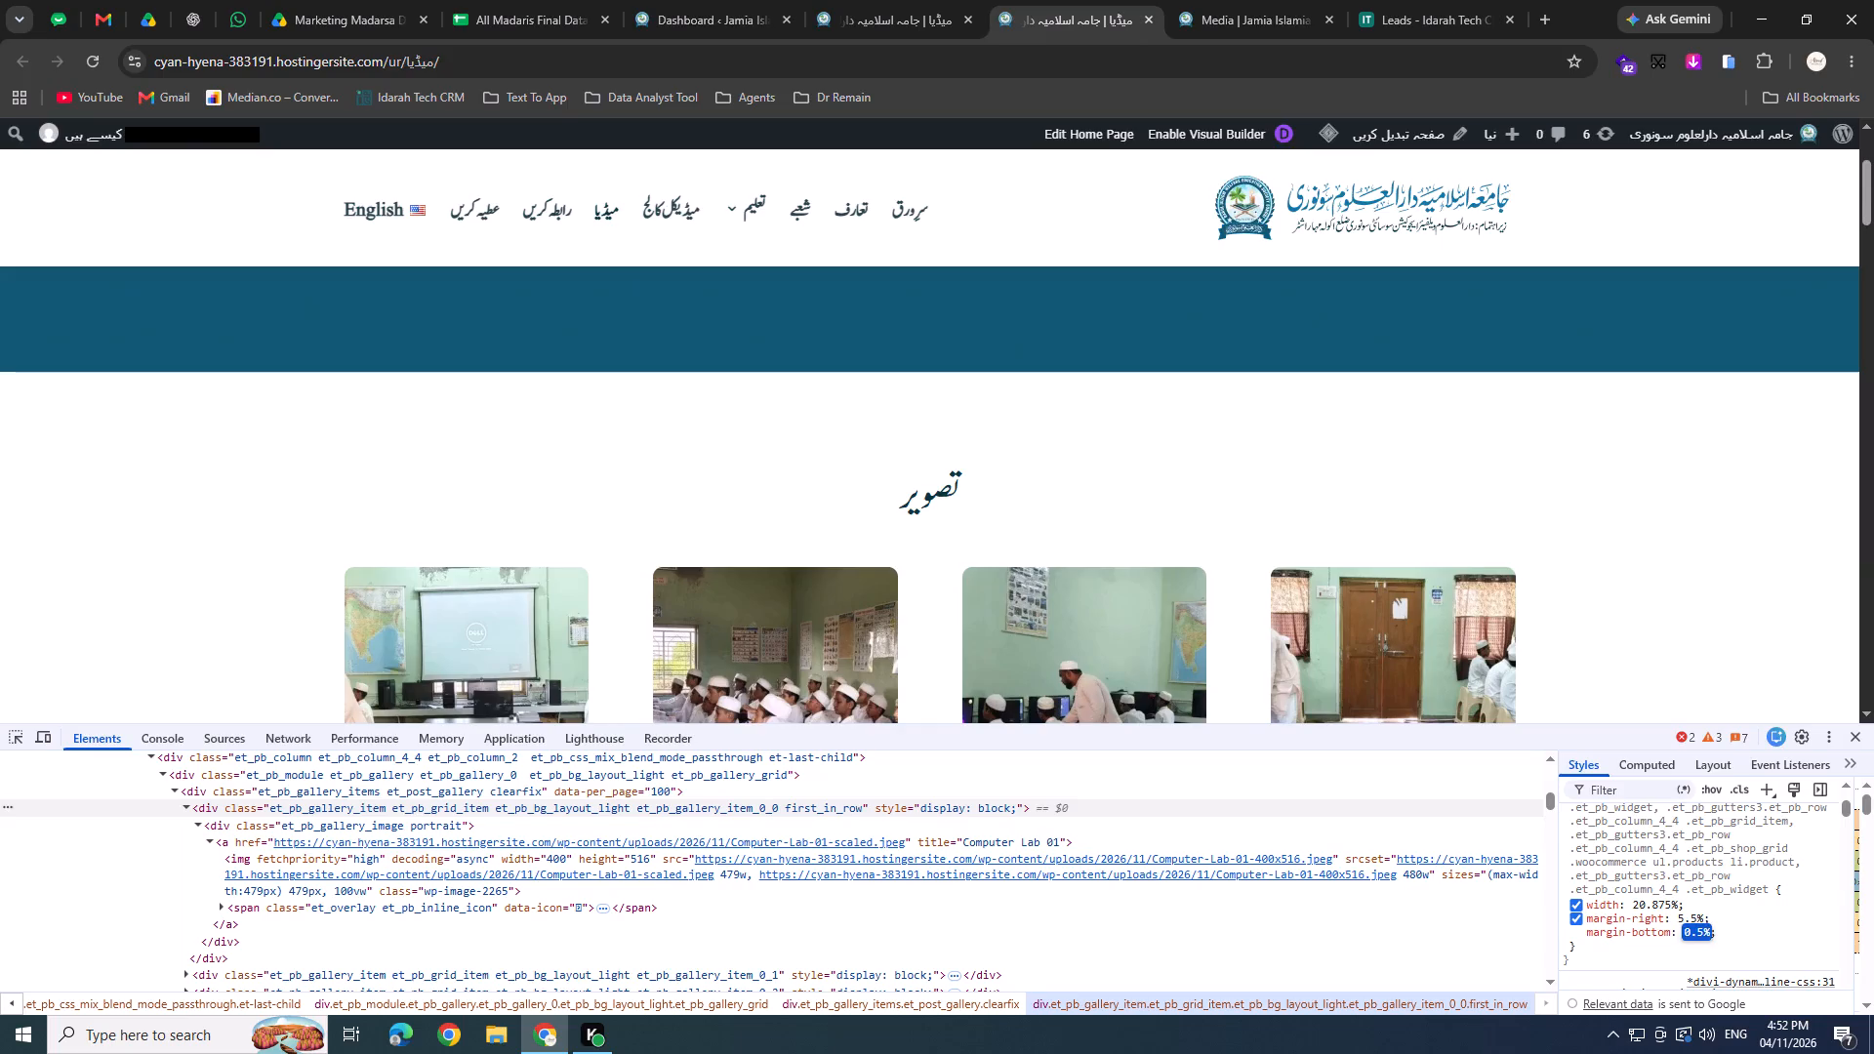
pyautogui.press('Down')
pyautogui.press('Down')
pyautogui.write('20px')
pyautogui.press('Return')
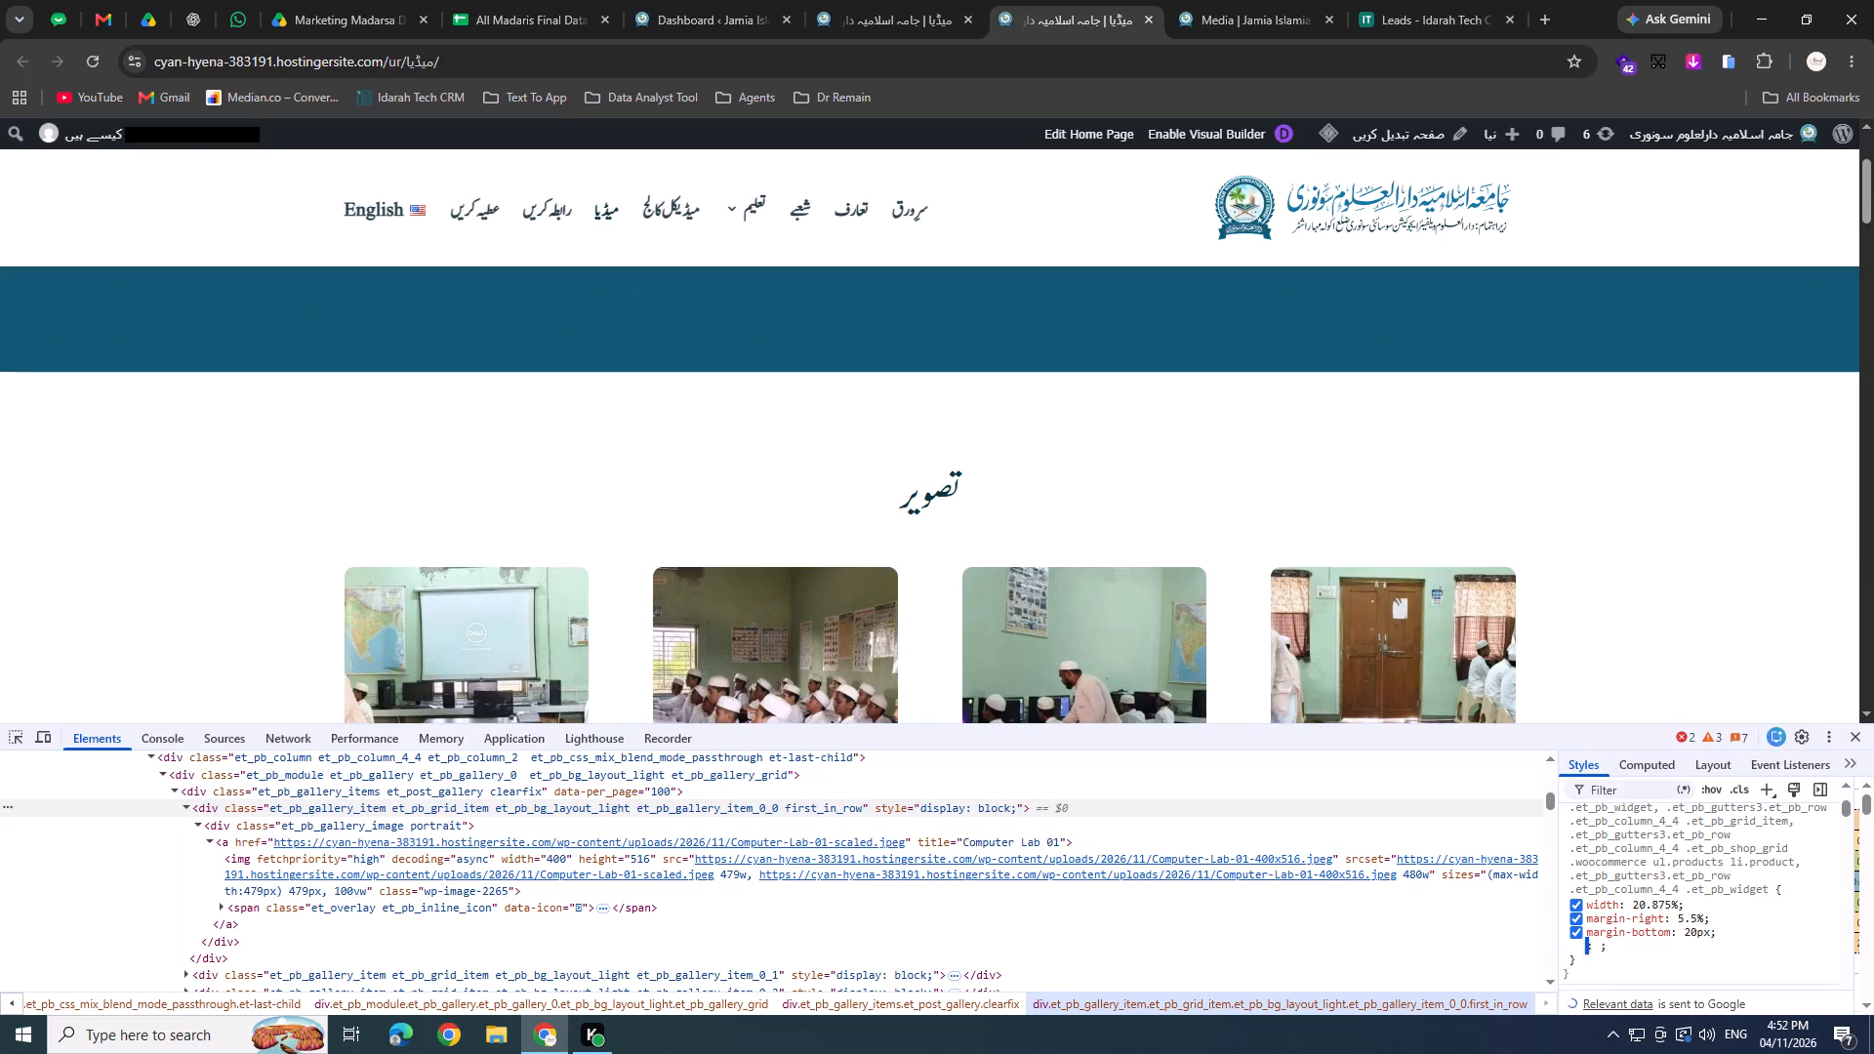
# Set margin-right to 10px in the same grid item rule and check the thumbnail rows.
pyautogui.click(1693, 912)
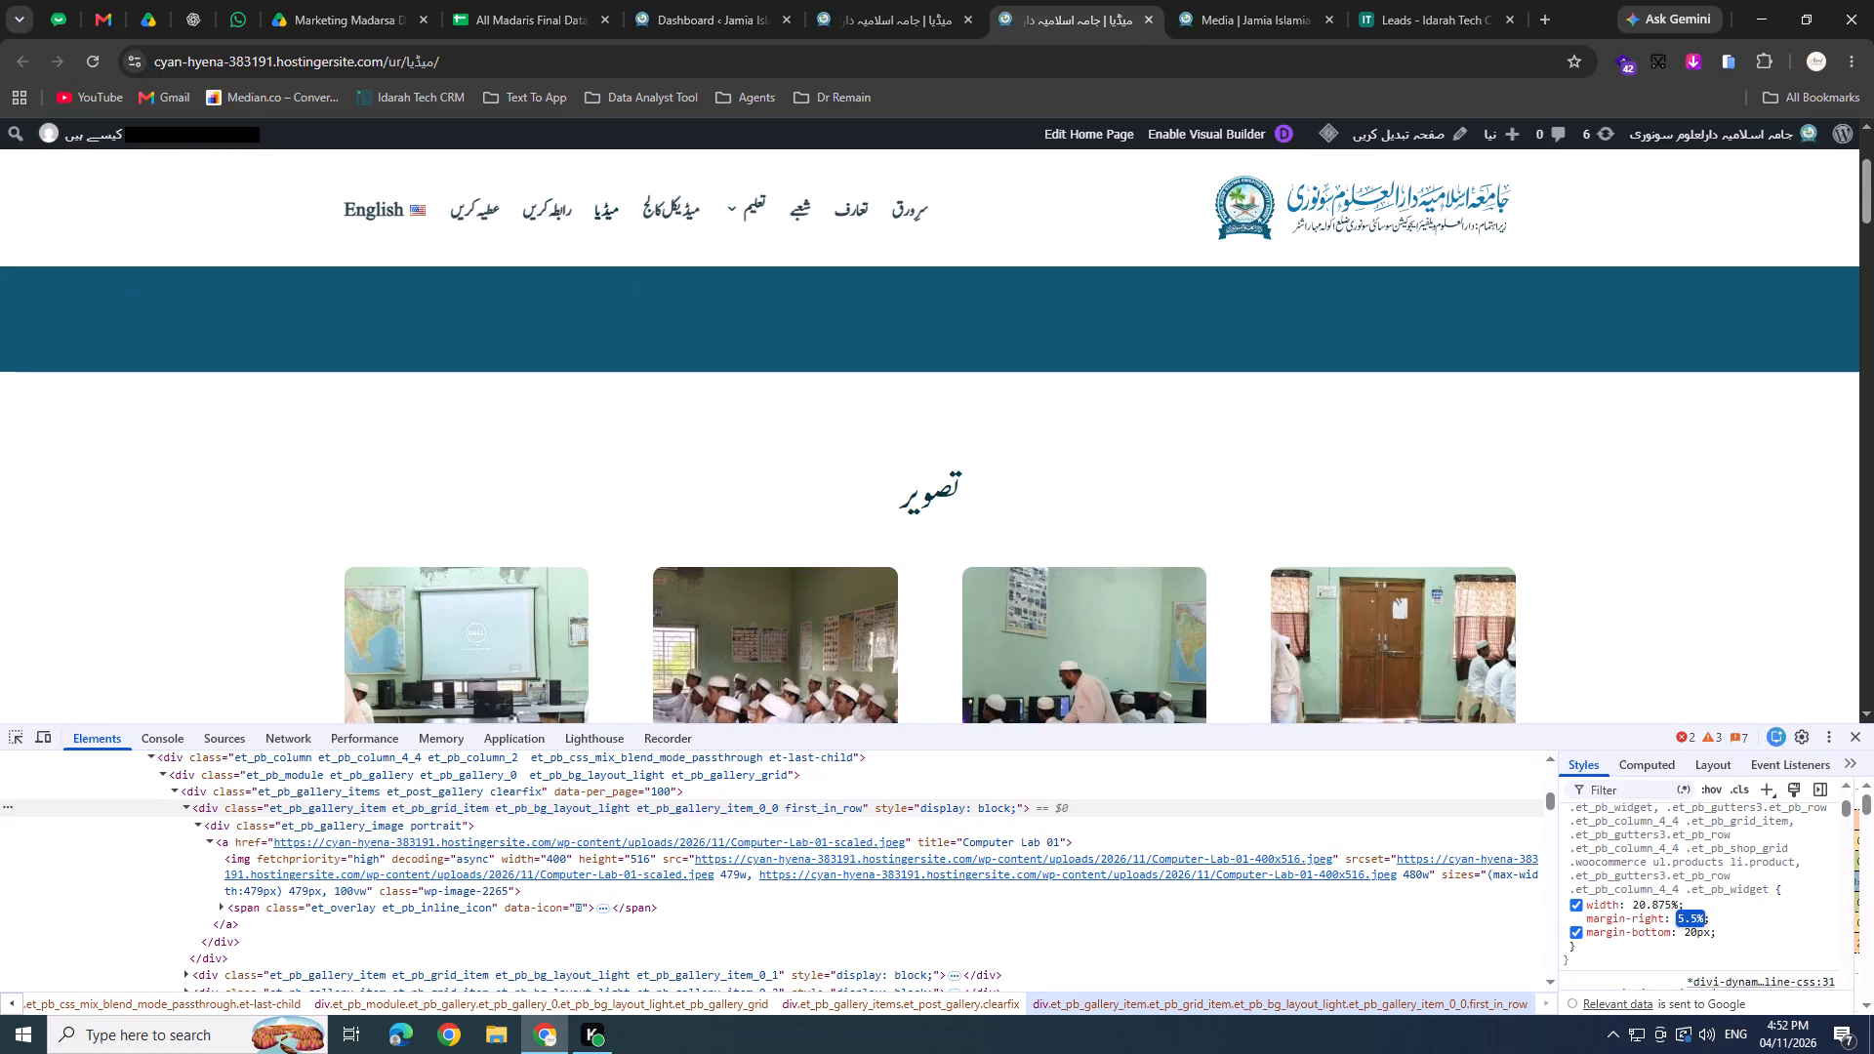
pyautogui.write('10px')
pyautogui.press('Return')
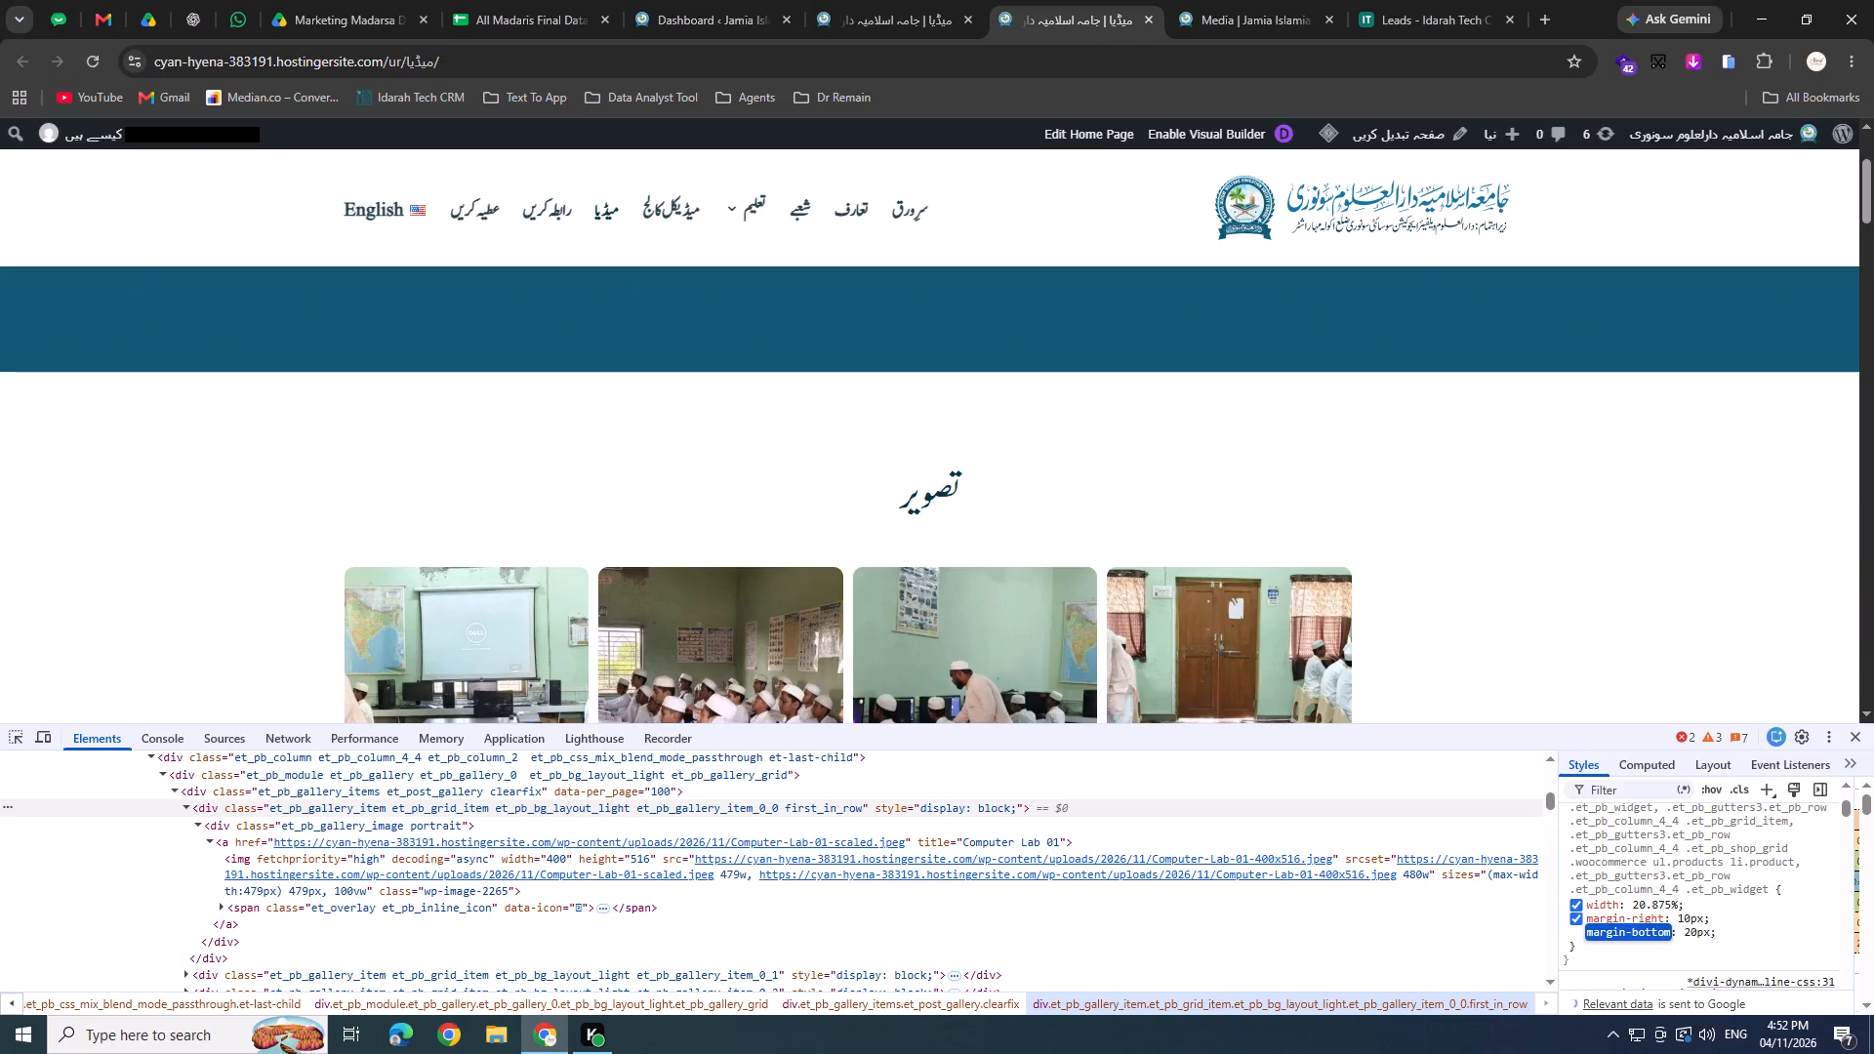
pyautogui.scroll(-2, 1682, 509)
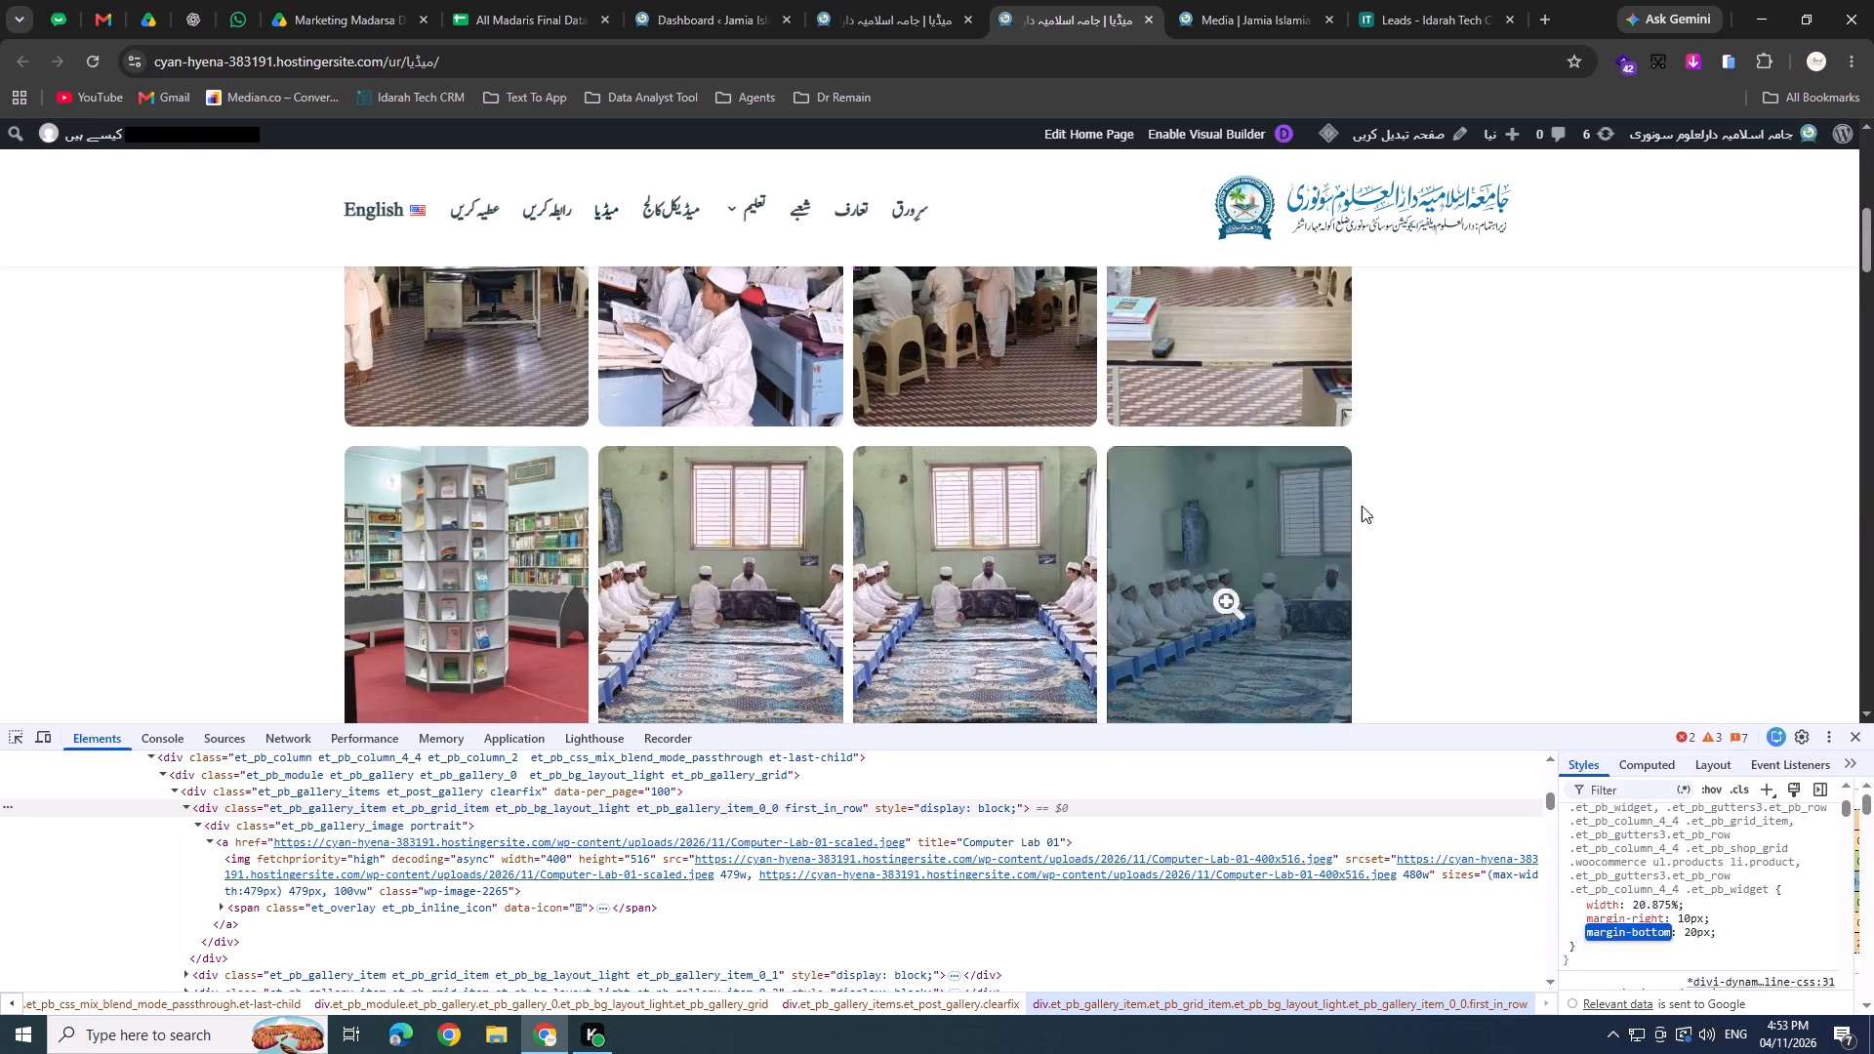
pyautogui.scroll(1, 1292, 398)
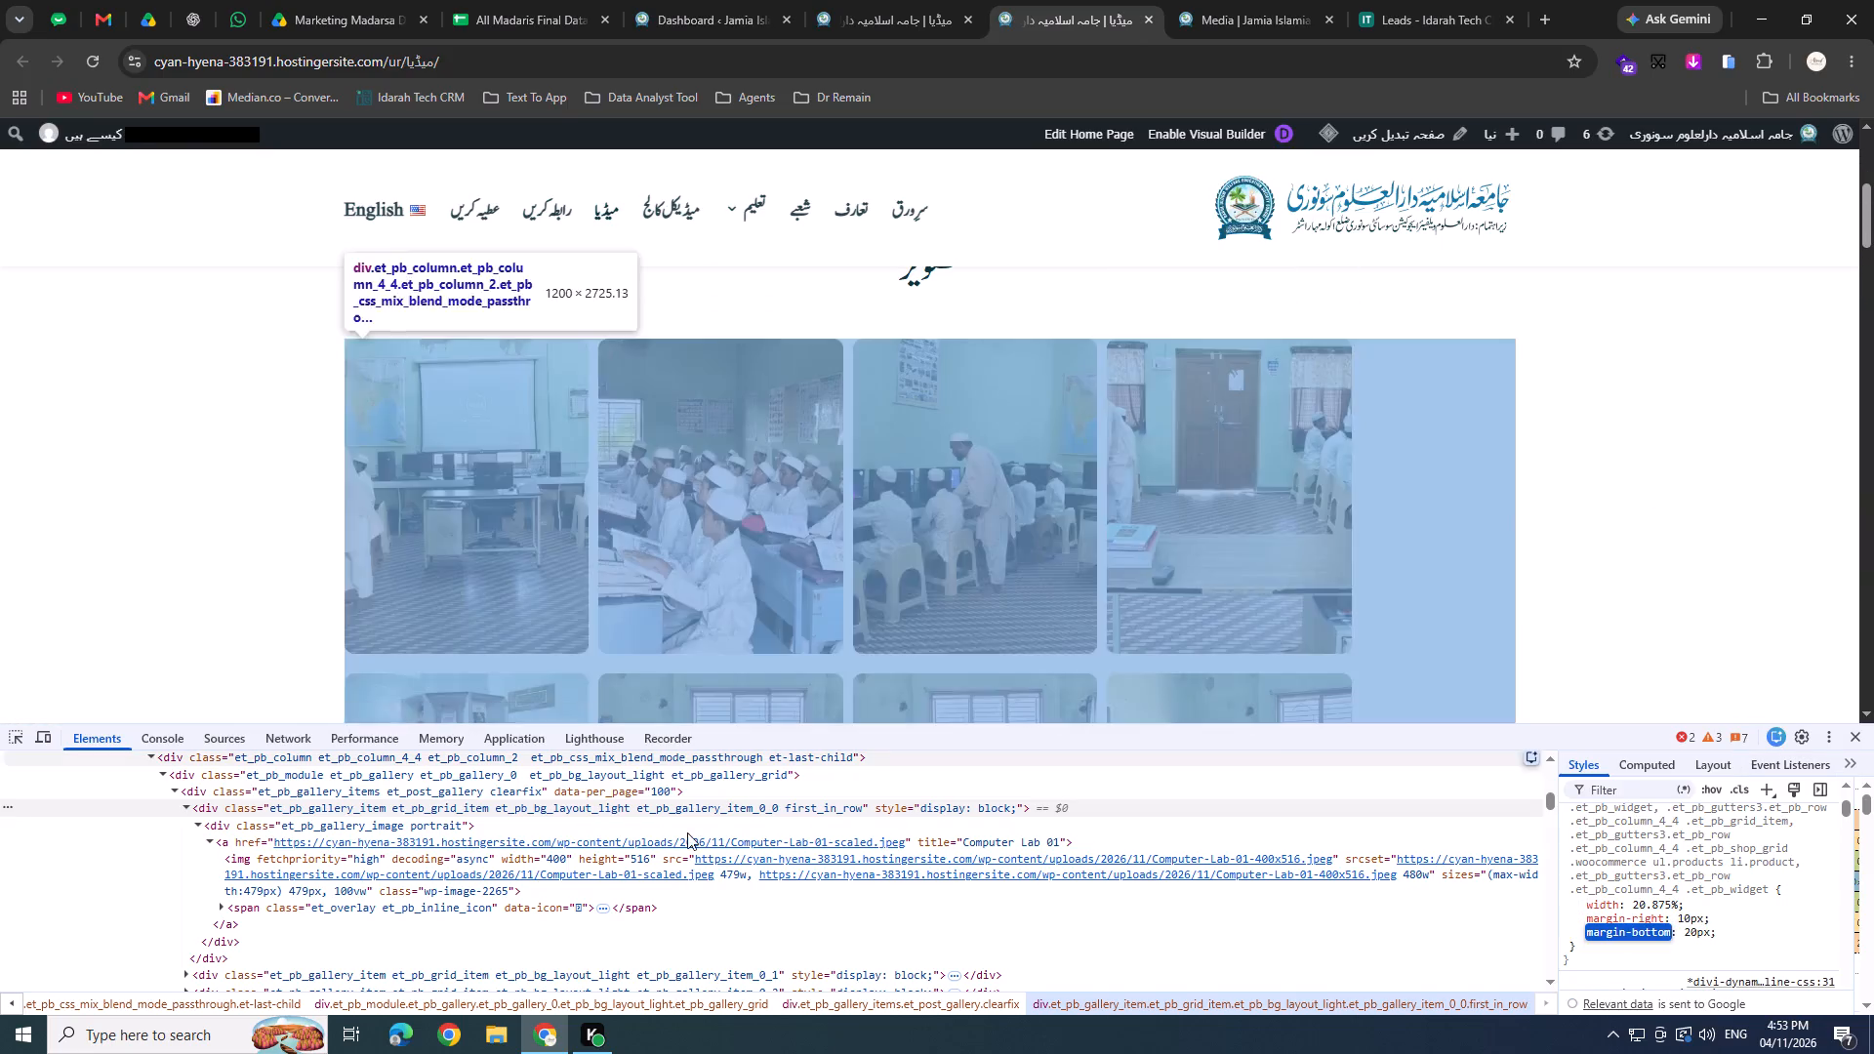
# Examine the styles of the gallery module and its parent column, and check the thumbnail grid further down the page.
pyautogui.click(706, 780)
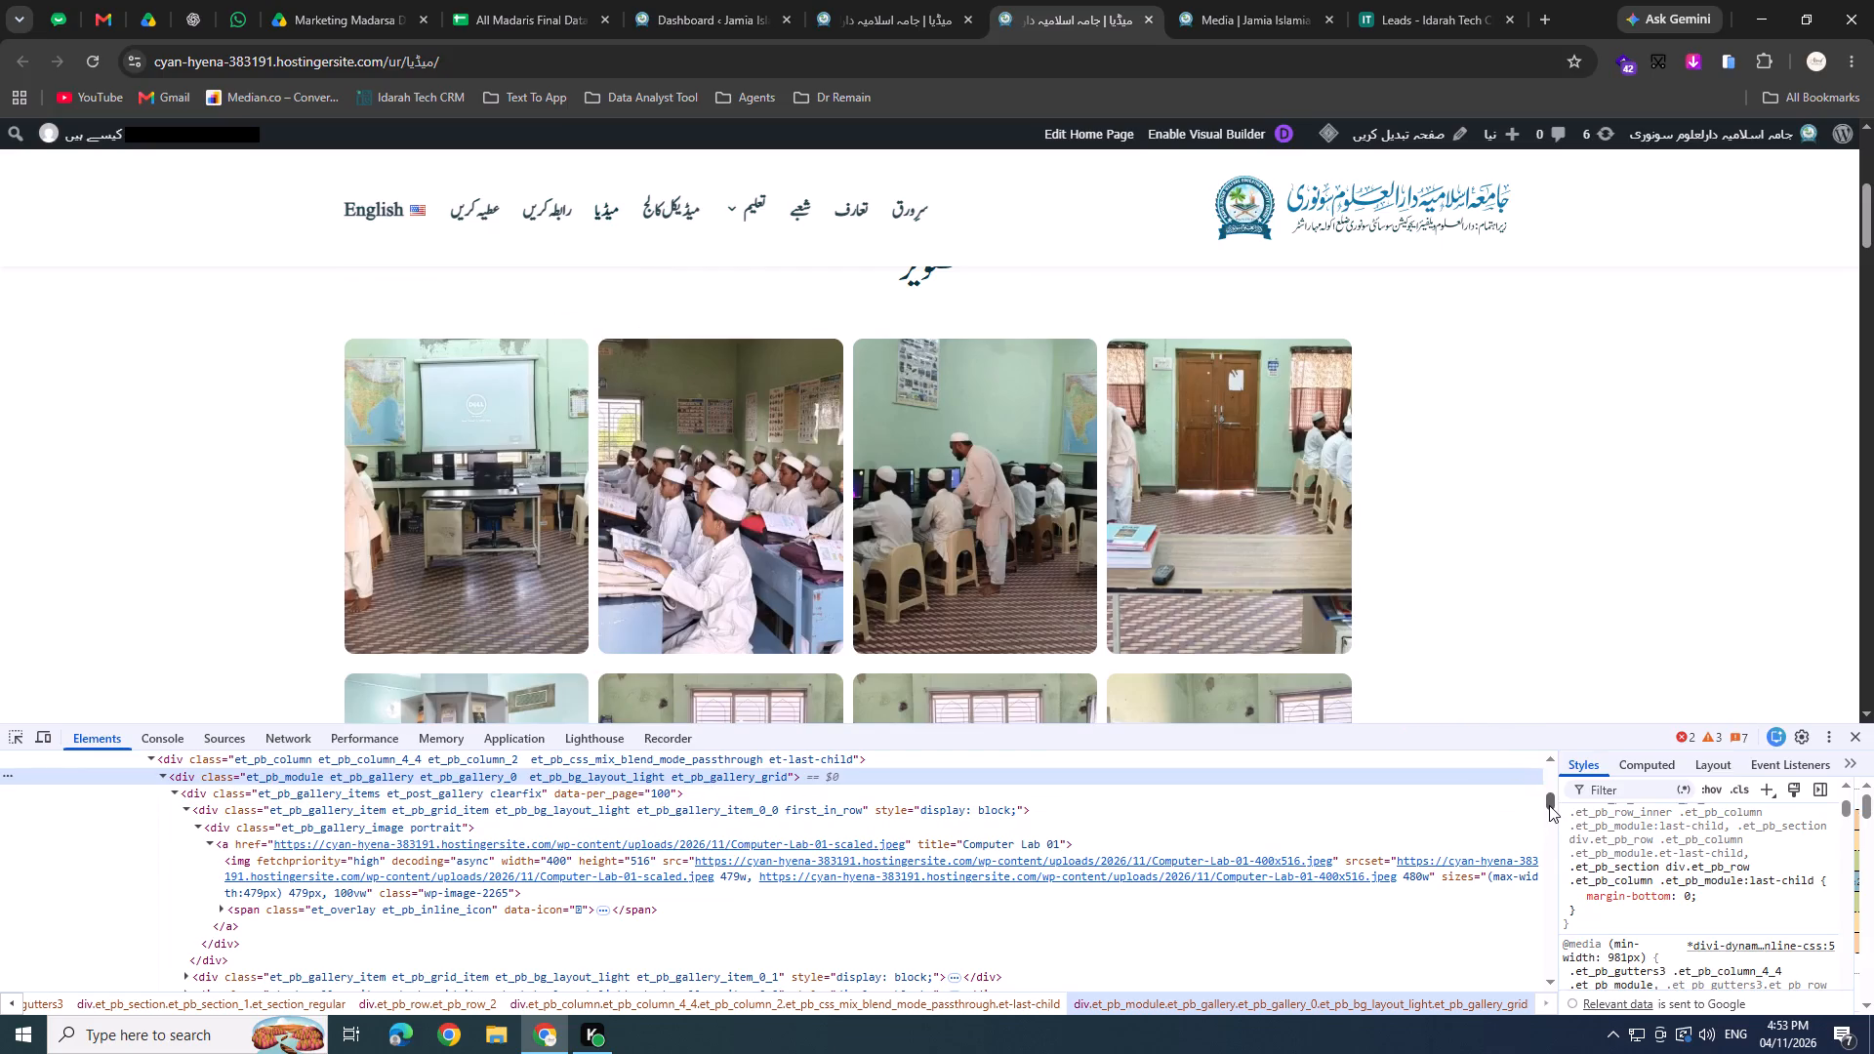
pyautogui.click(1549, 805)
pyautogui.click(389, 804)
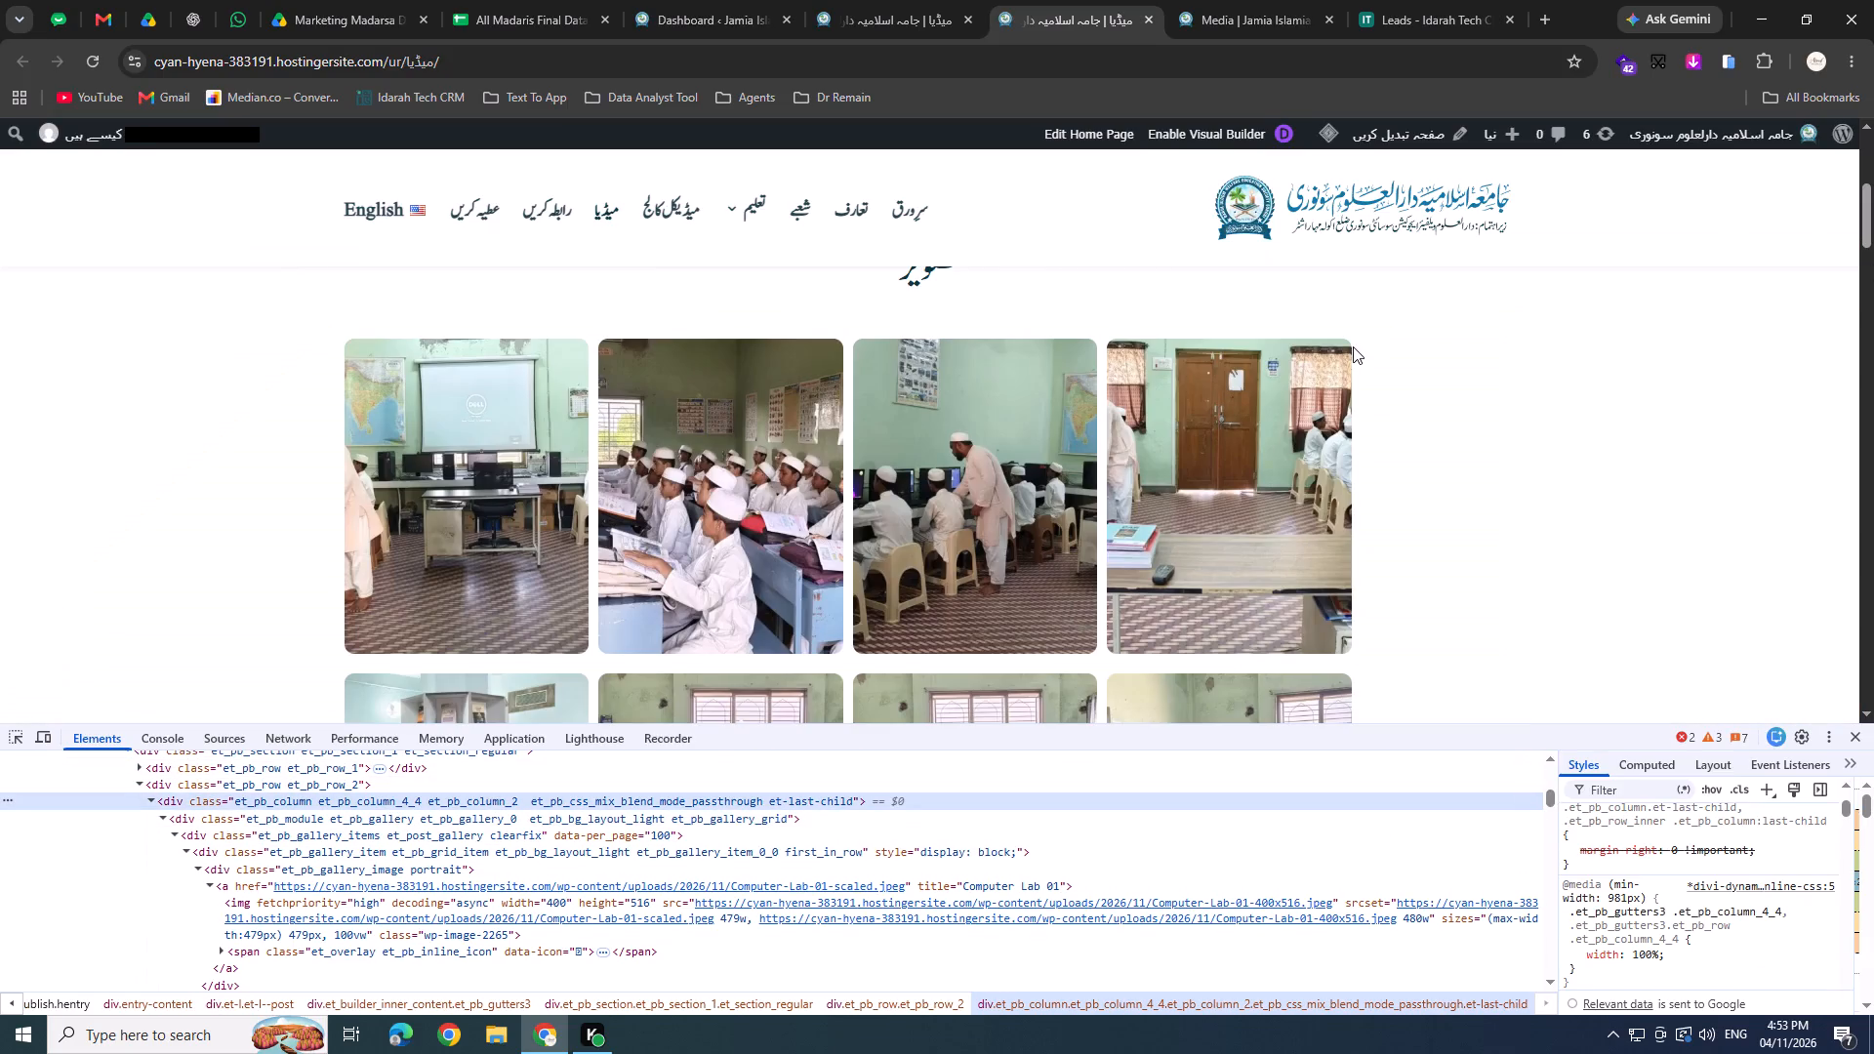
pyautogui.scroll(-5, 1333, 368)
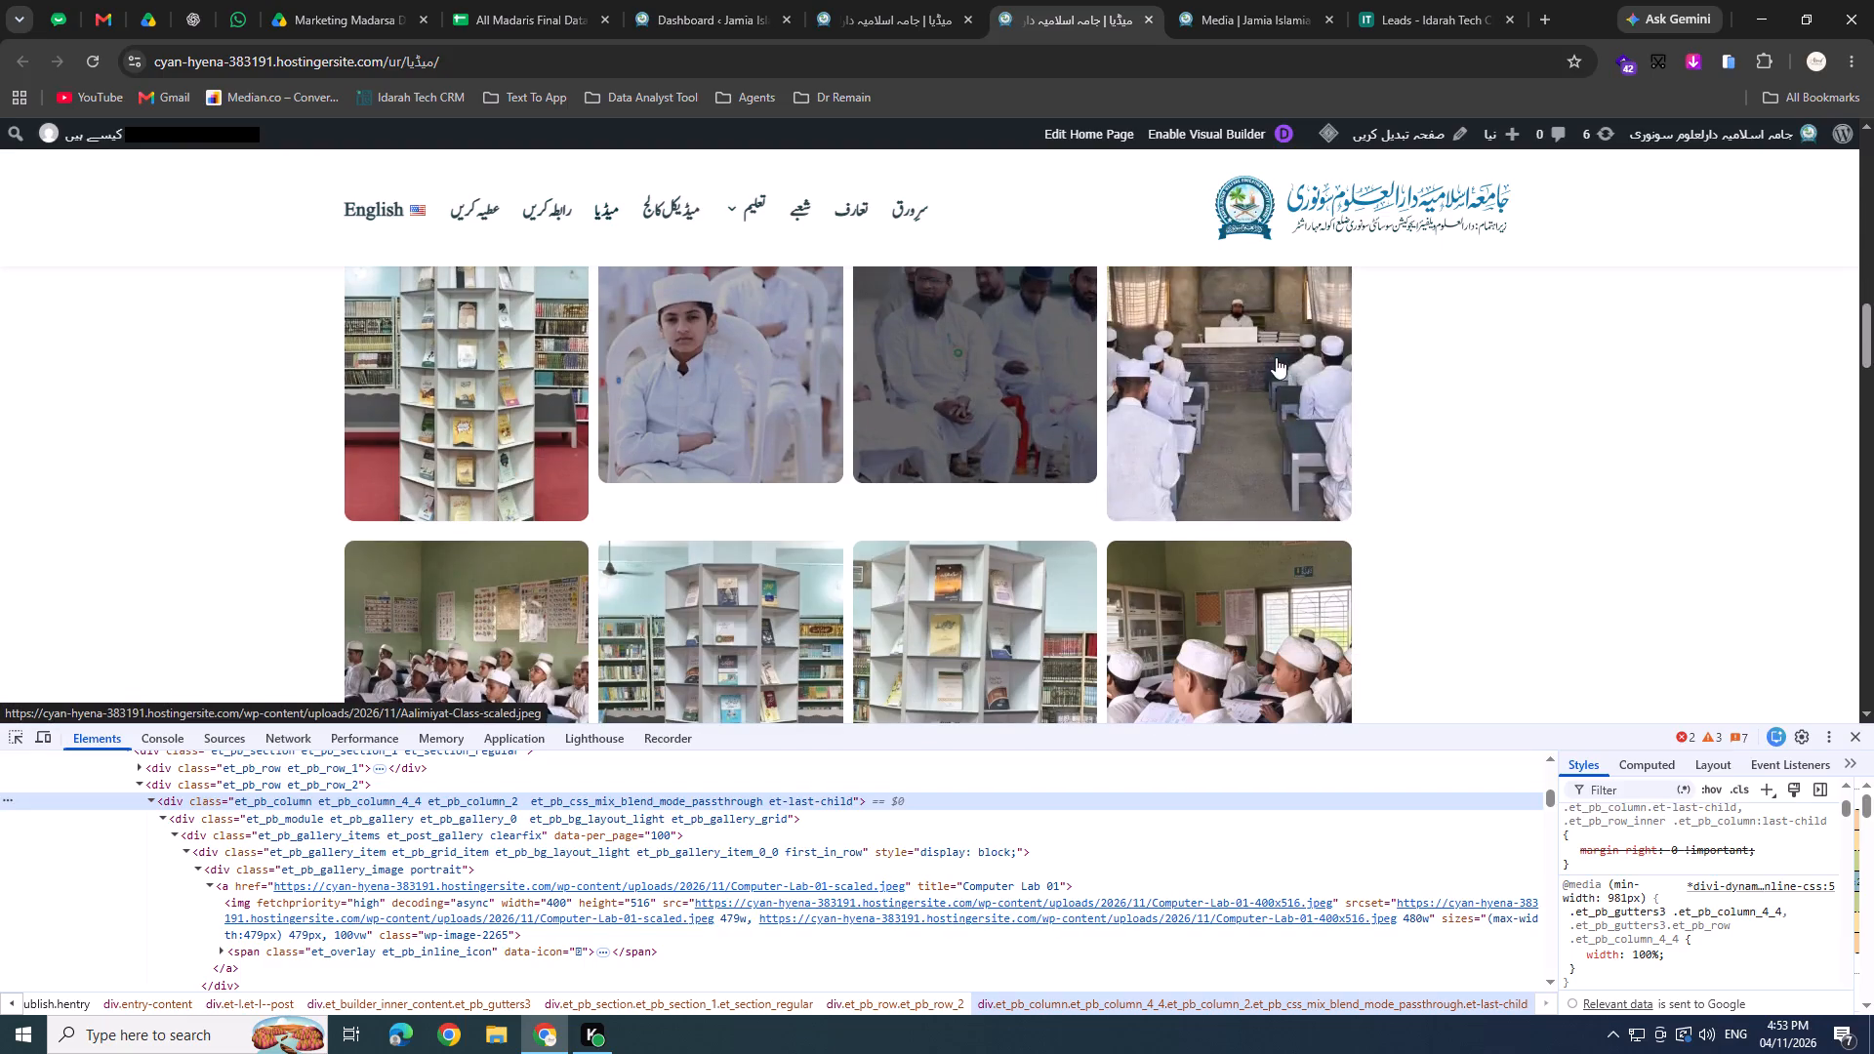
pyautogui.scroll(-1, 1276, 357)
pyautogui.scroll(2, 1276, 354)
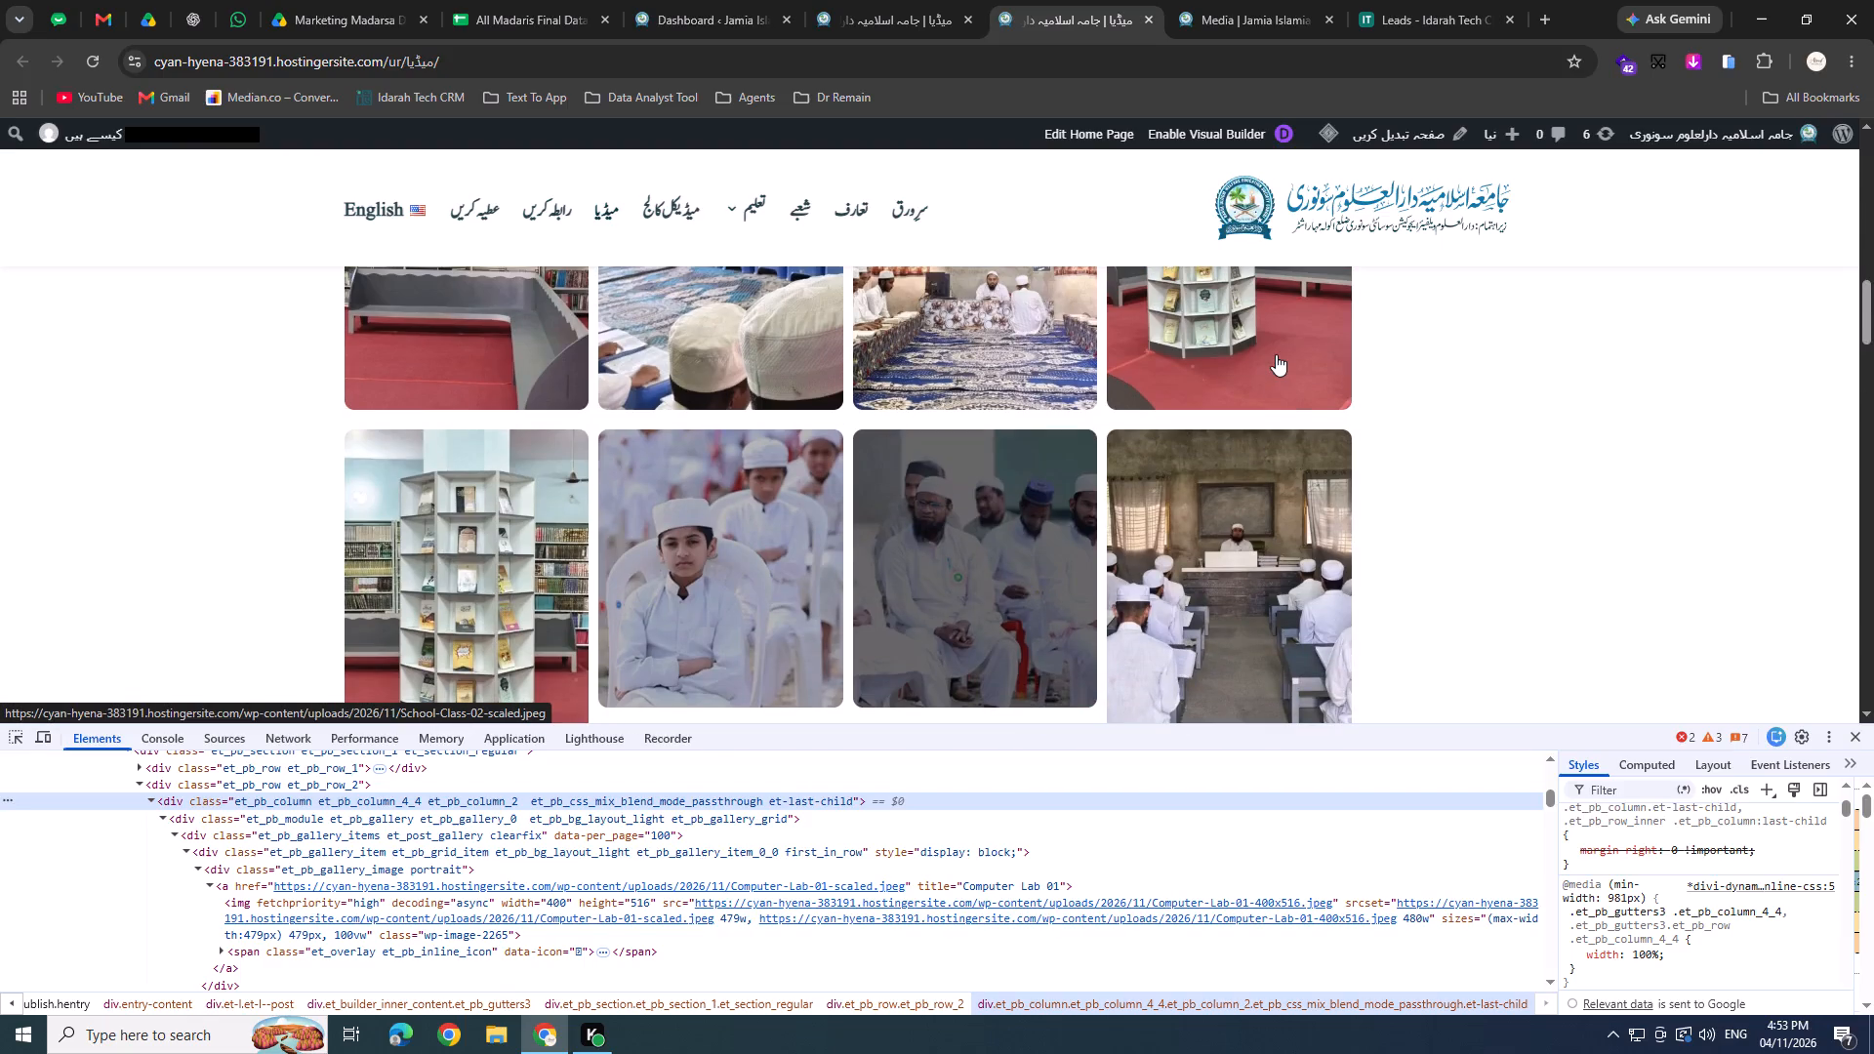
pyautogui.scroll(-1, 1276, 354)
# Return to the Visual Builder and remove the two dimmed photos of seated boys and men from the gallery module's images.
pyautogui.click(883, 0)
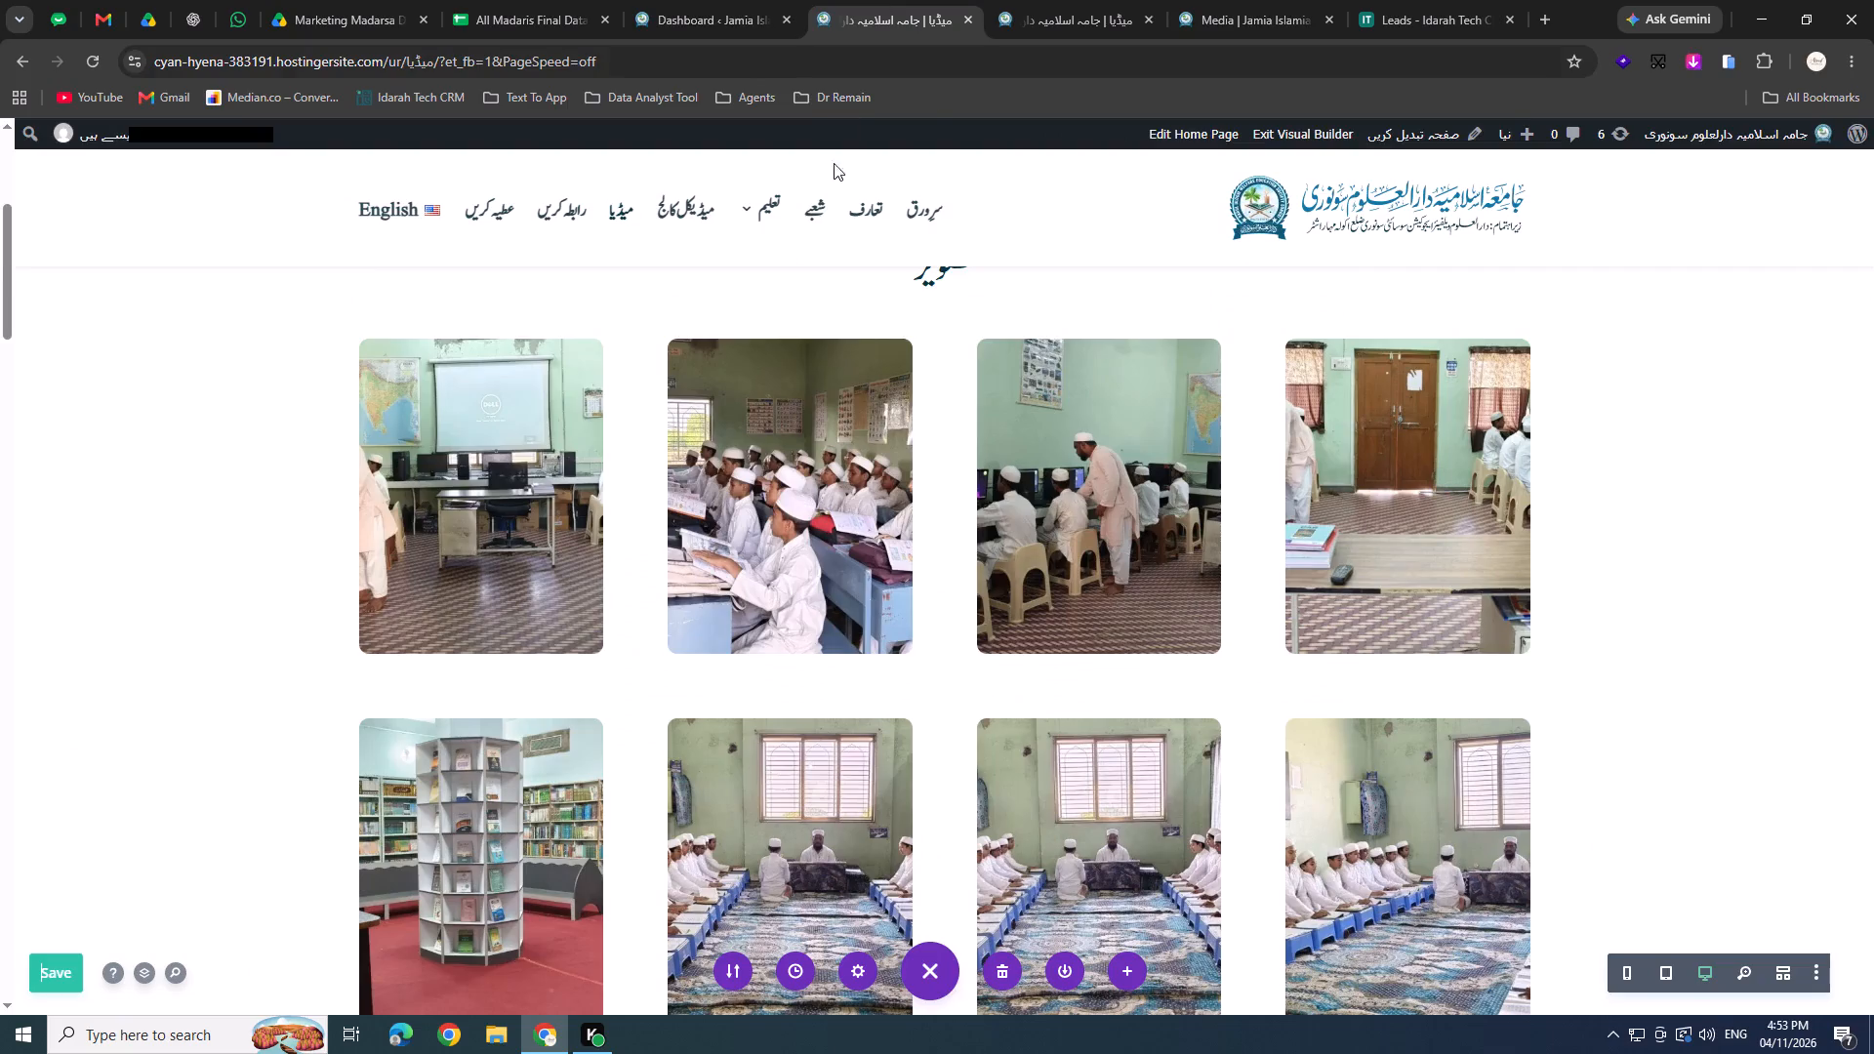
pyautogui.click(877, 388)
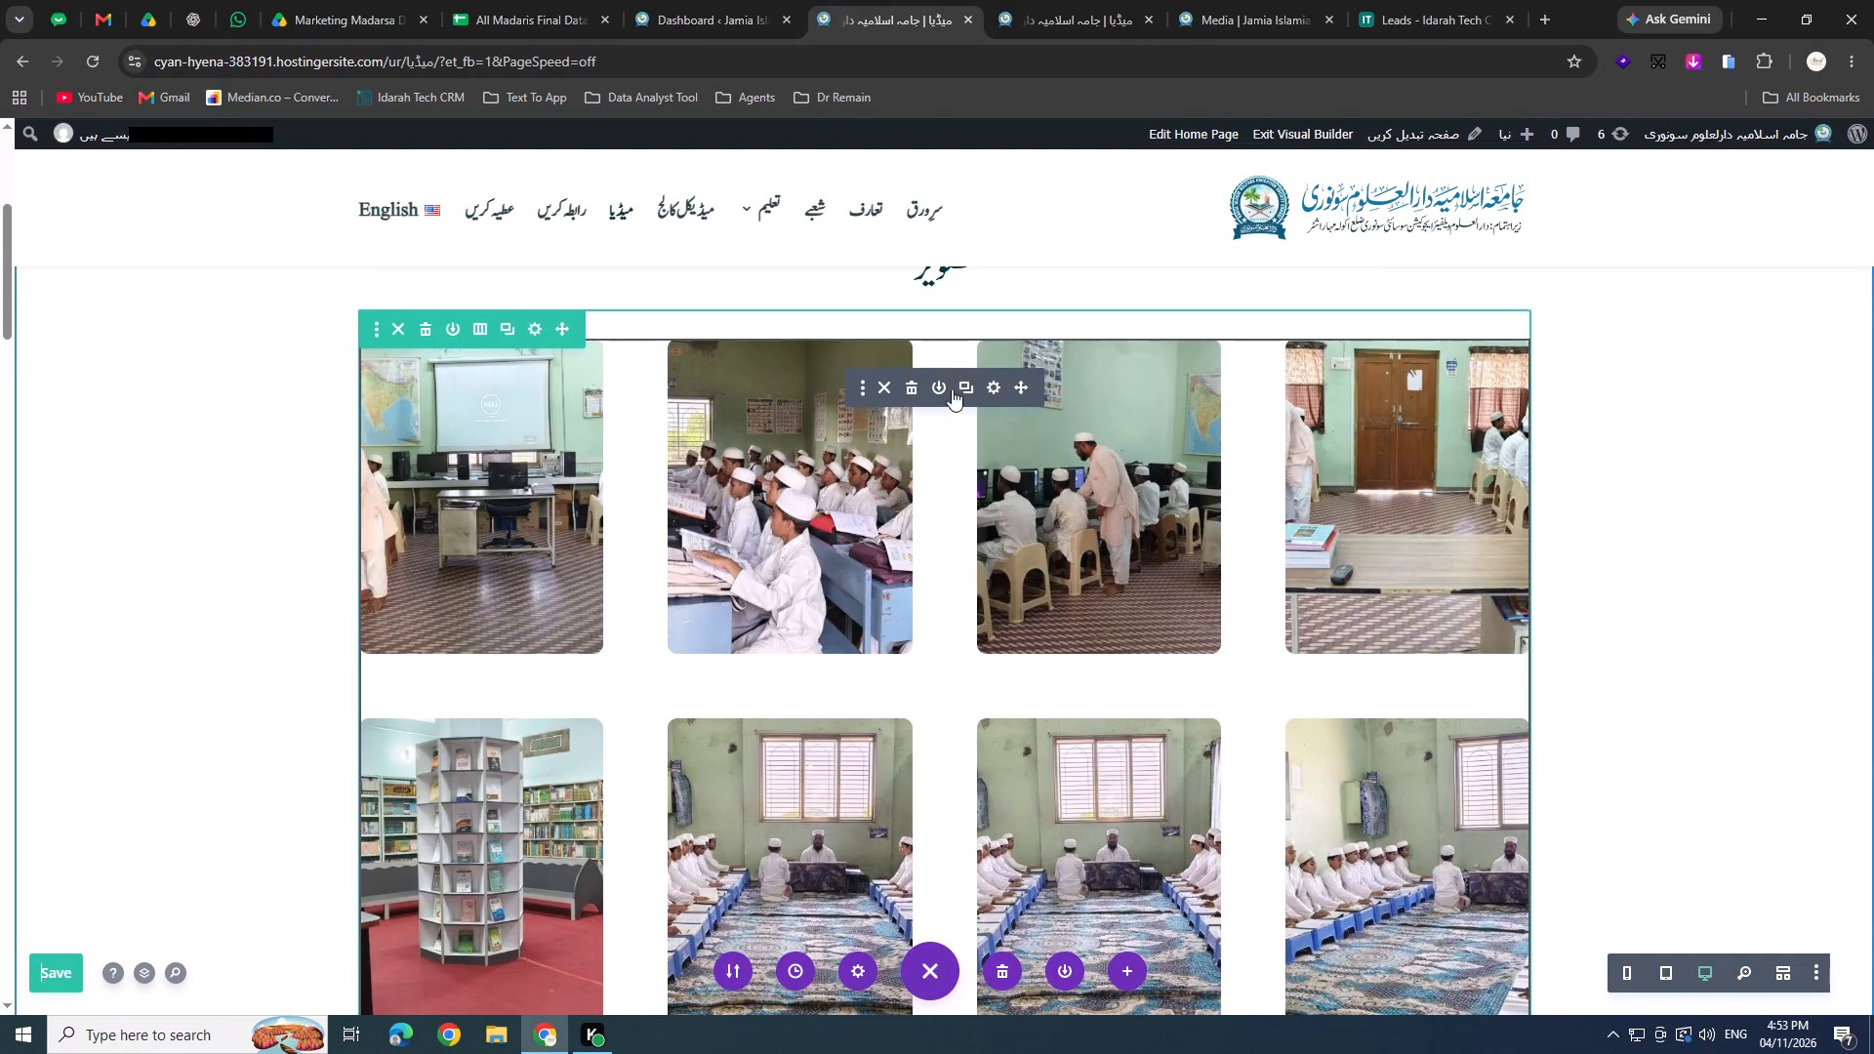
pyautogui.click(988, 389)
pyautogui.scroll(-3, 970, 539)
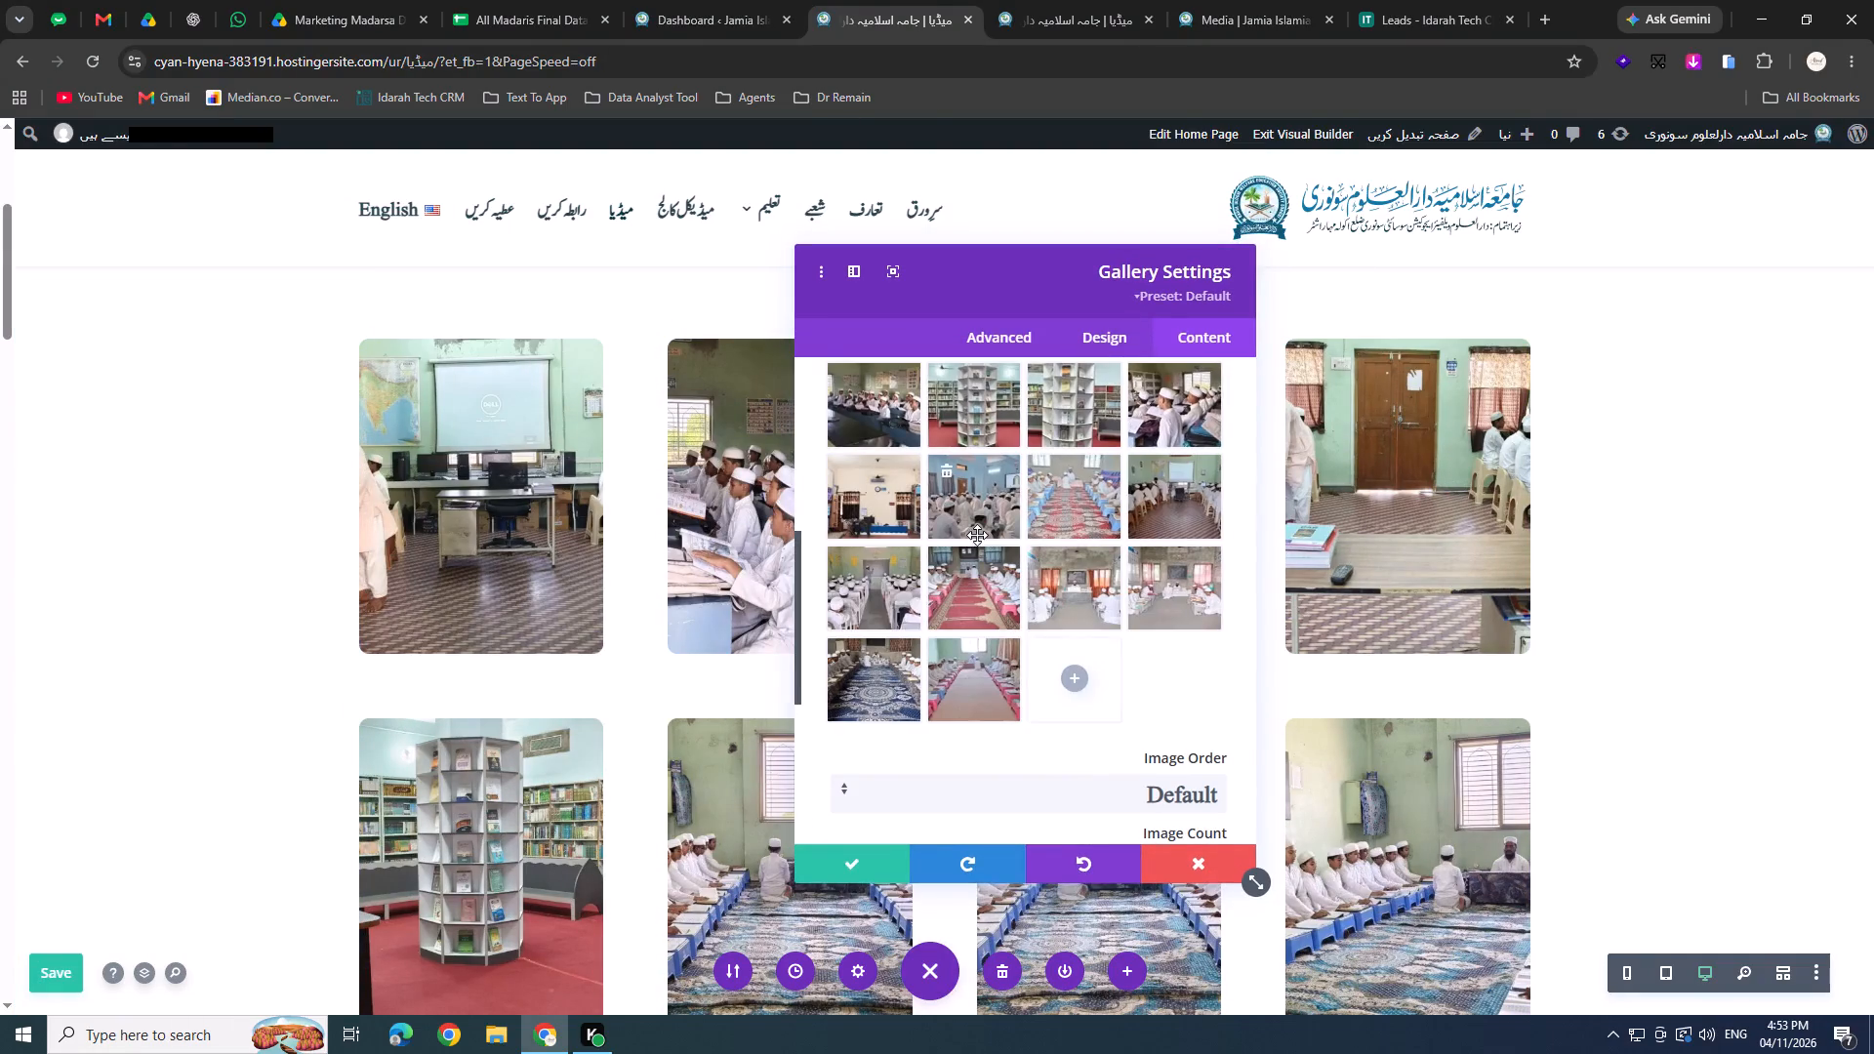
pyautogui.scroll(2, 1002, 543)
pyautogui.click(953, 744)
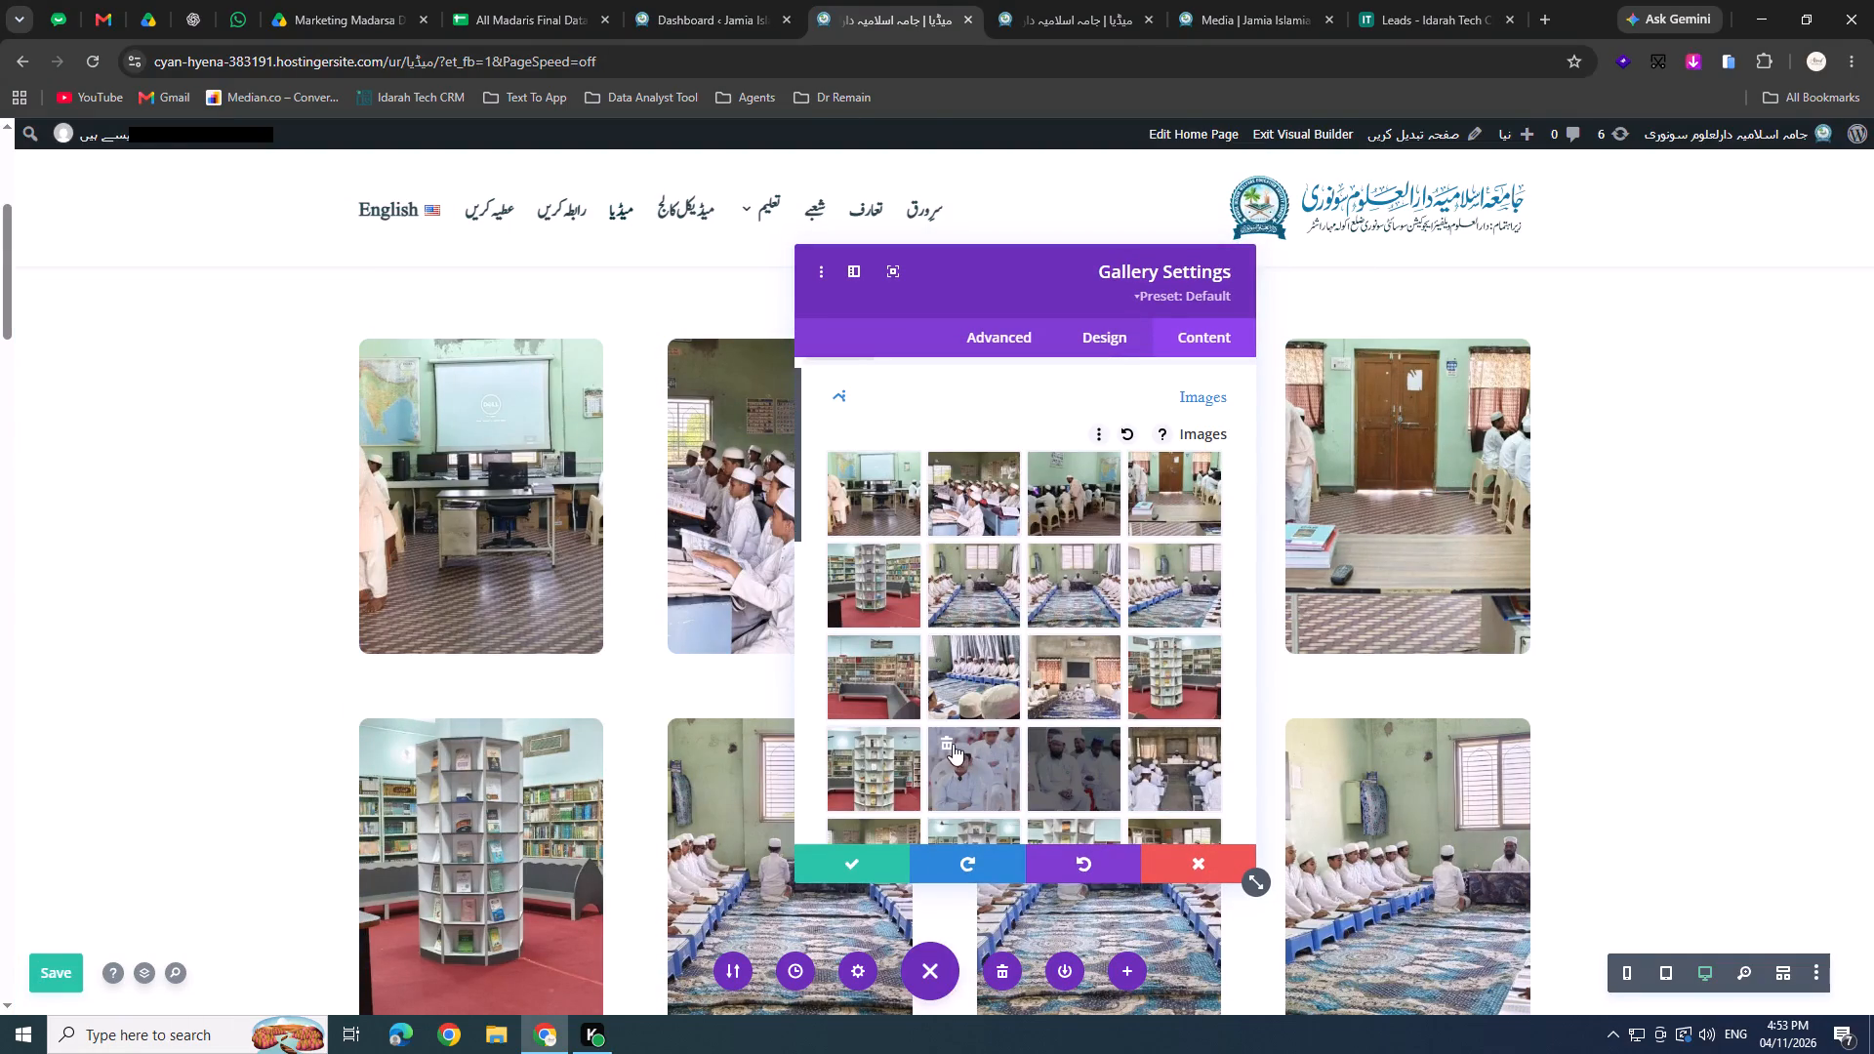
pyautogui.click(952, 742)
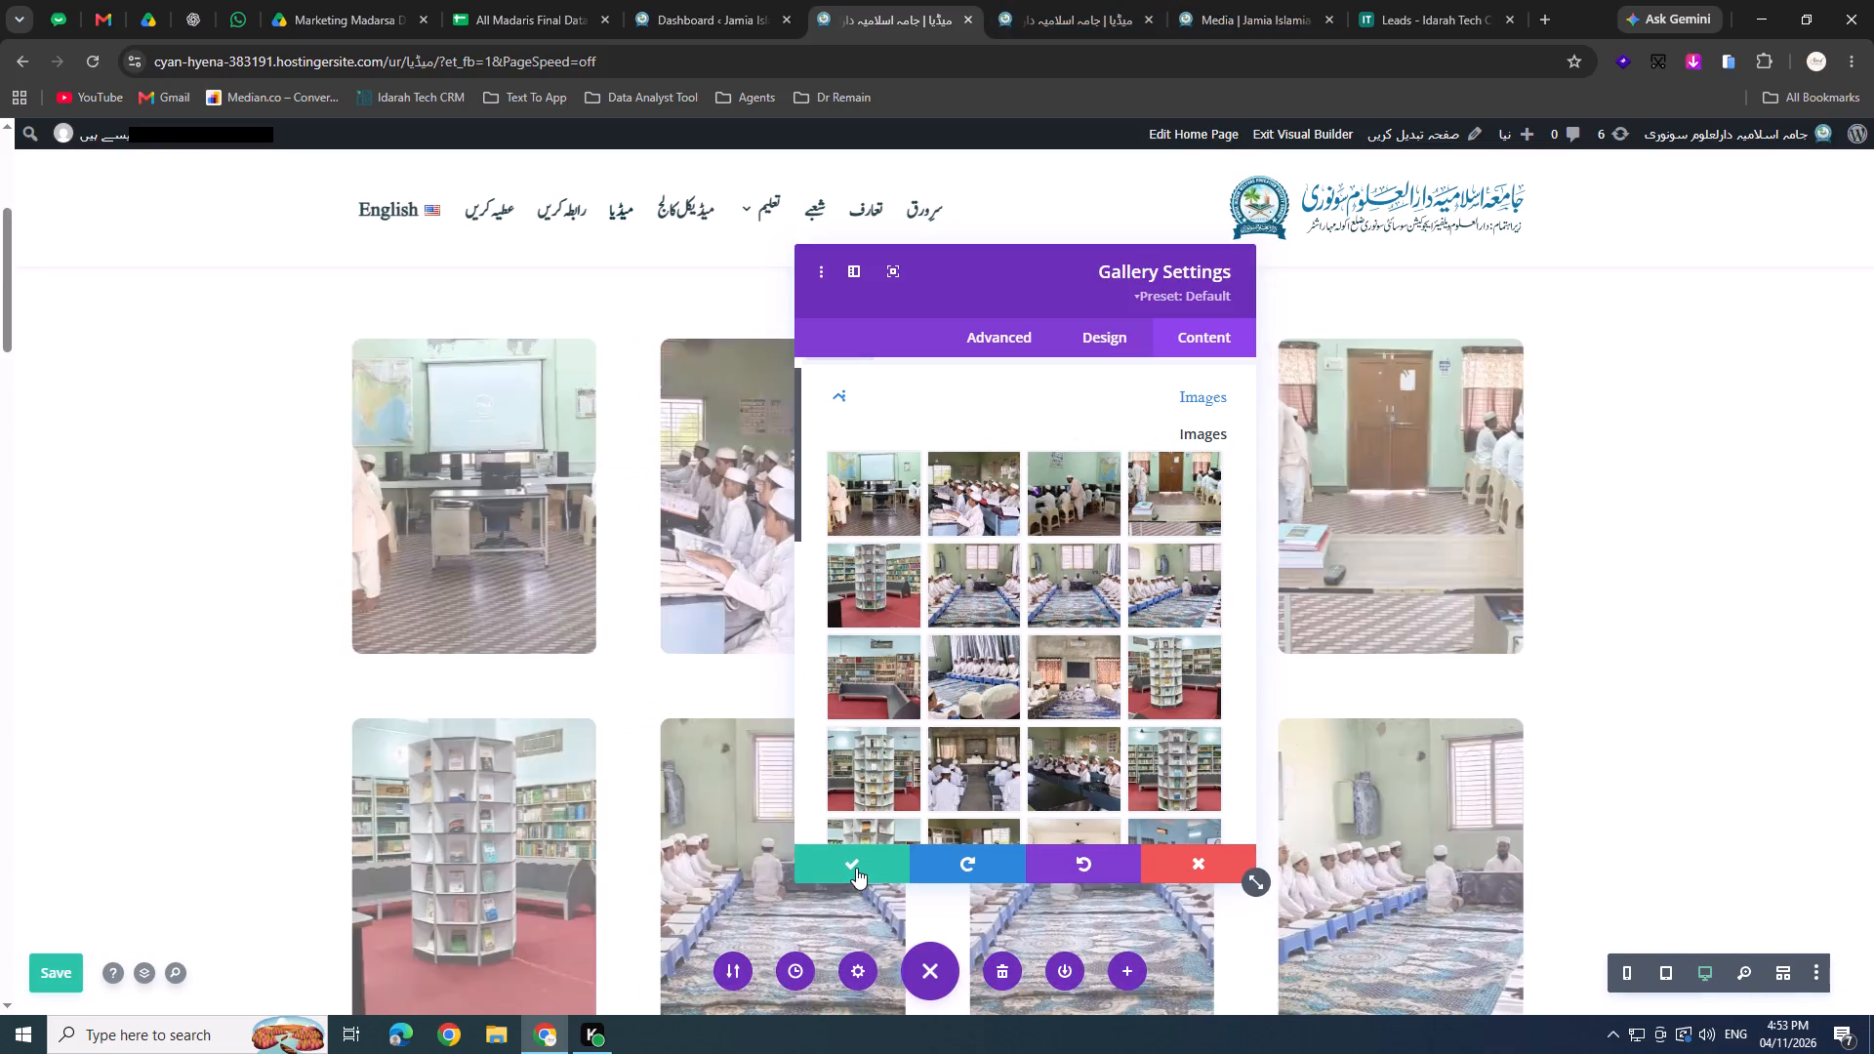
pyautogui.scroll(-2, 918, 640)
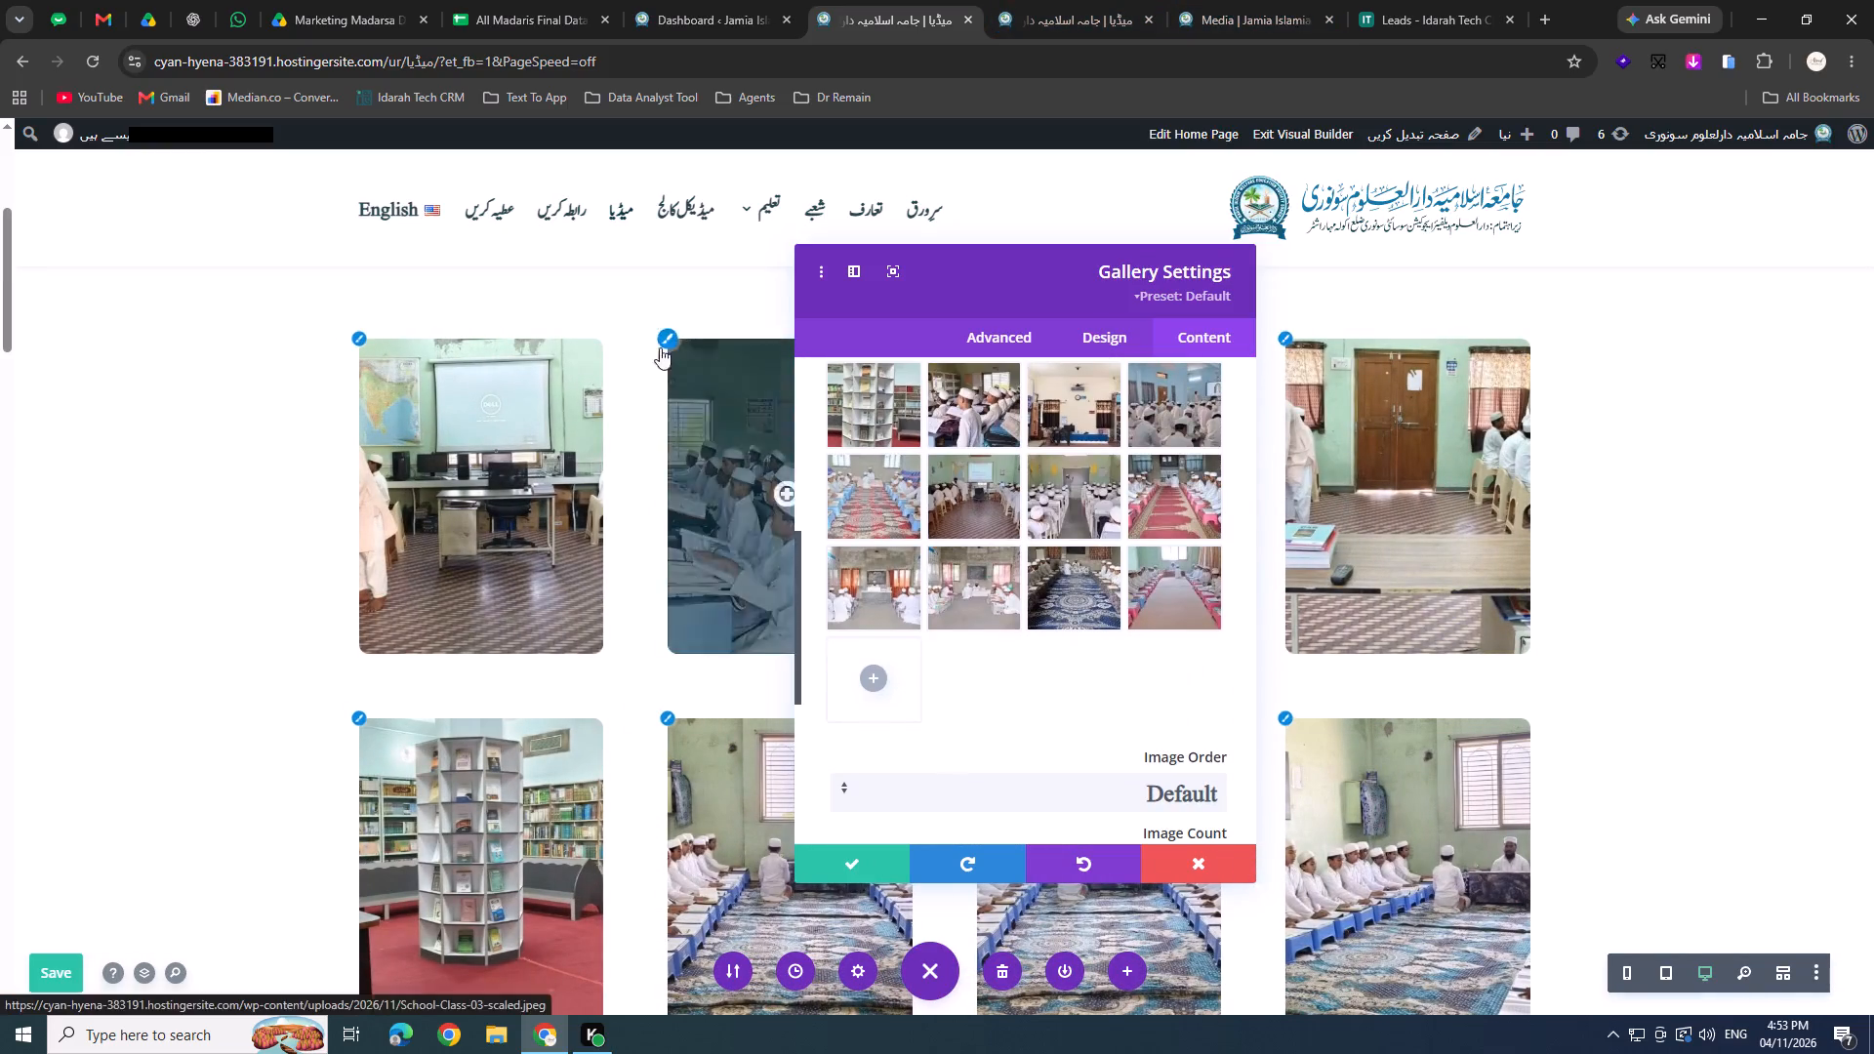
# Look through the gallery module's design options, including image, sizing and pagination text, for a thumbnail spacing control.
pyautogui.click(671, 344)
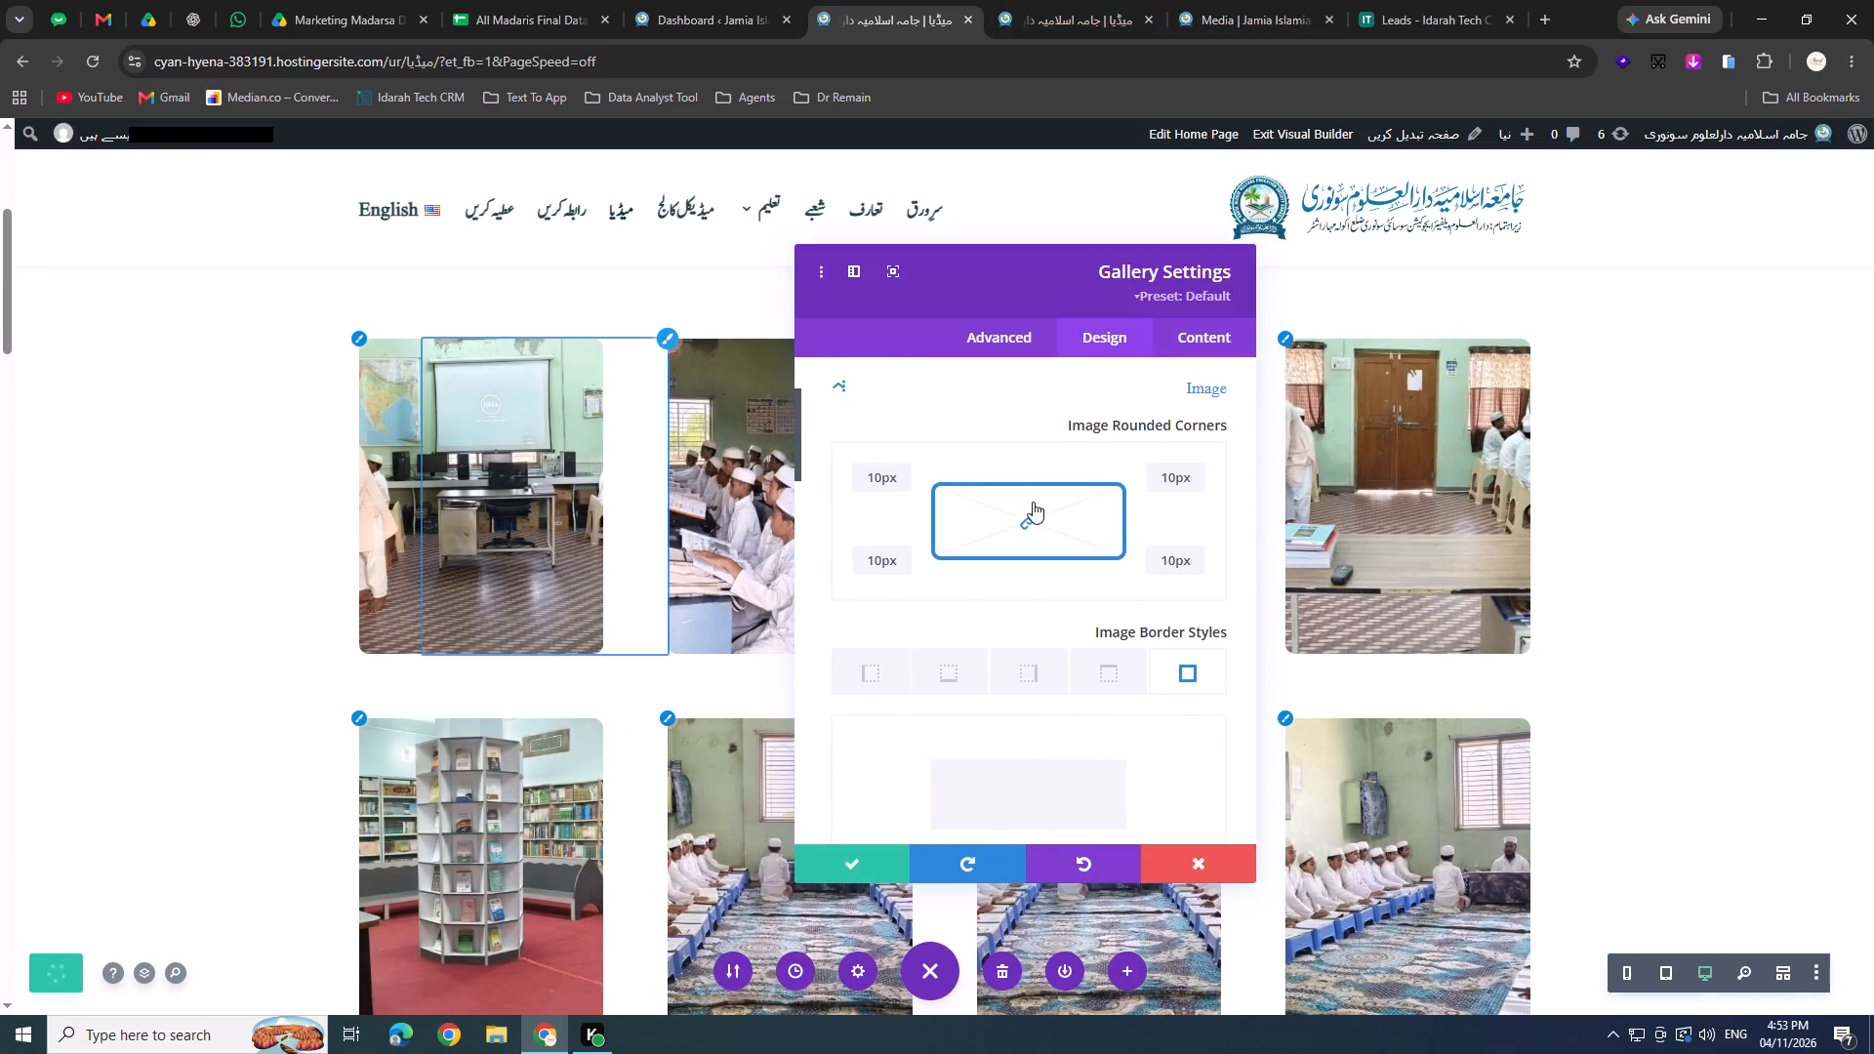
pyautogui.scroll(-4, 1034, 504)
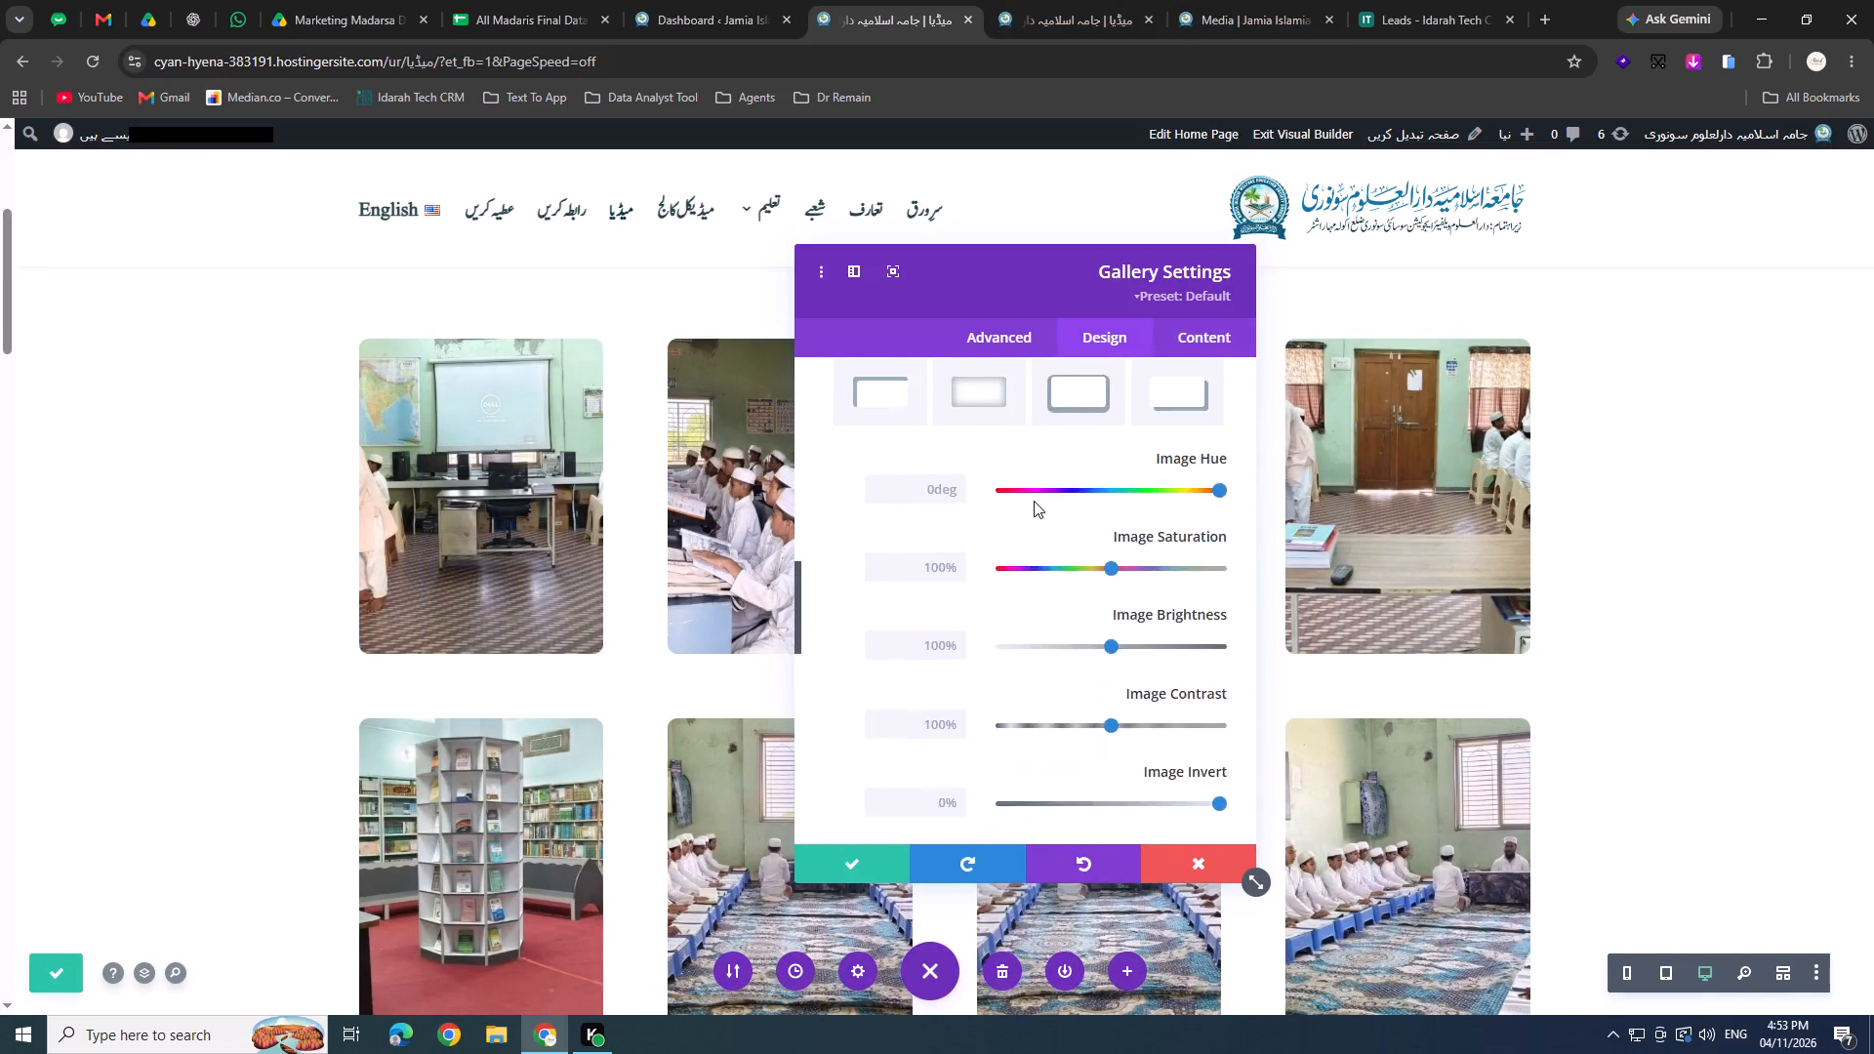
pyautogui.scroll(-1, 1034, 501)
pyautogui.scroll(-2, 1019, 656)
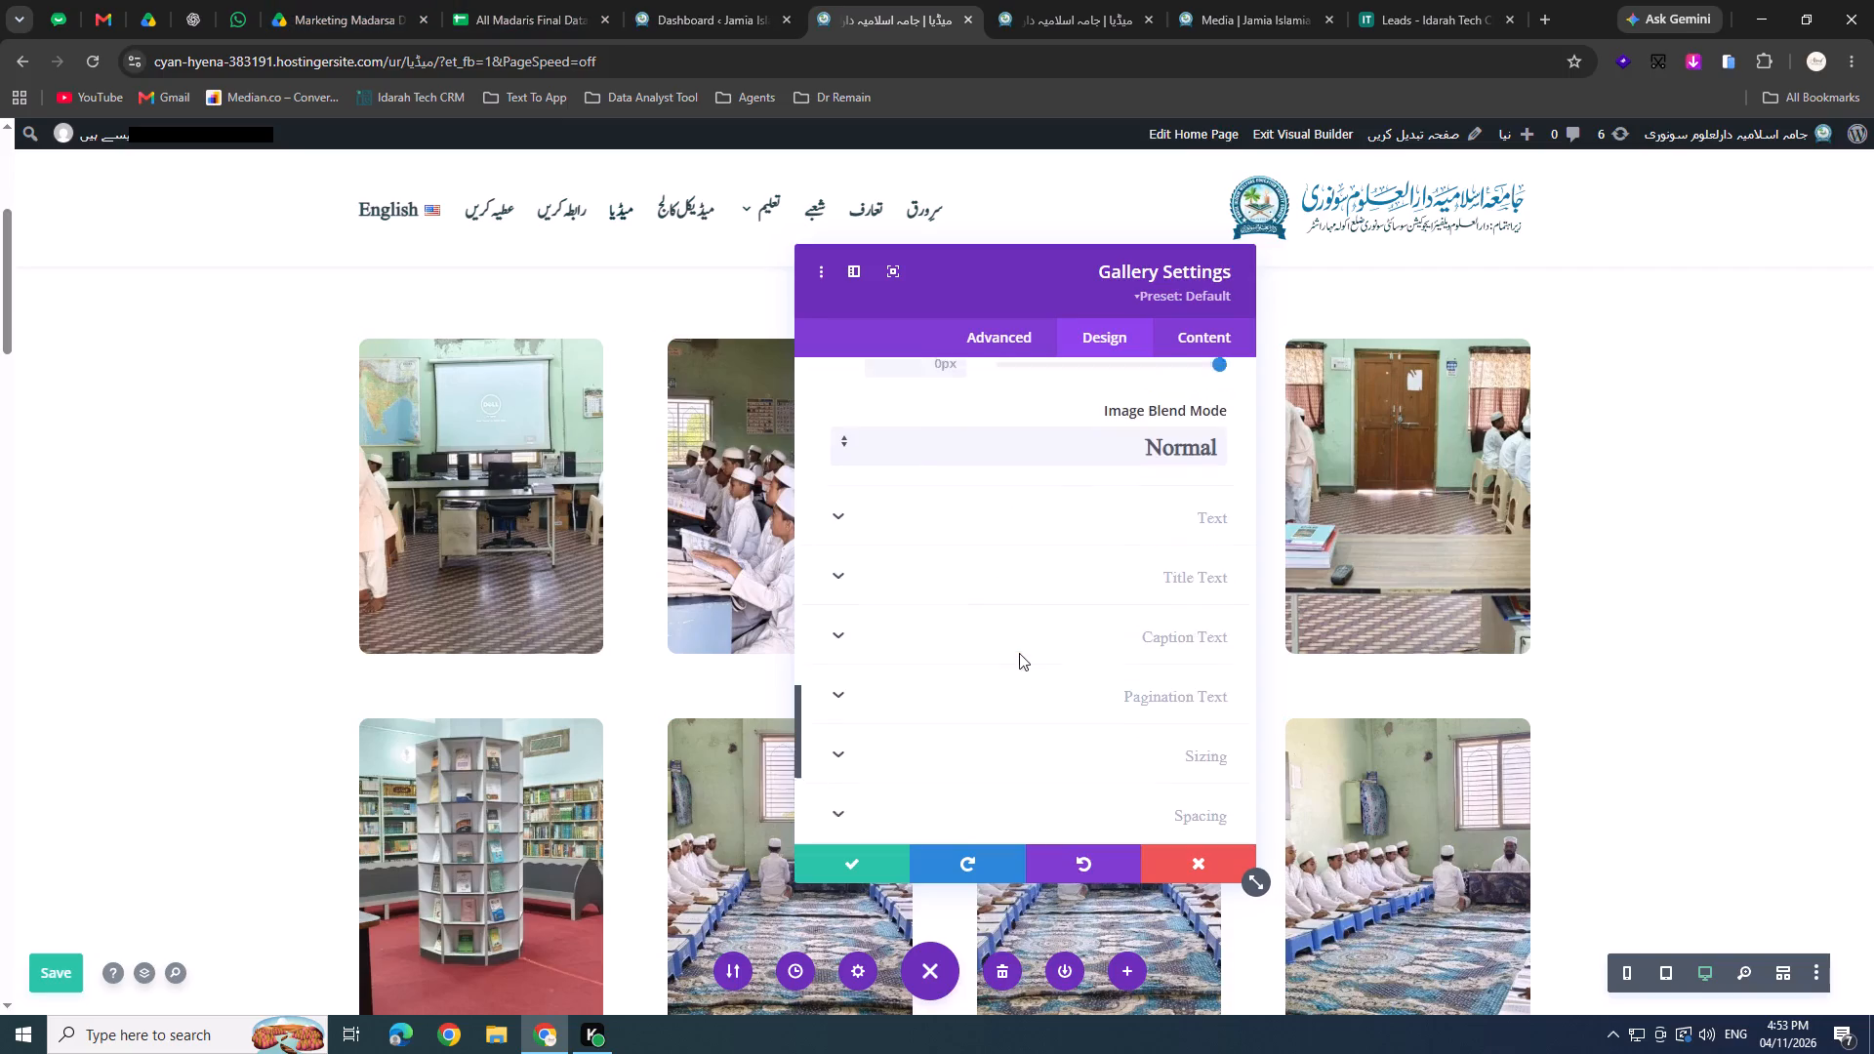
pyautogui.scroll(-1, 1020, 651)
pyautogui.click(1033, 512)
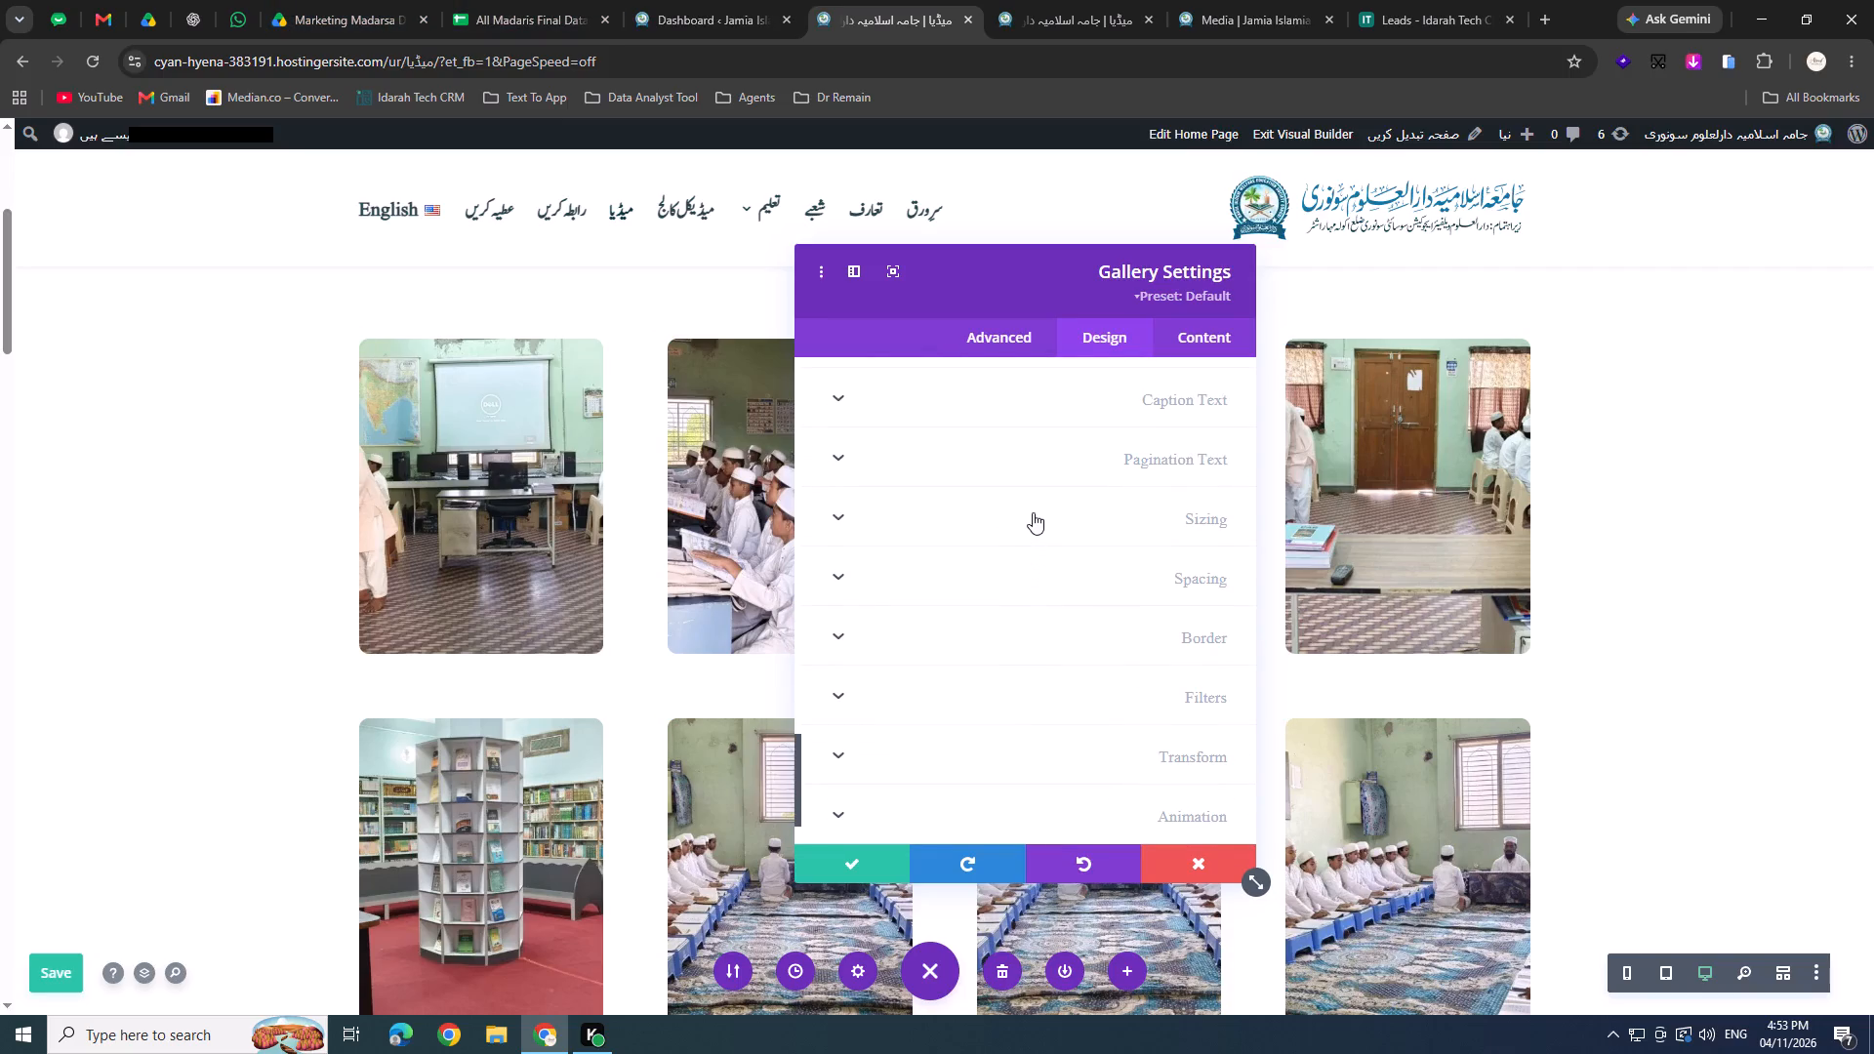
pyautogui.scroll(1, 1033, 512)
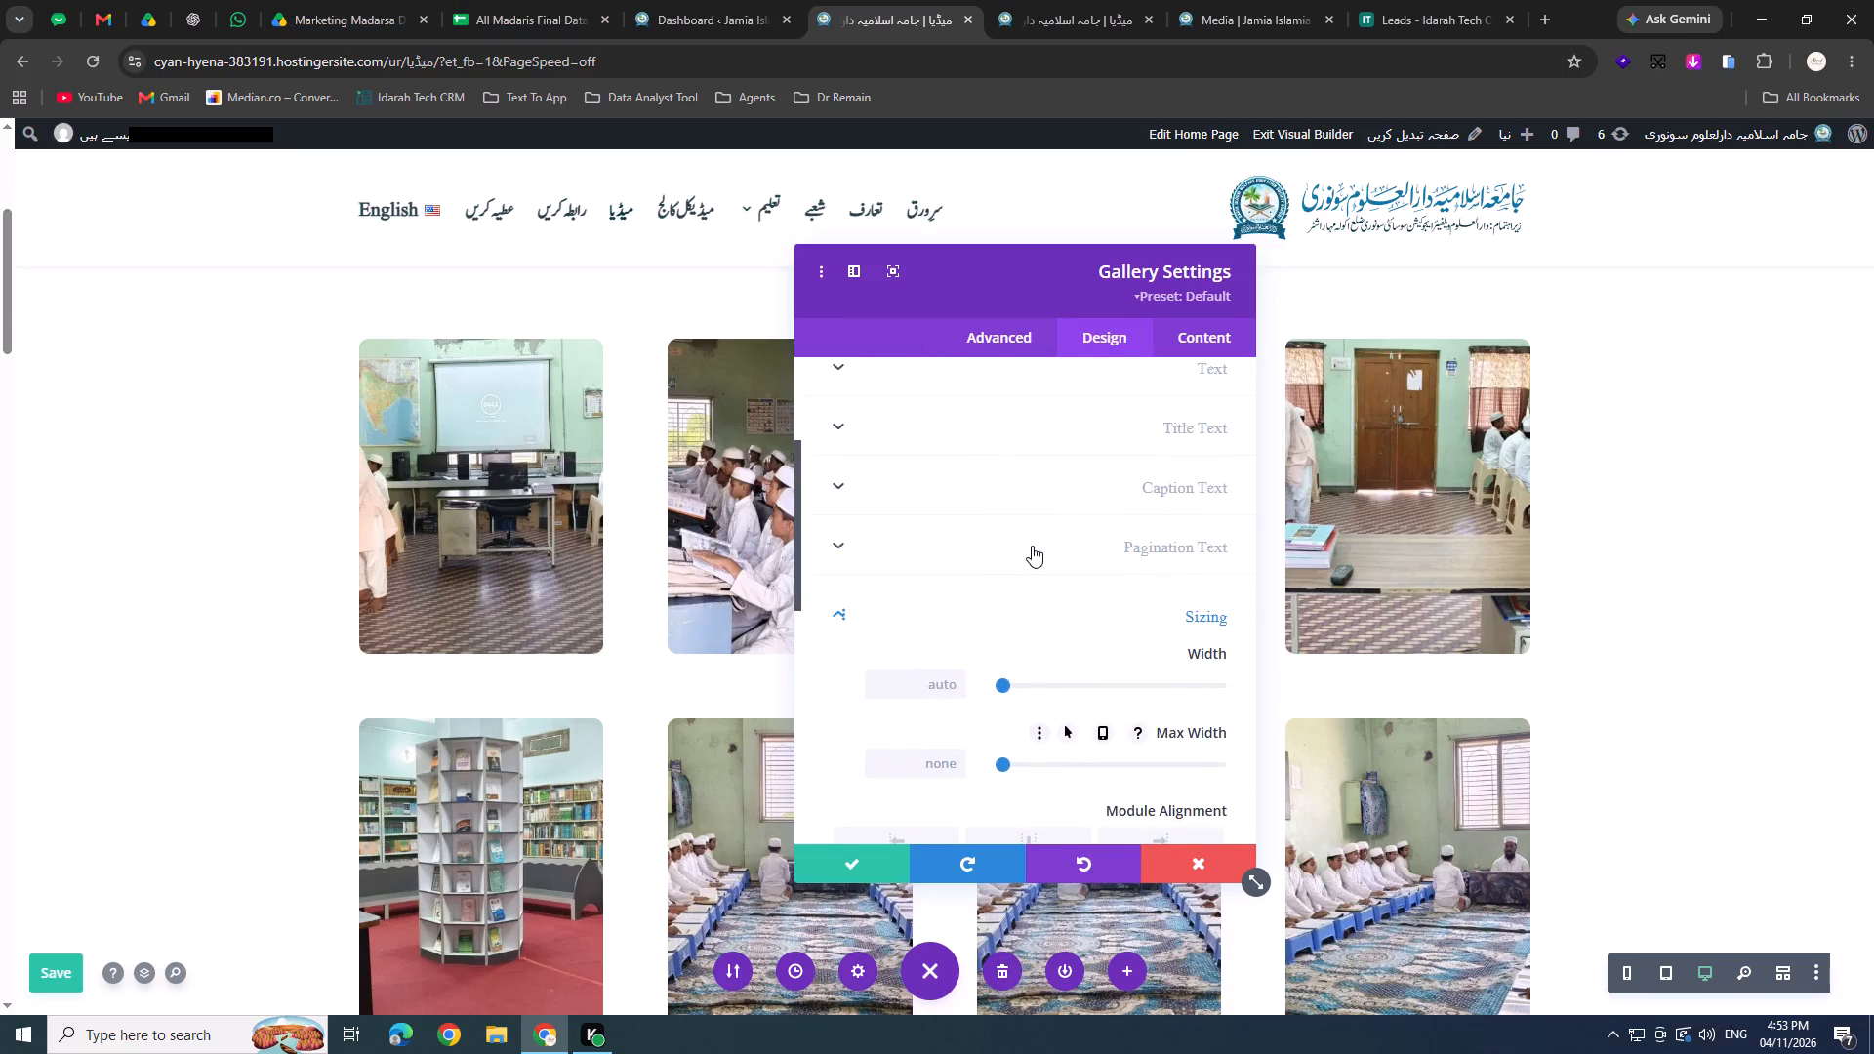
pyautogui.click(1031, 545)
pyautogui.scroll(-2, 1031, 552)
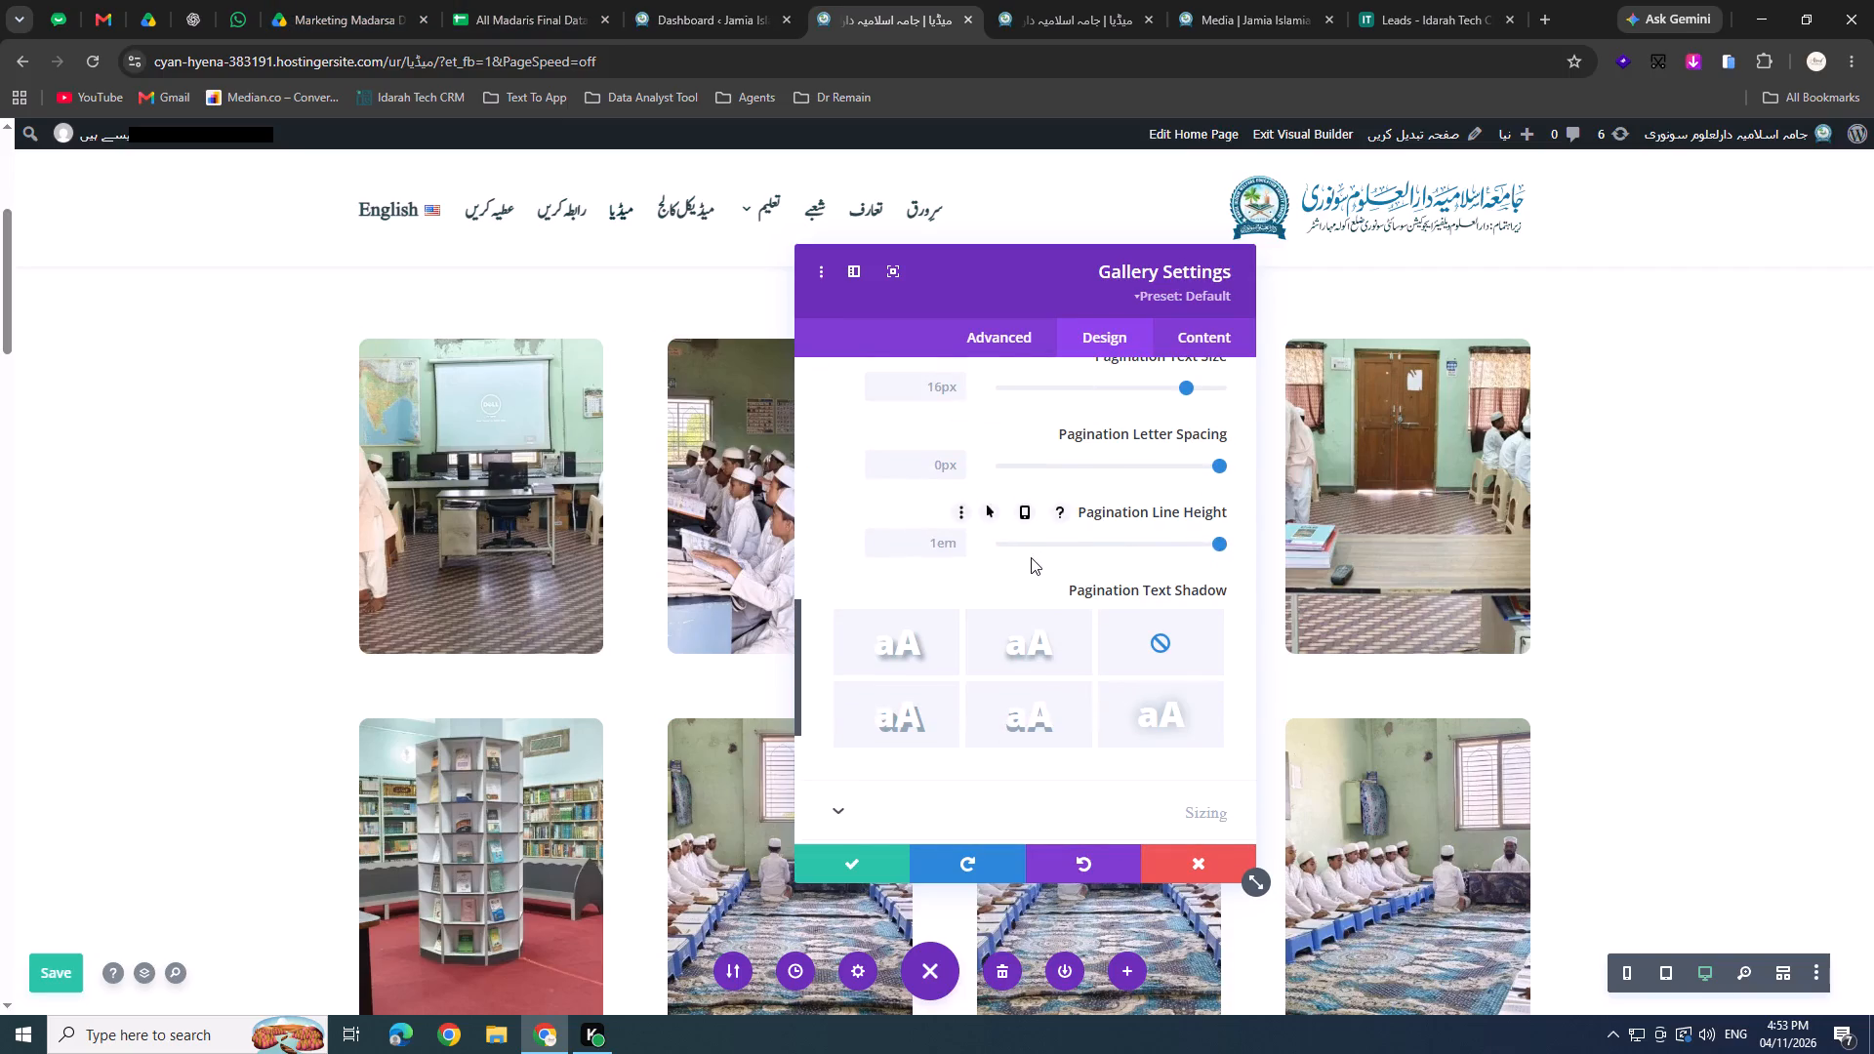
pyautogui.scroll(5, 1031, 557)
# Open the gallery module's custom CSS for module elements and look through the element fields for the gallery item.
pyautogui.click(1013, 327)
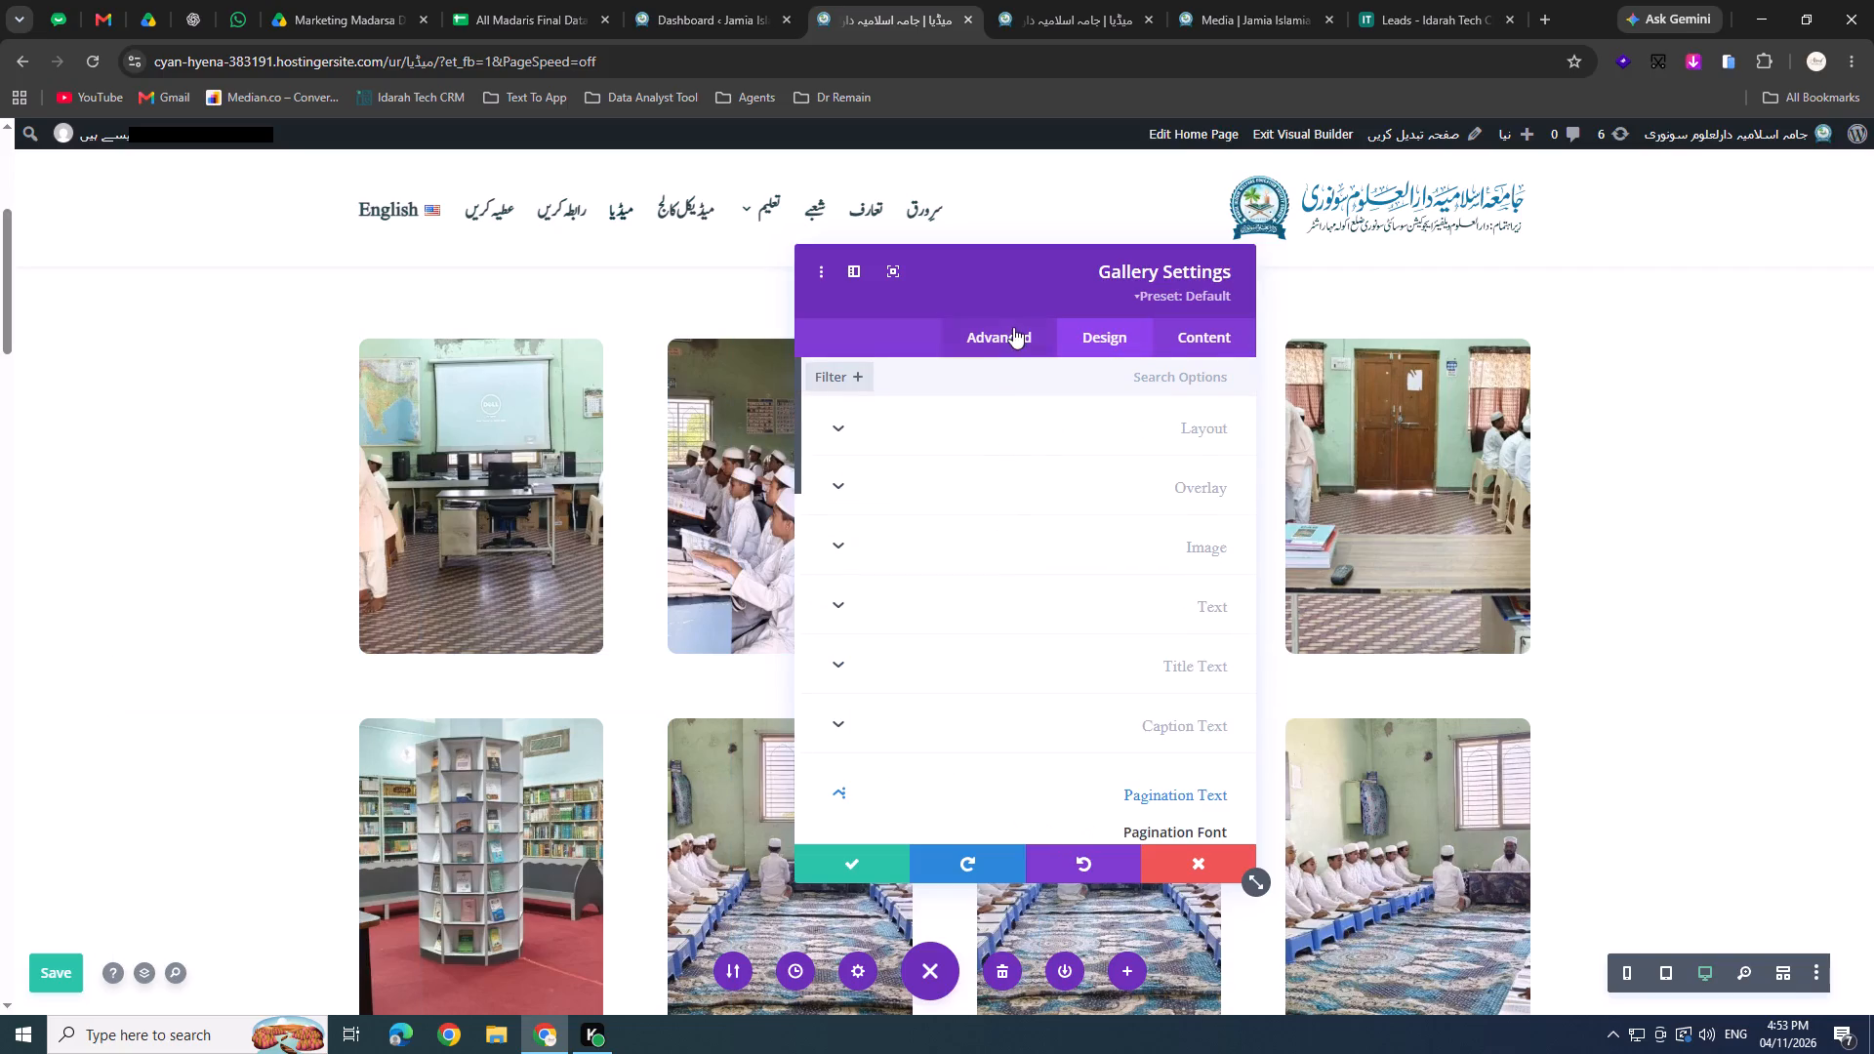
pyautogui.click(1033, 441)
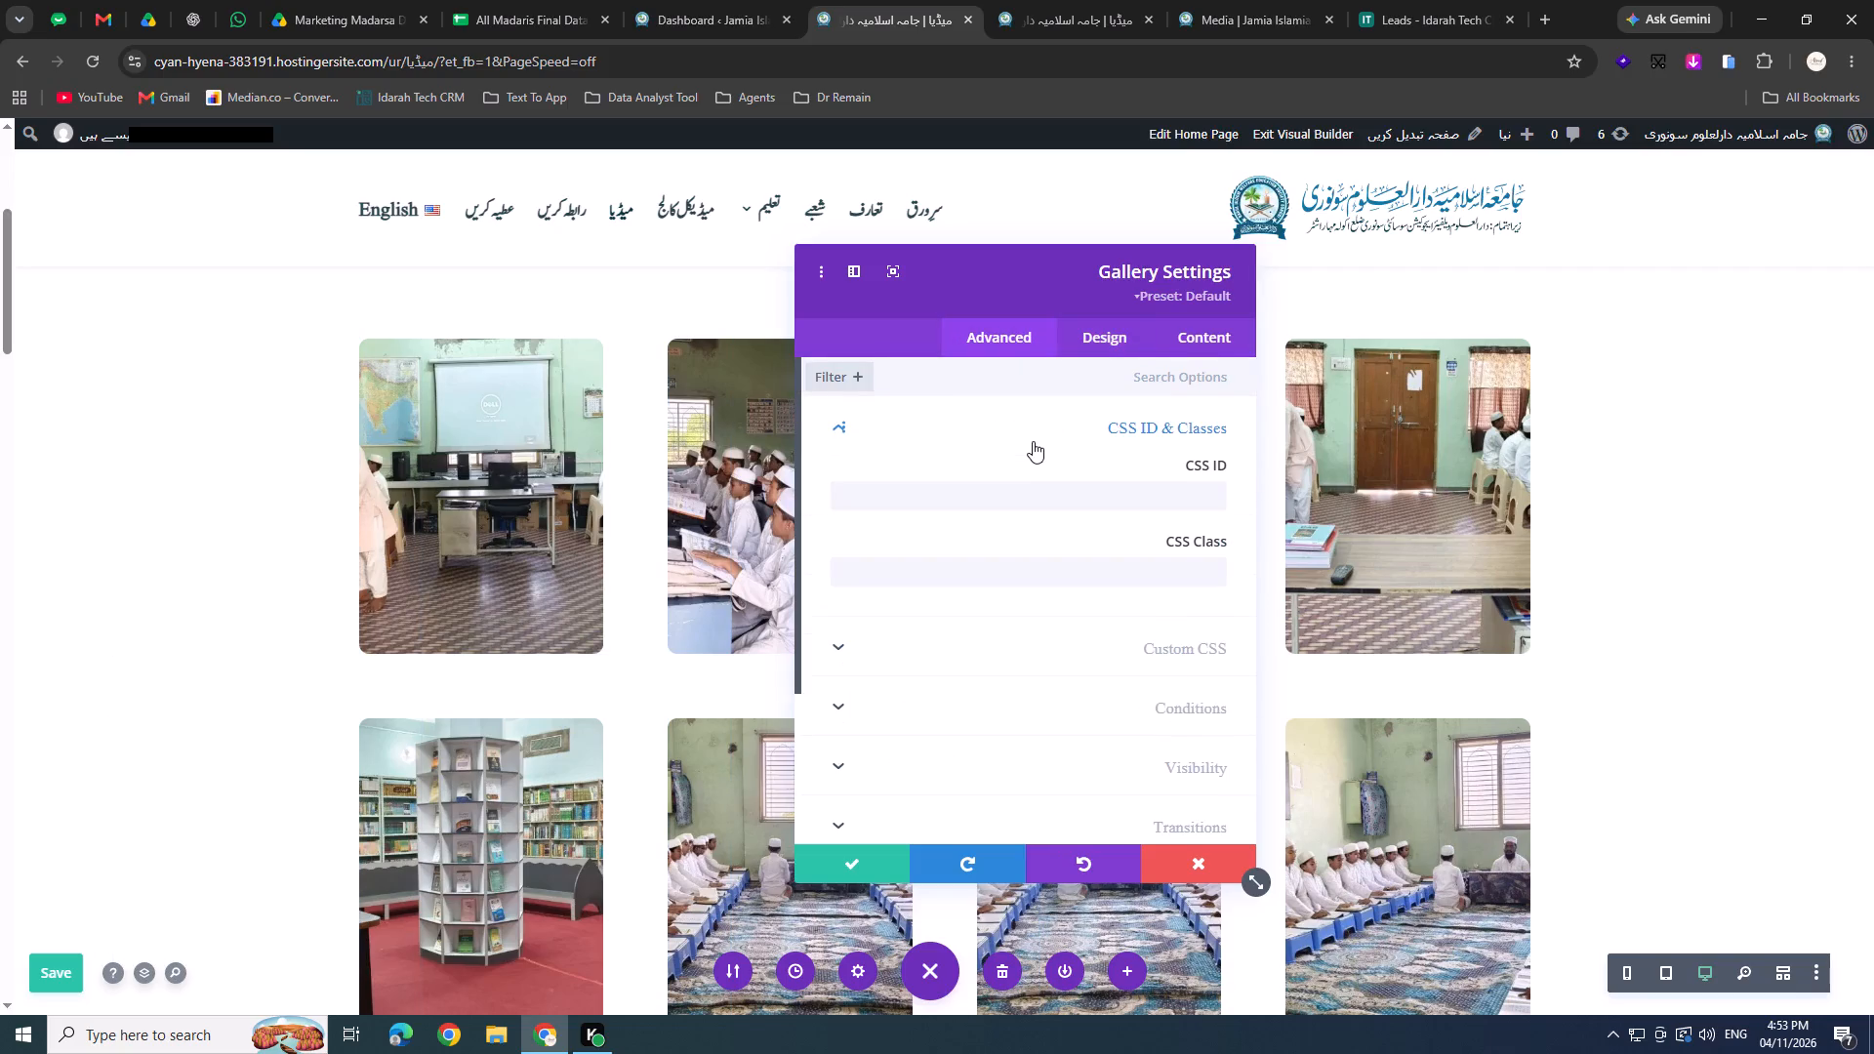
pyautogui.click(1033, 441)
pyautogui.click(1033, 461)
pyautogui.click(945, 442)
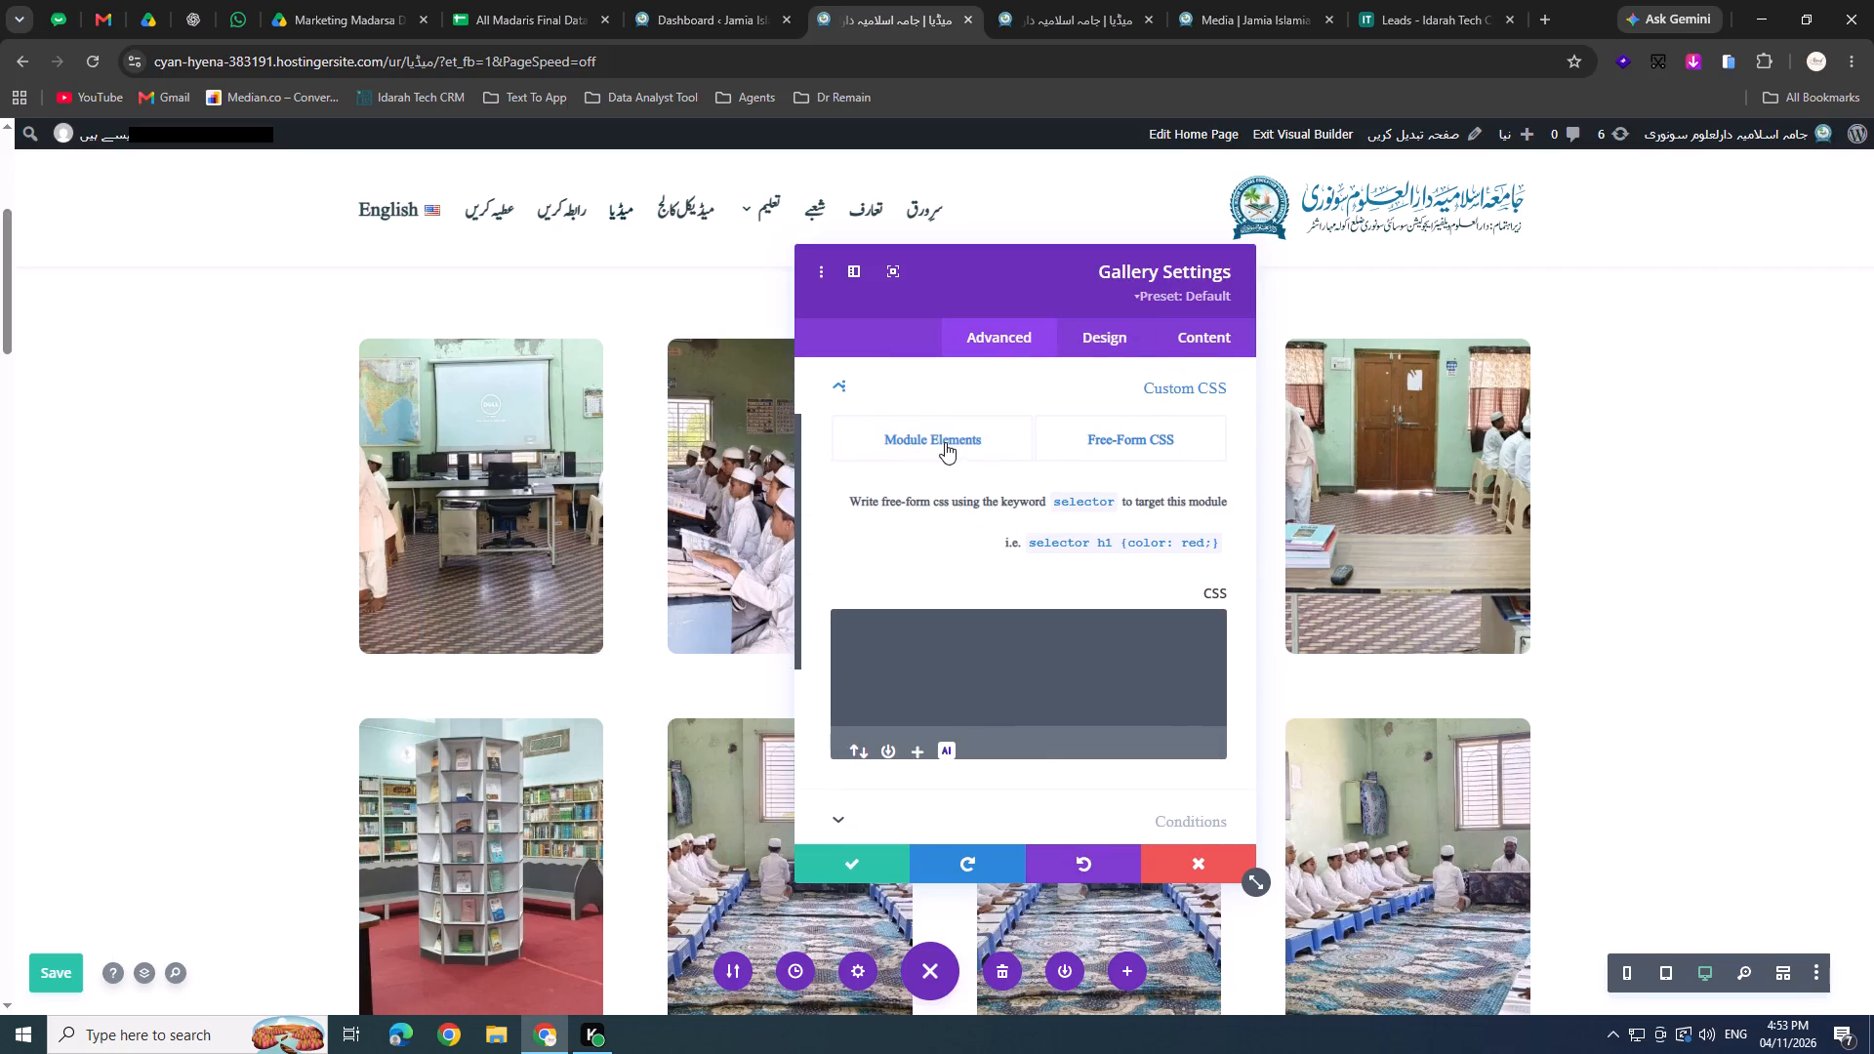
pyautogui.scroll(-4, 995, 586)
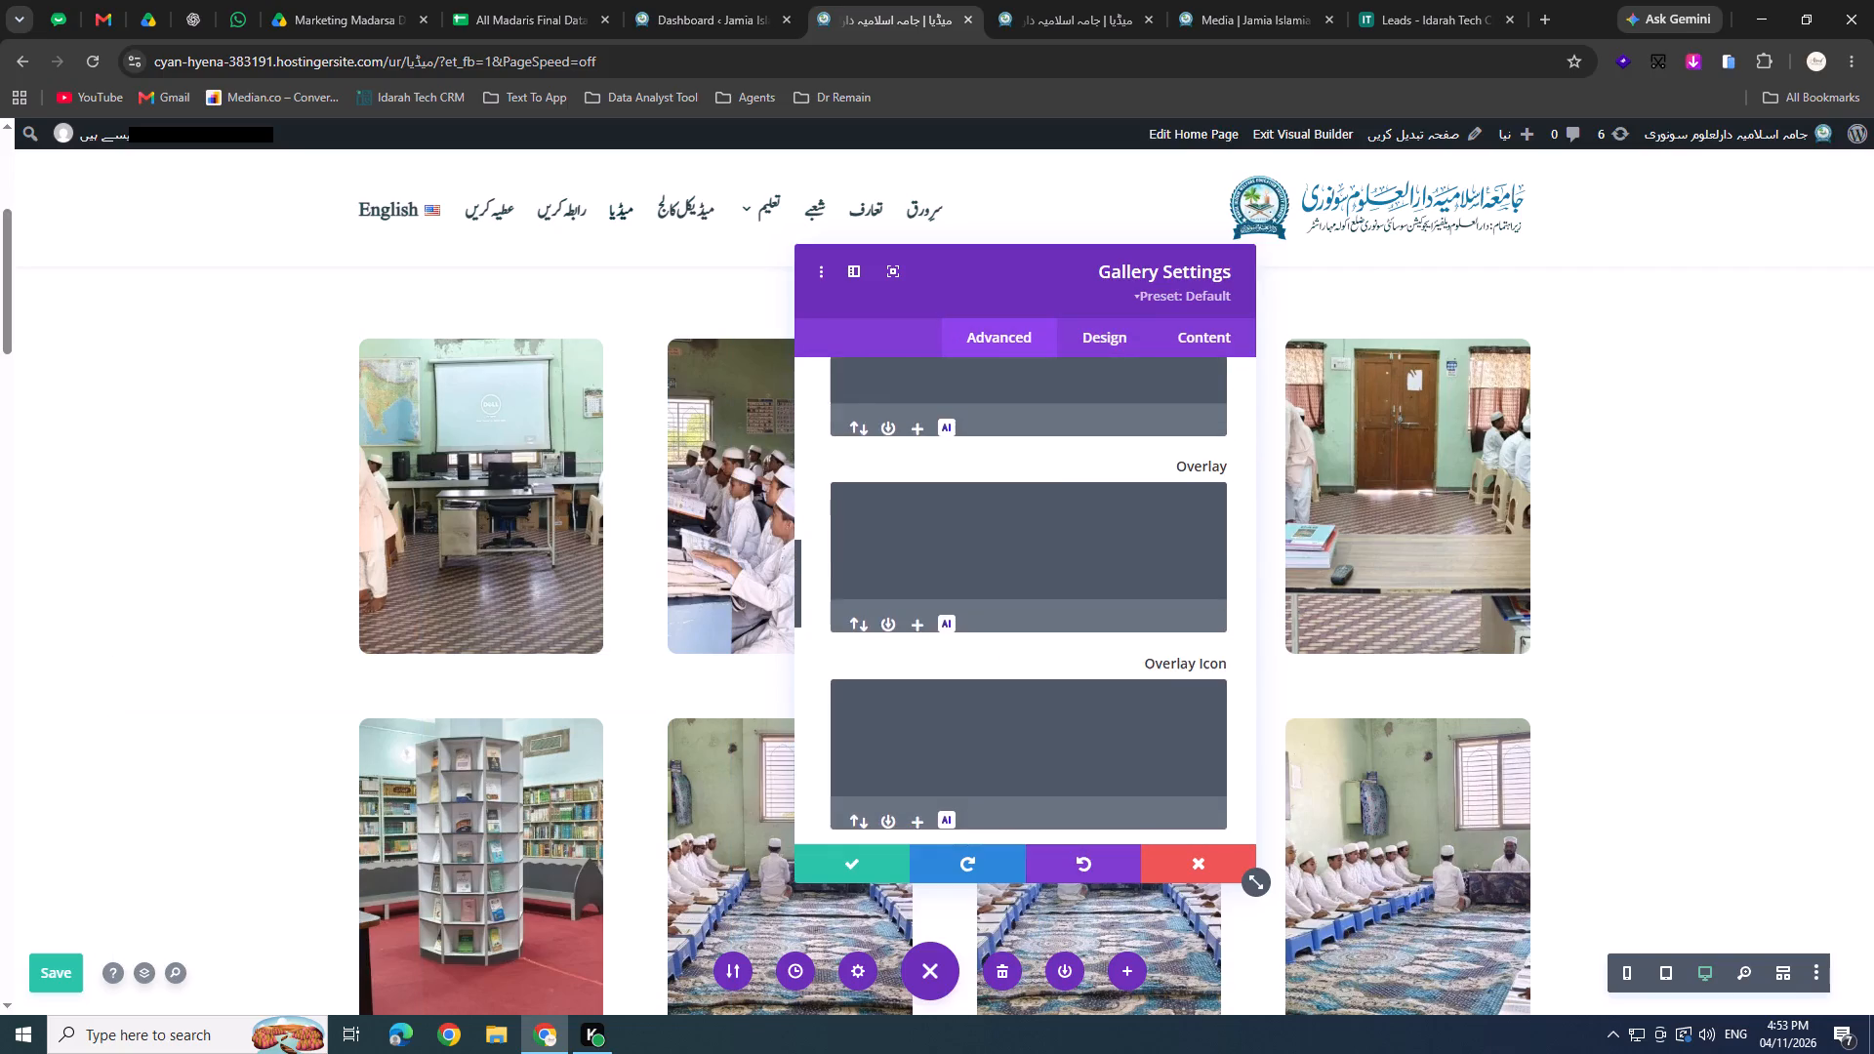
pyautogui.scroll(-2, 1002, 579)
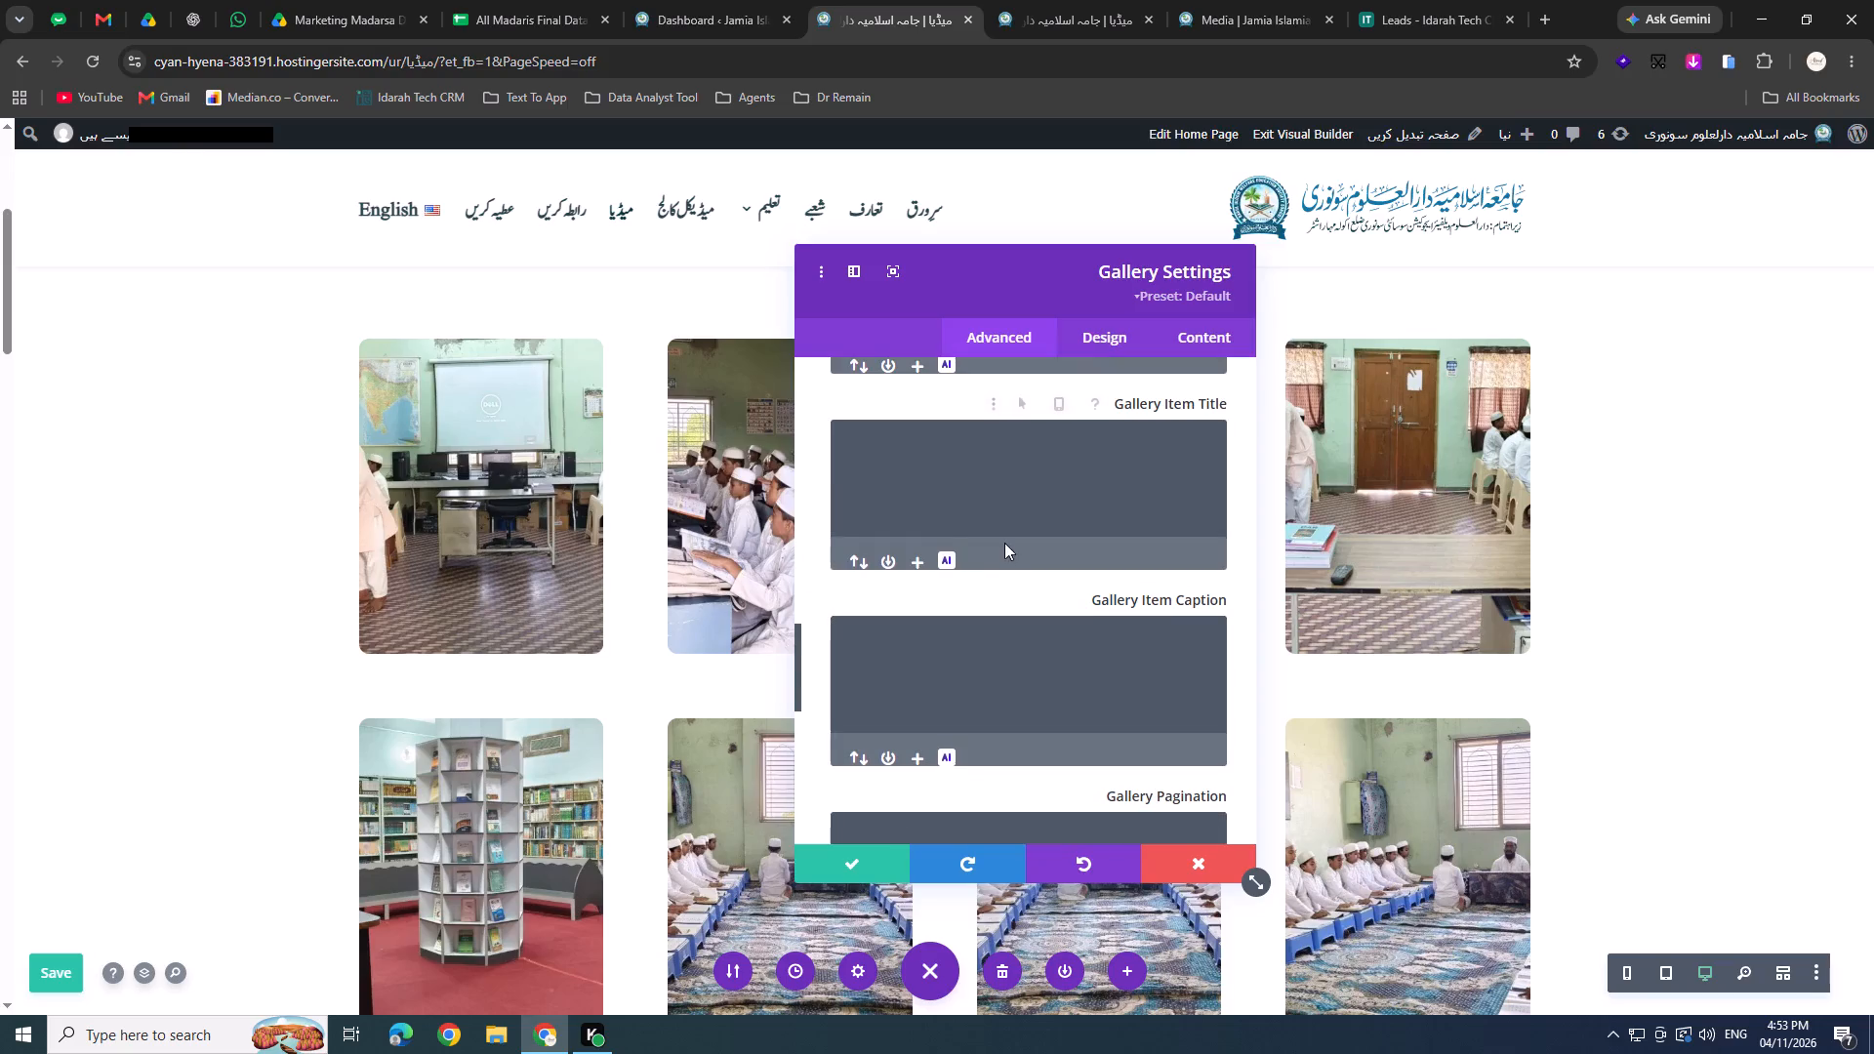
pyautogui.scroll(-2, 1004, 541)
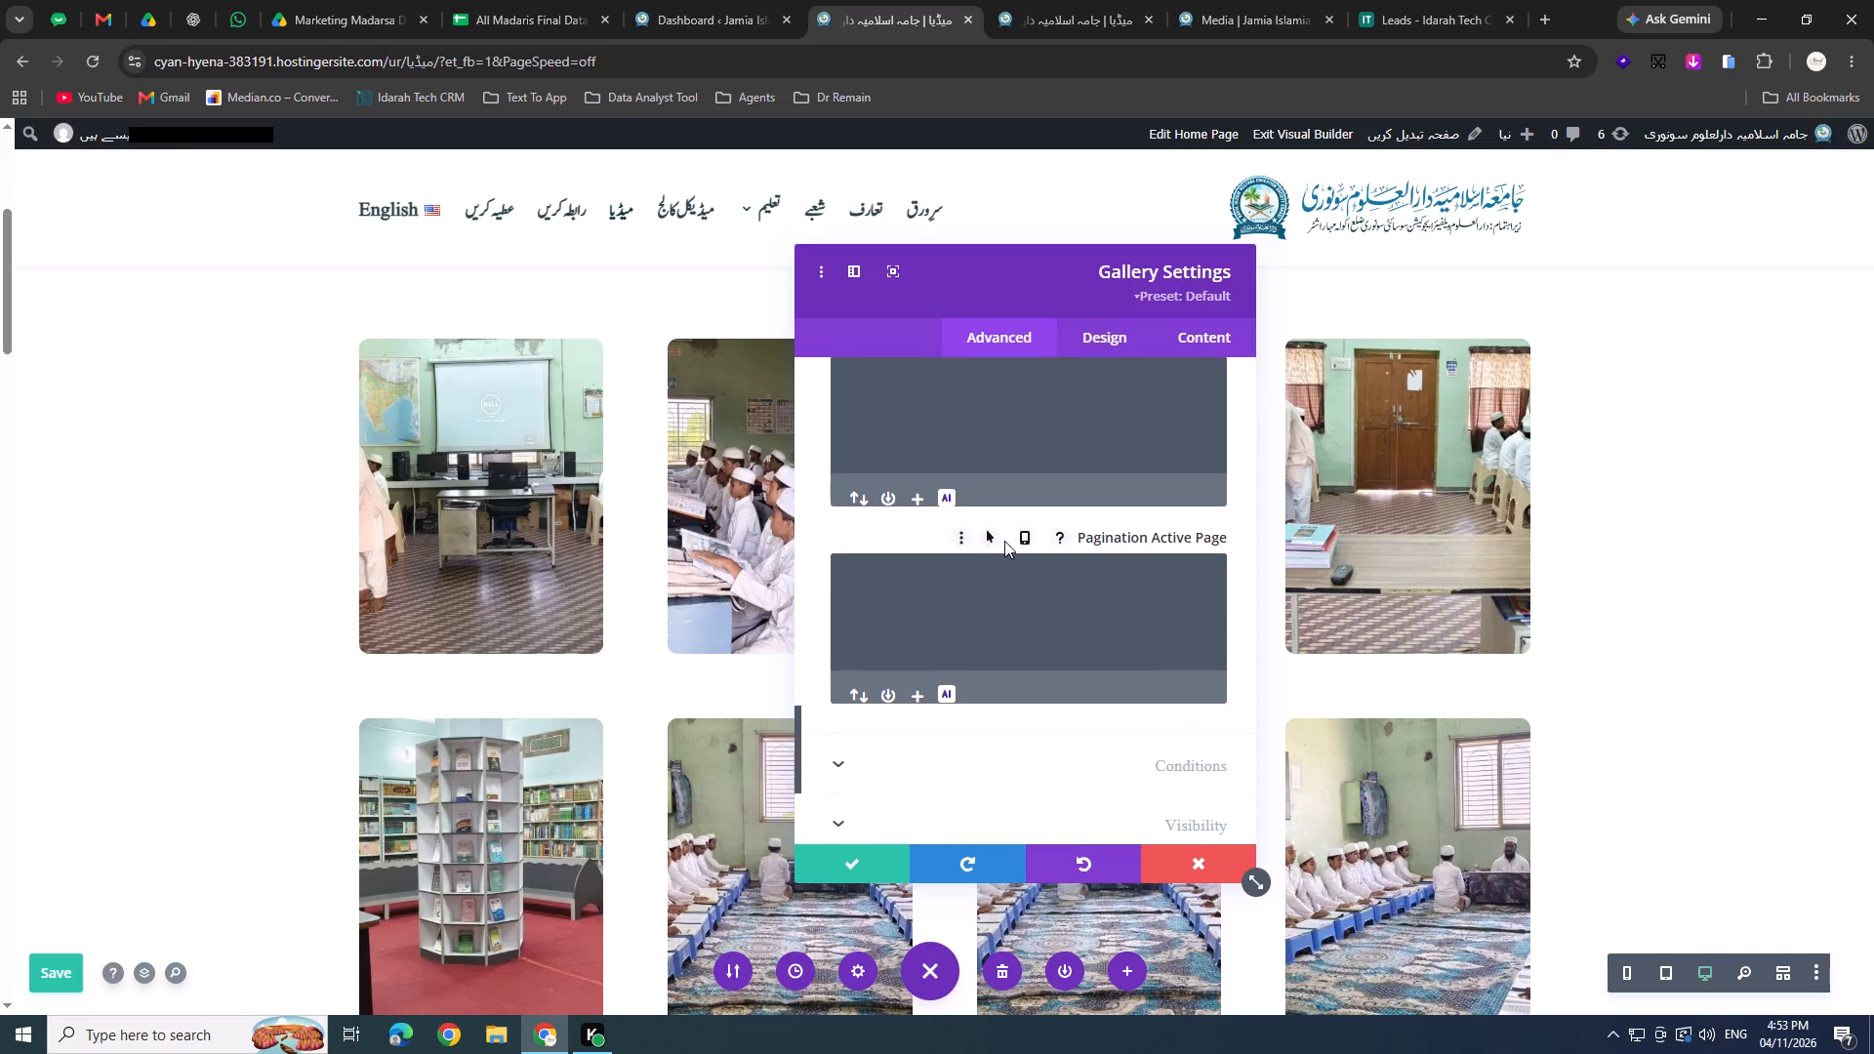
pyautogui.scroll(5, 1005, 541)
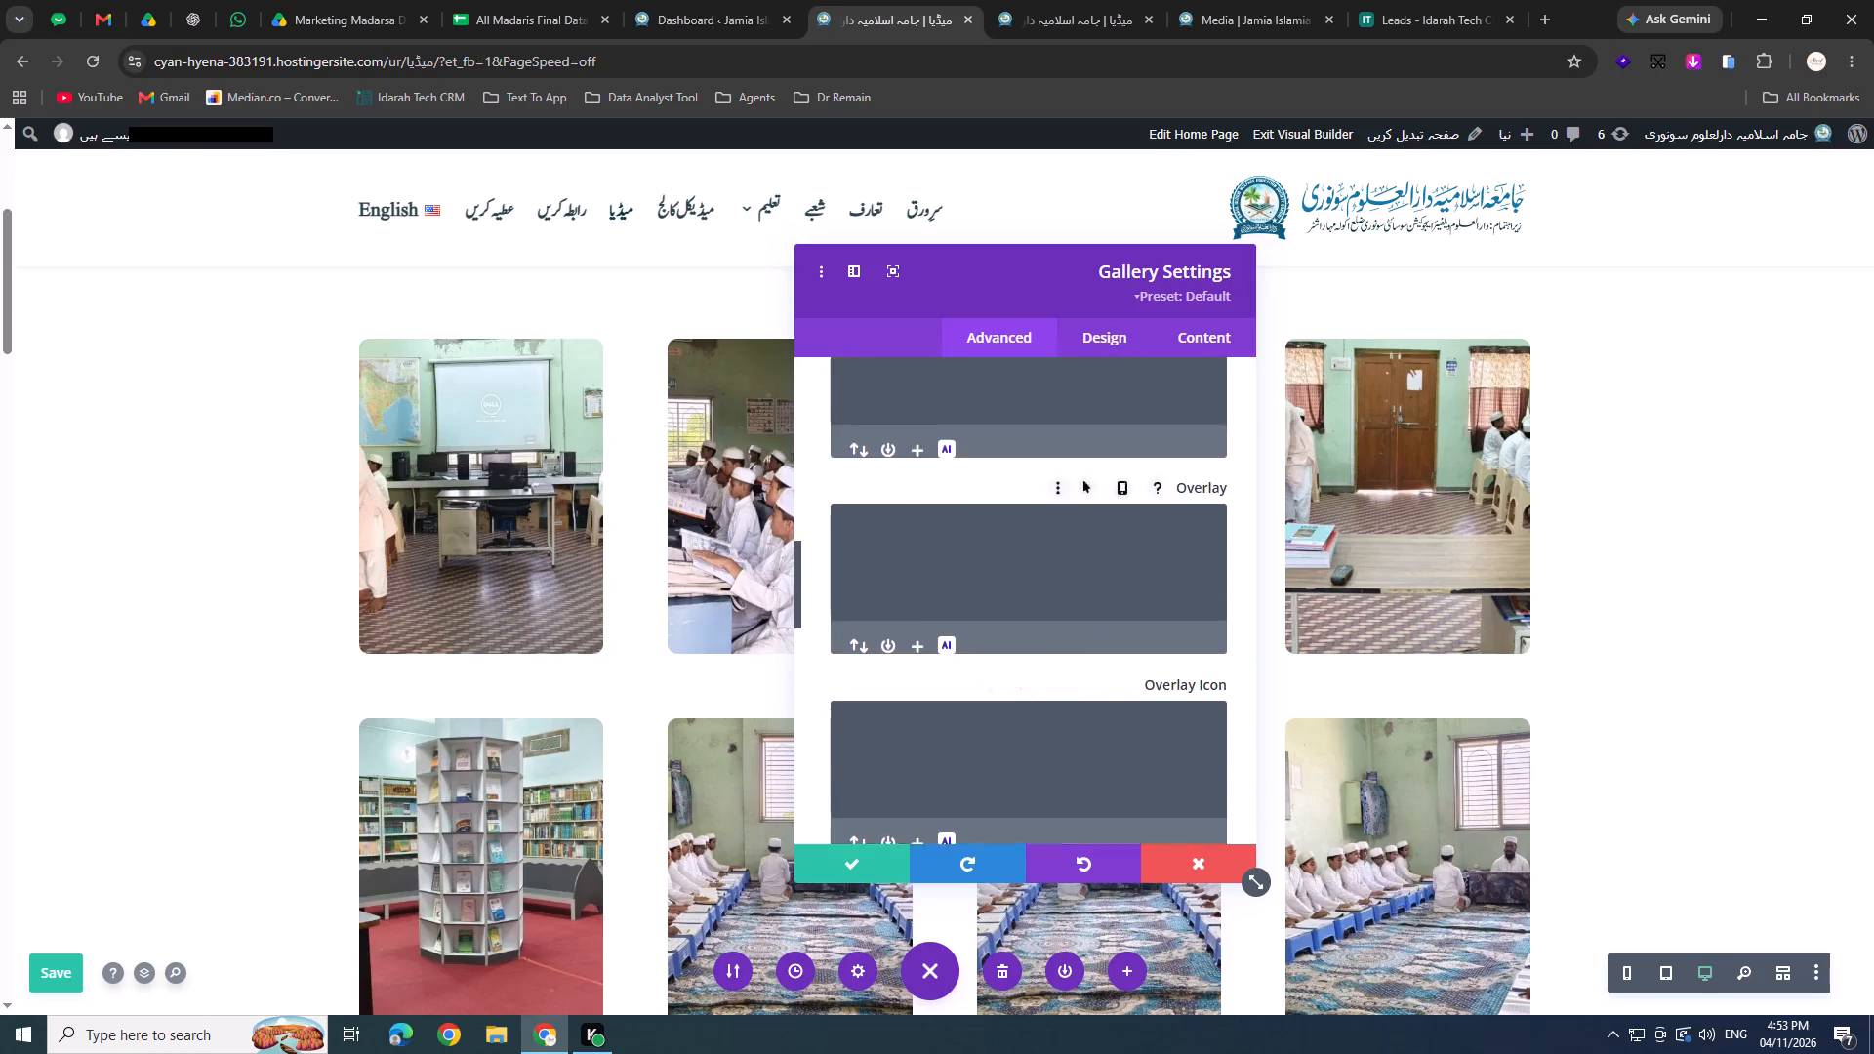
pyautogui.scroll(1, 1070, 581)
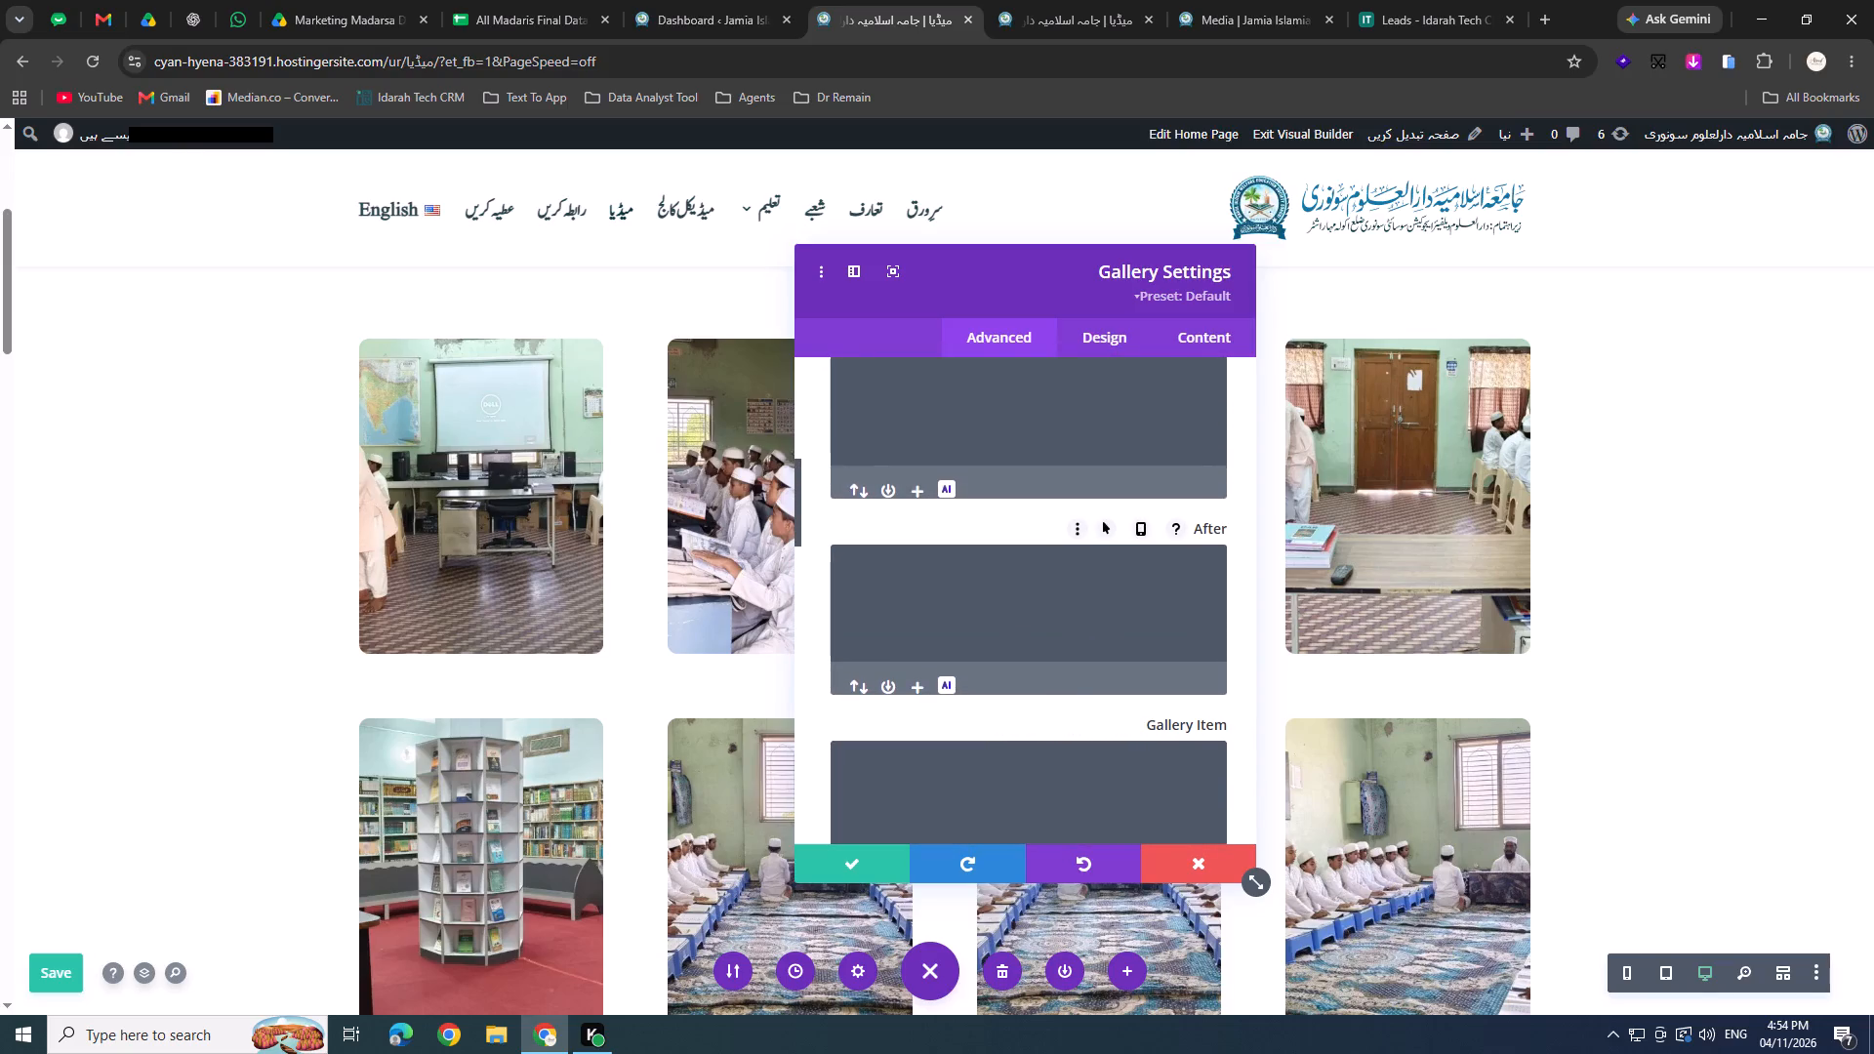
pyautogui.scroll(-1, 1072, 669)
# Add margin-right:10px; and margin-bottom:10px; as custom CSS for the Gallery Item element.
pyautogui.click(1047, 549)
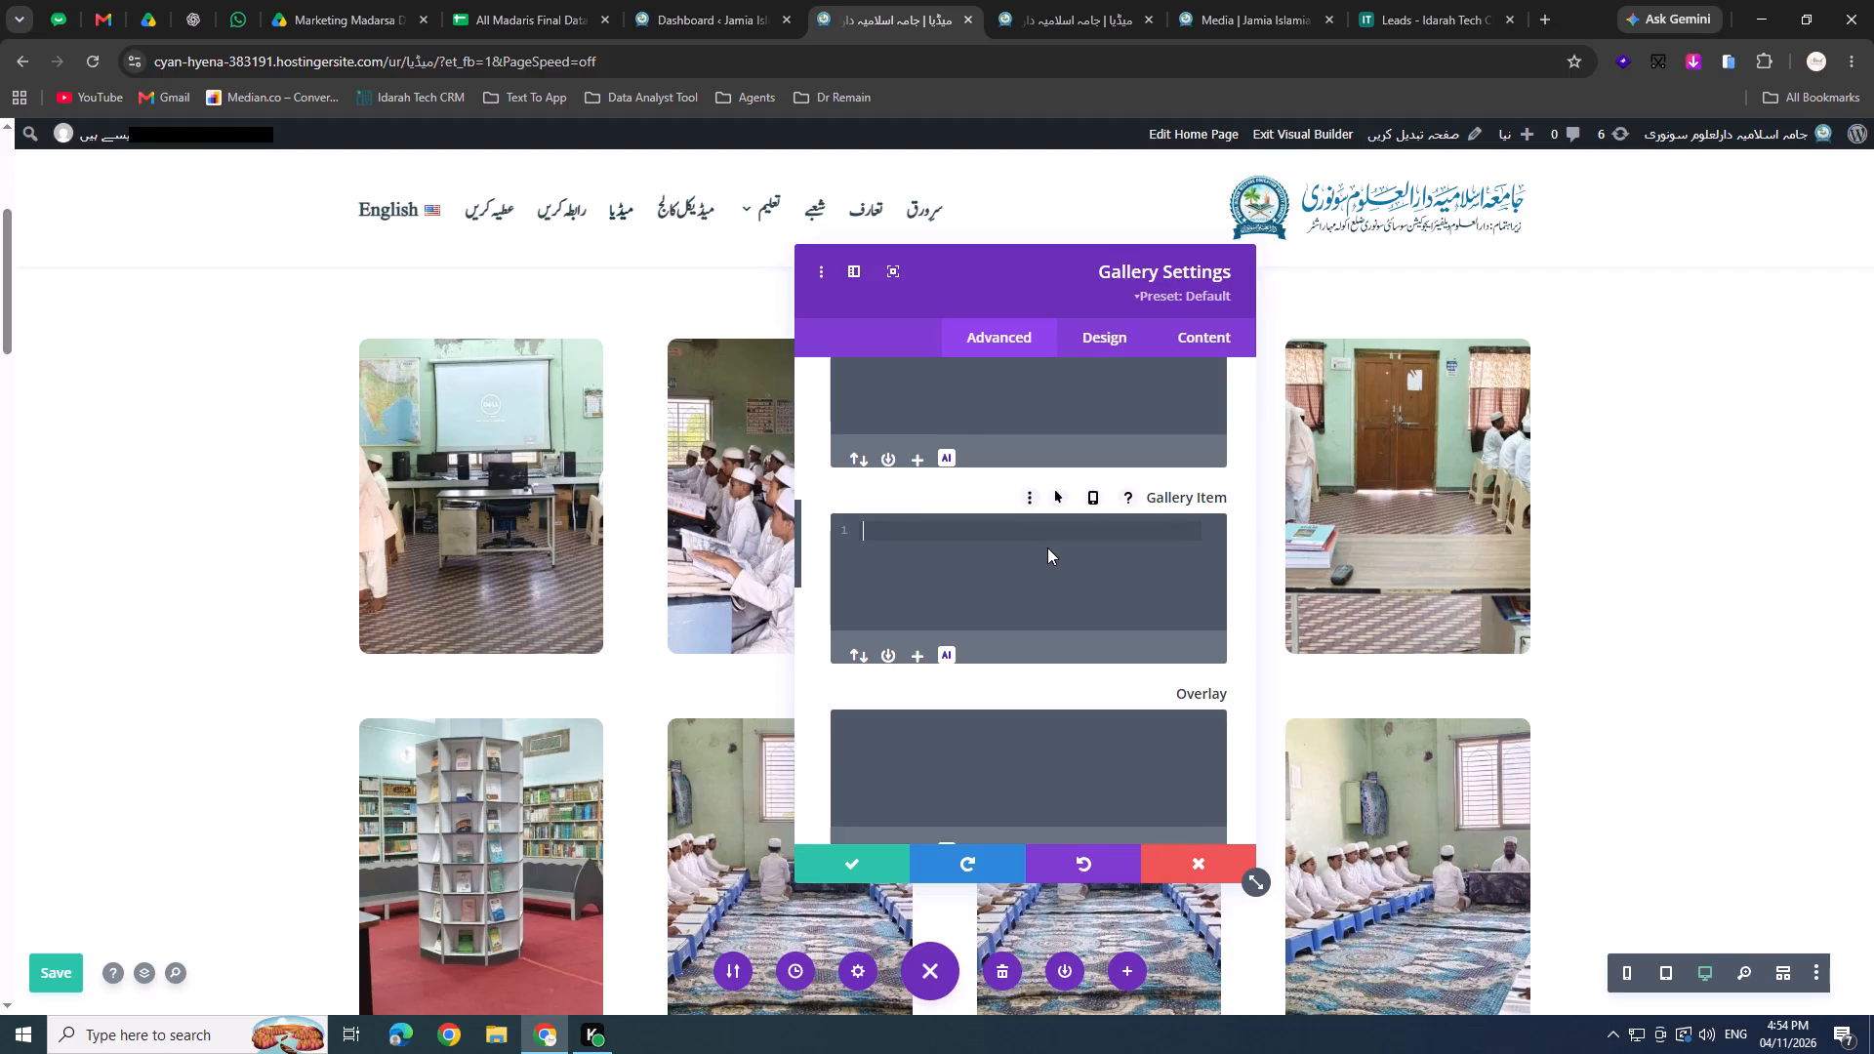
pyautogui.write('margin-')
pyautogui.write('ri')
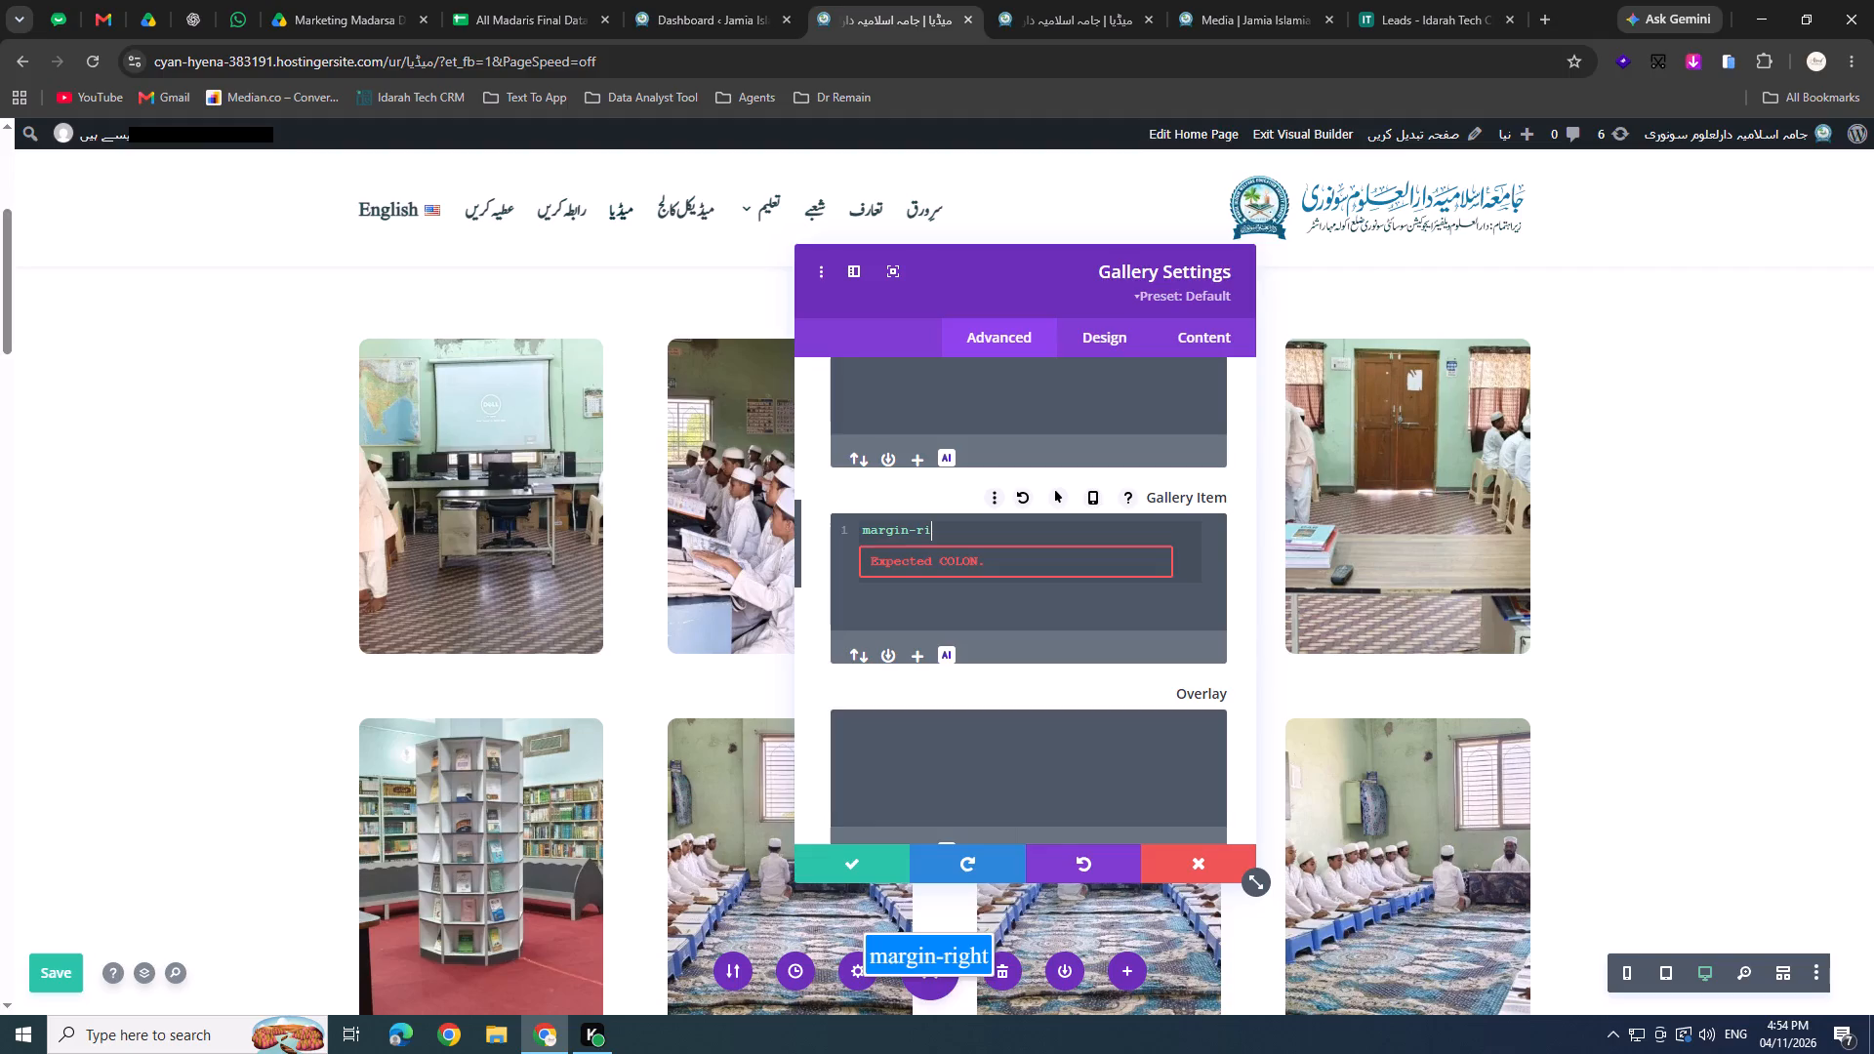
pyautogui.press('Return')
pyautogui.write(':10px')
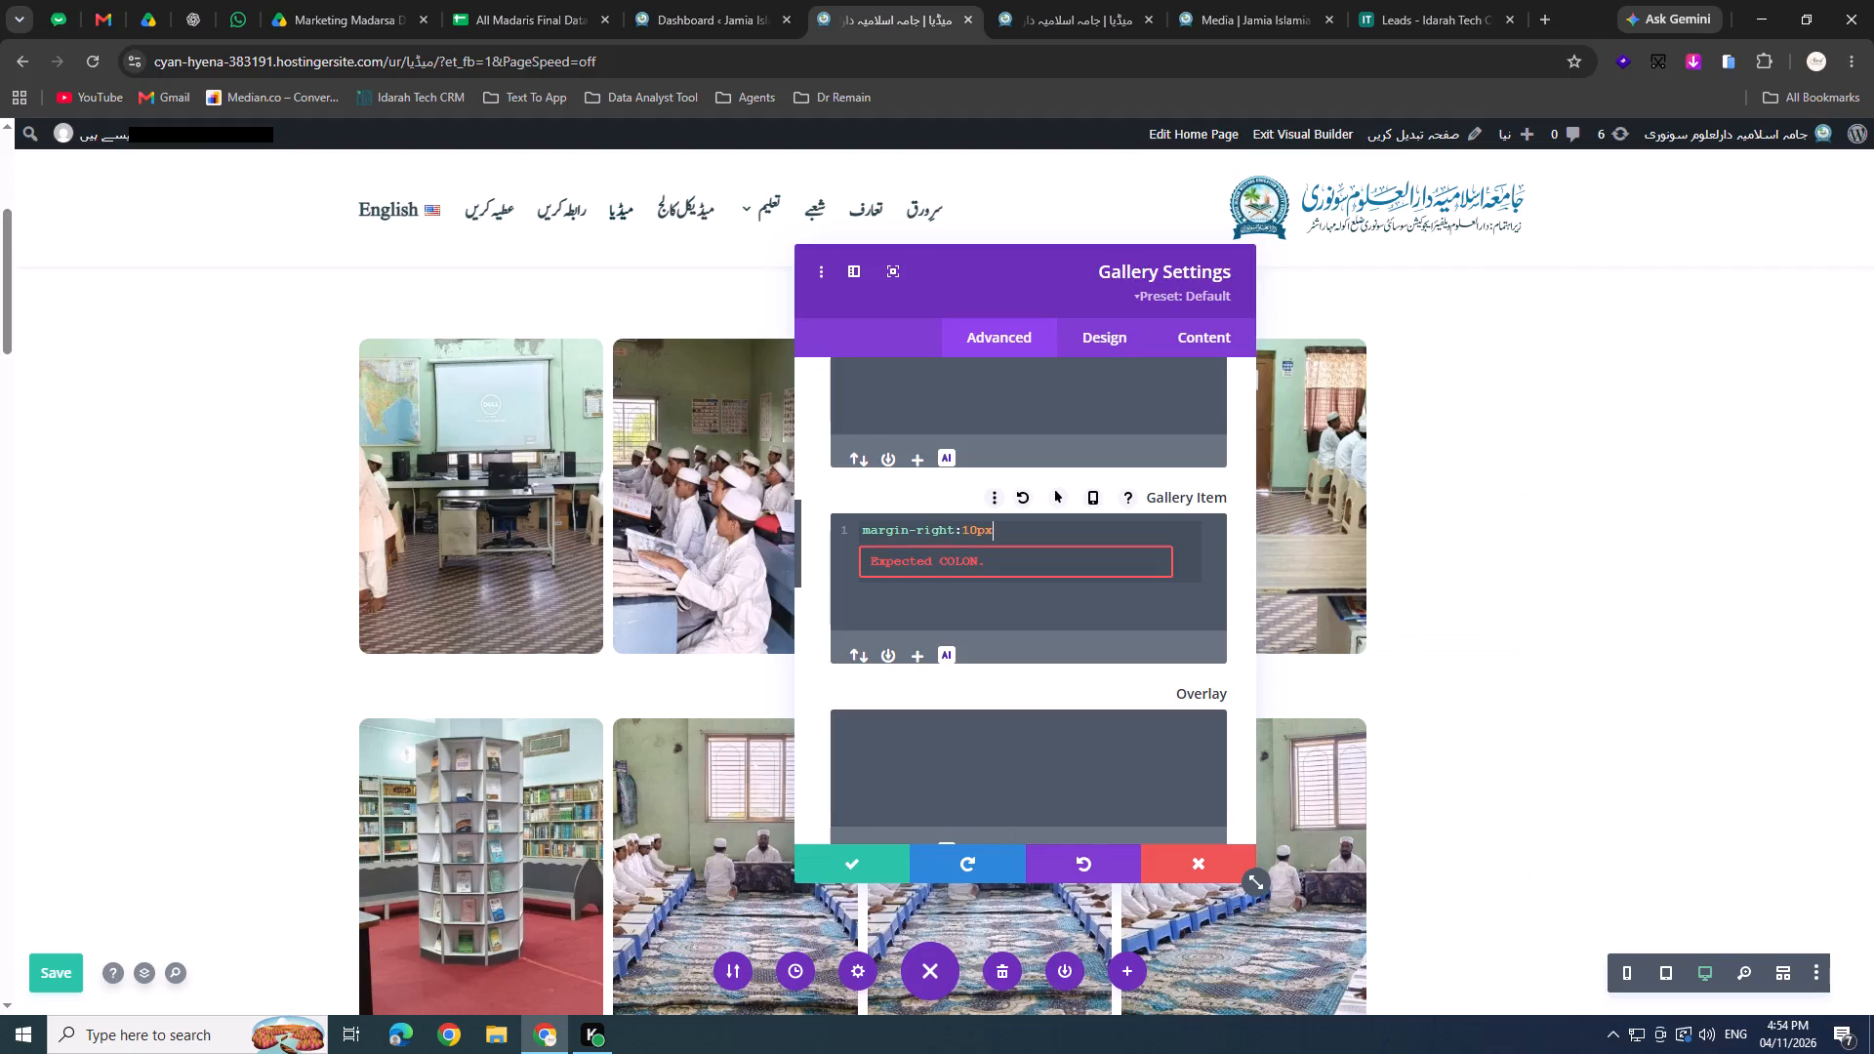
pyautogui.press(';')
pyautogui.press('Return')
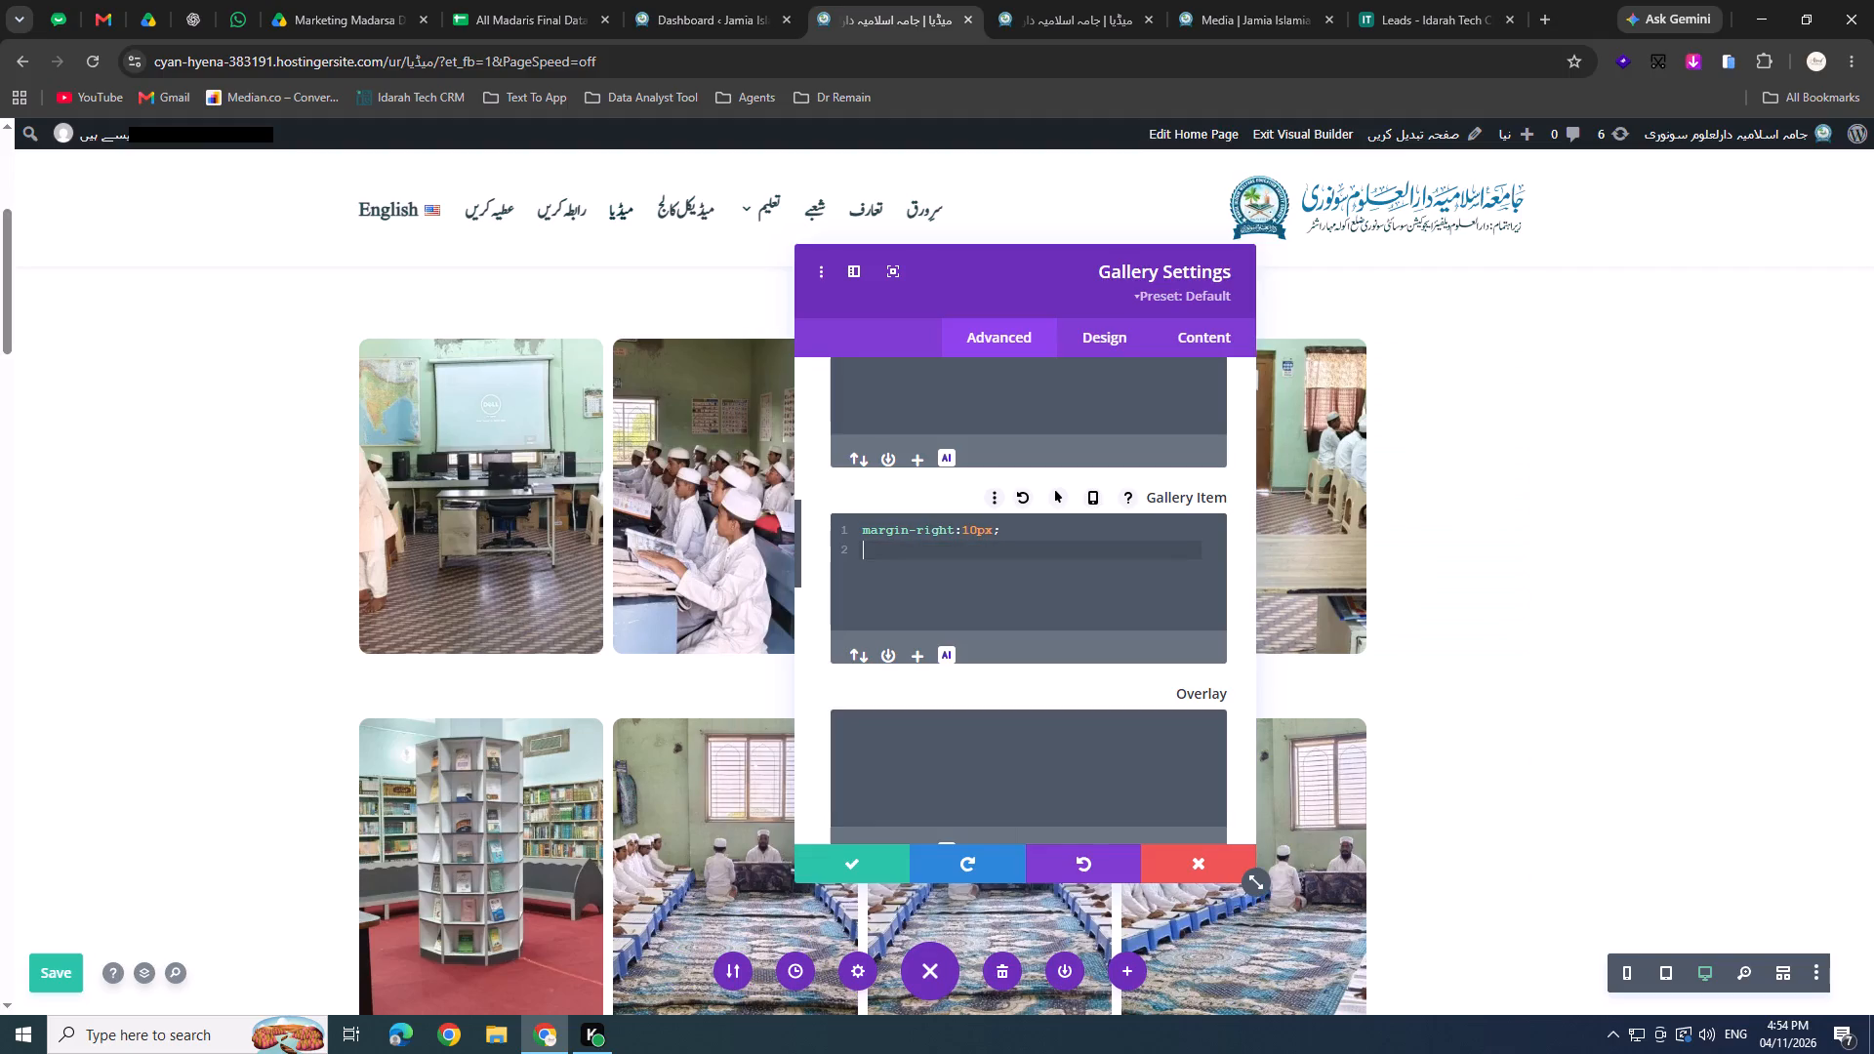
pyautogui.write('margin')
pyautogui.write('-bot')
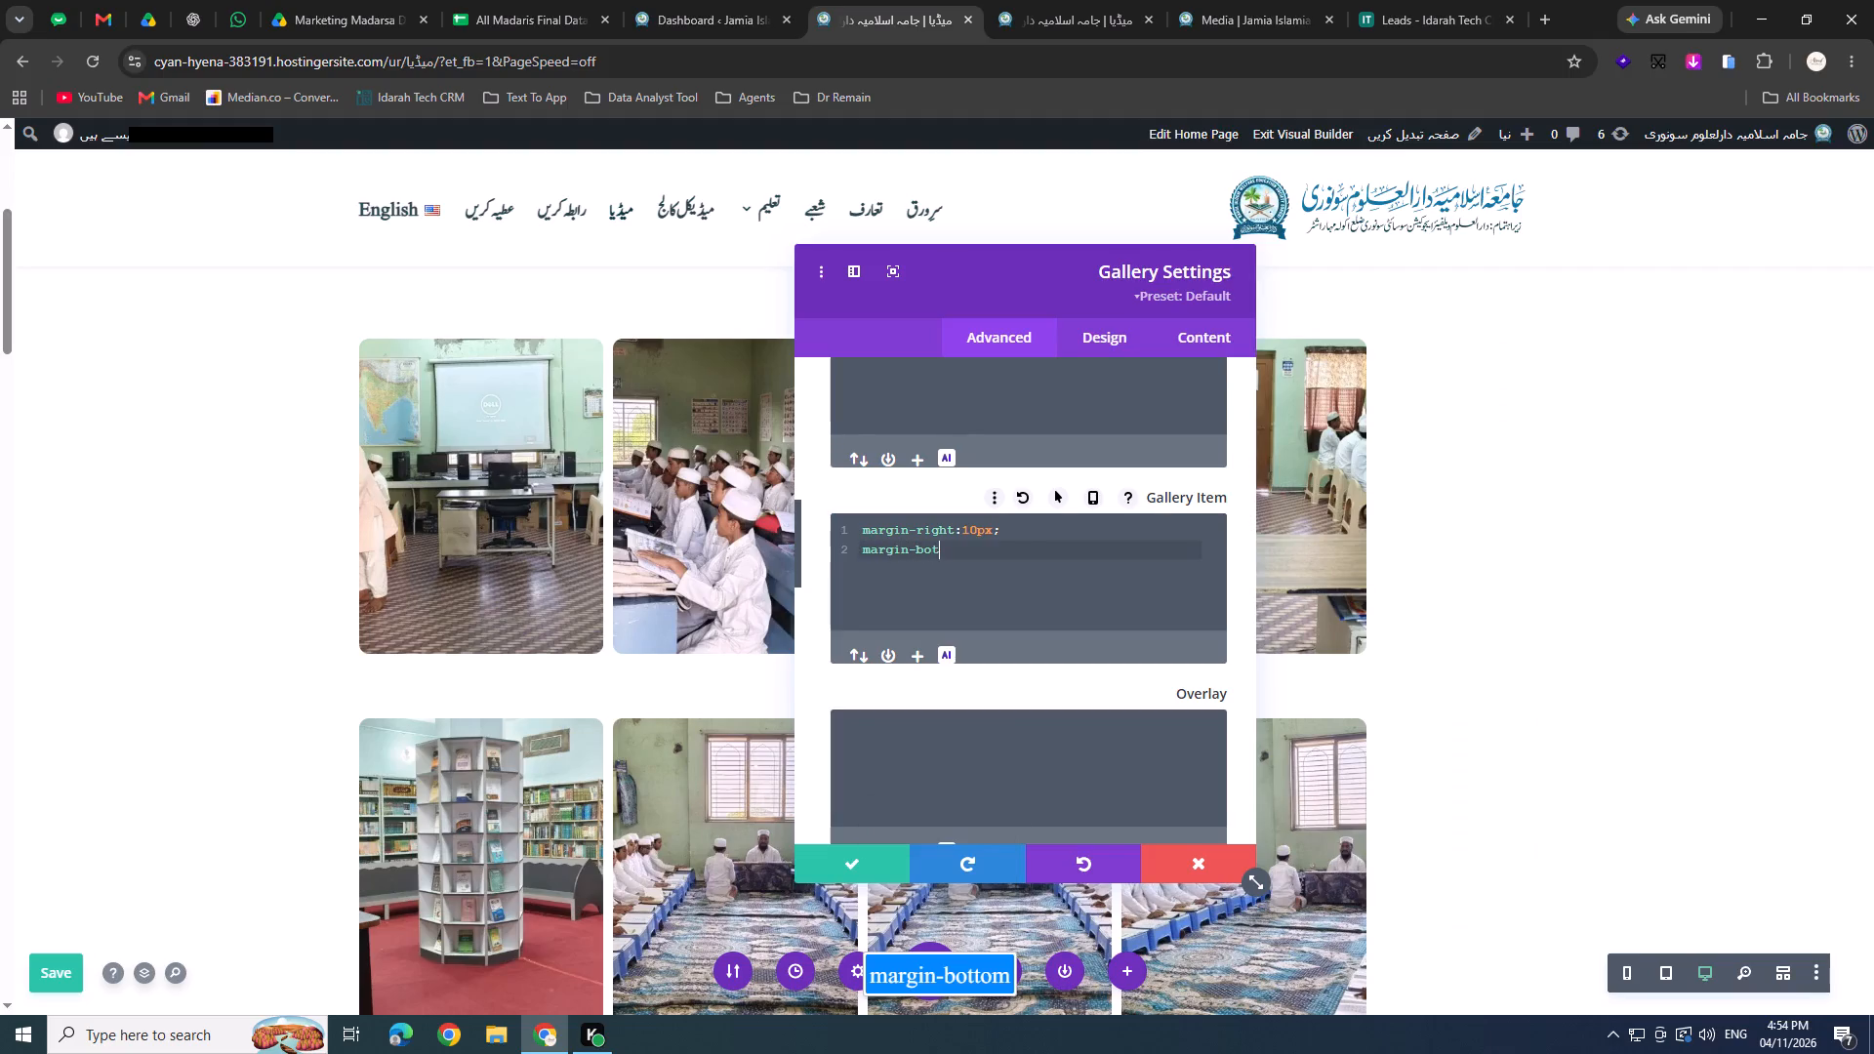
pyautogui.press('Return')
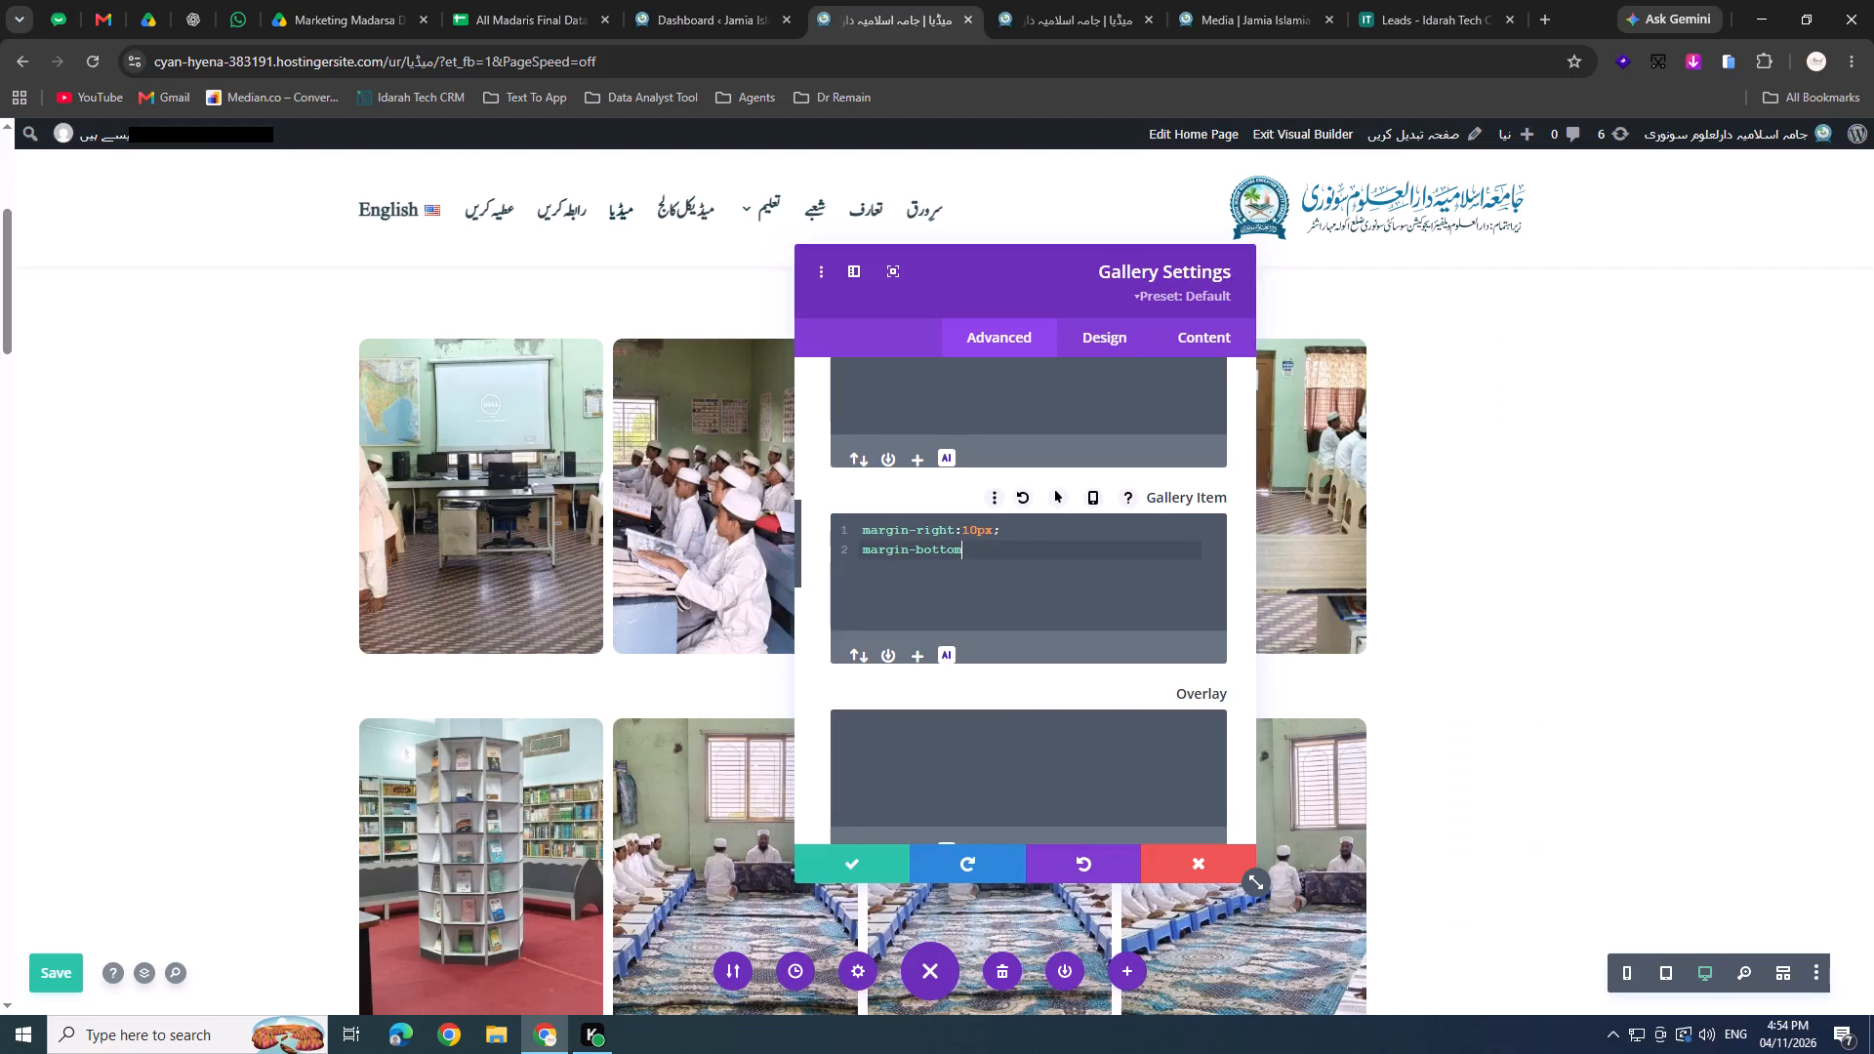
pyautogui.hotkey('shift', ':')
pyautogui.write('10px')
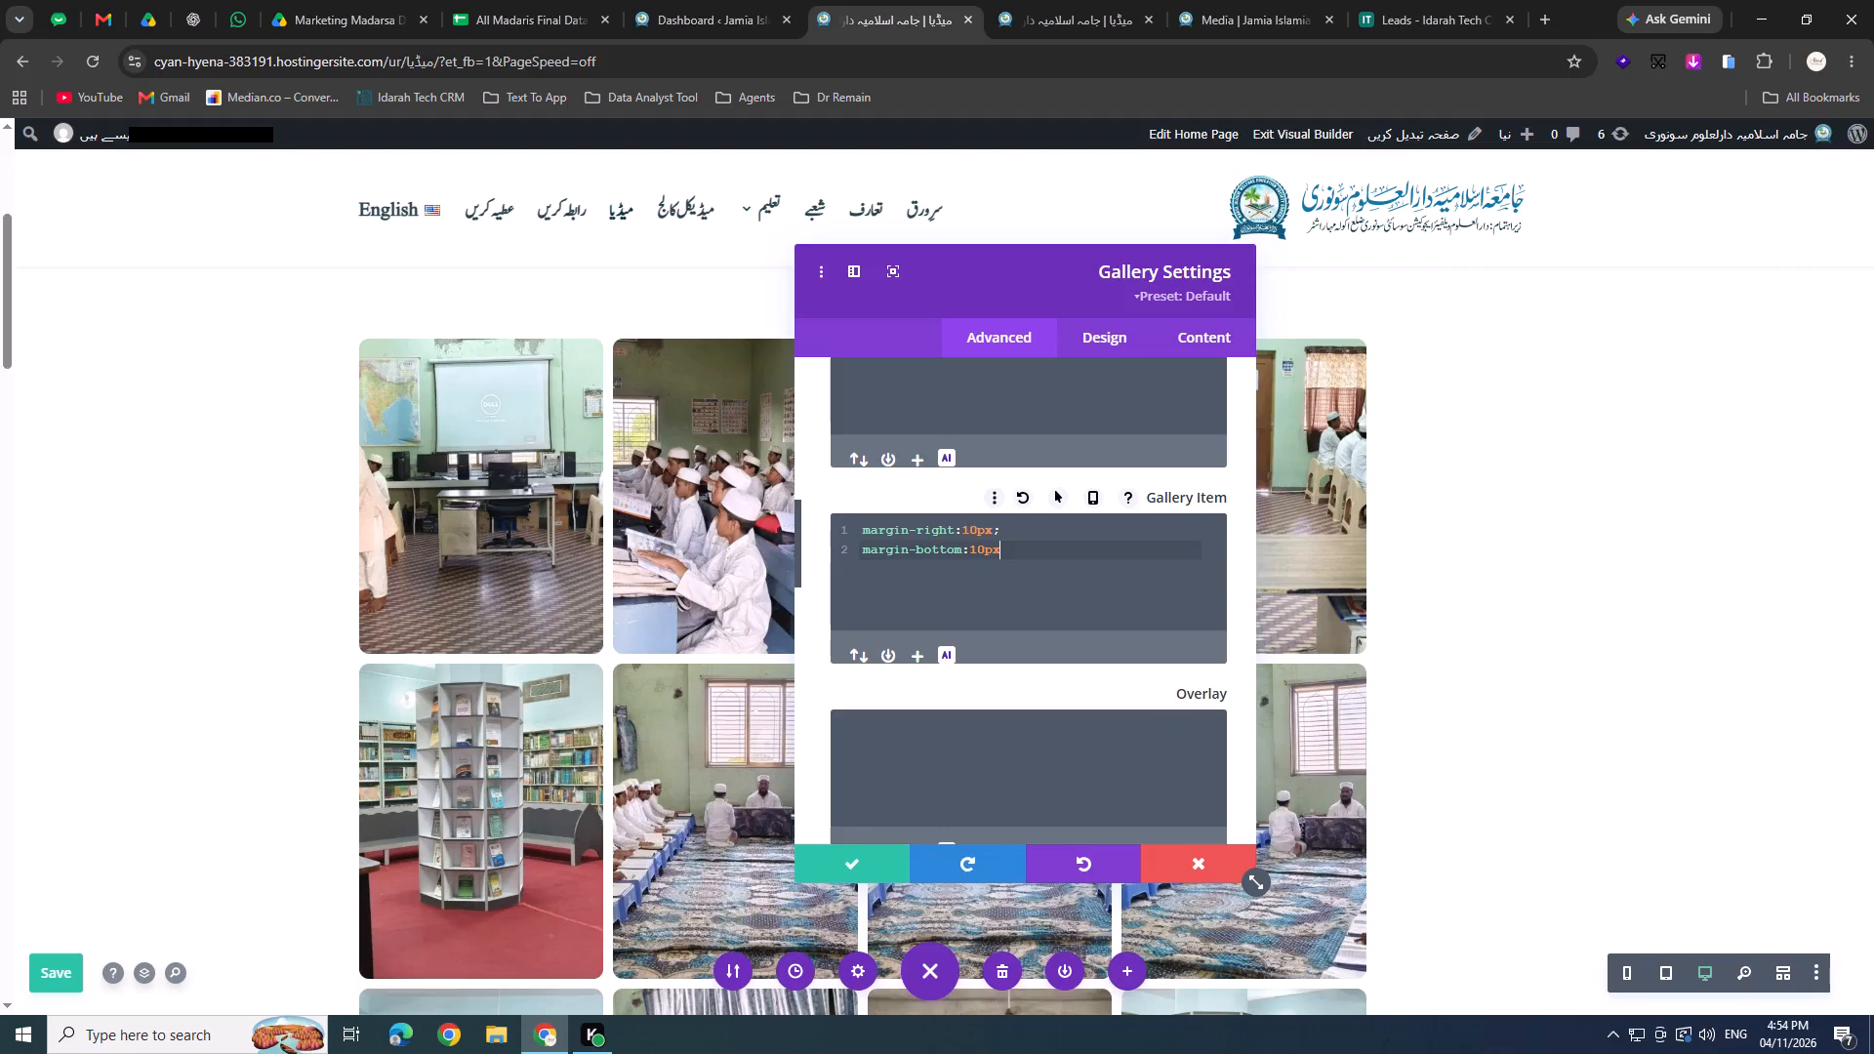
pyautogui.press(';')
# Copy both margin declarations from the Gallery Item custom CSS.
pyautogui.hotkey('ctrl', 'a')
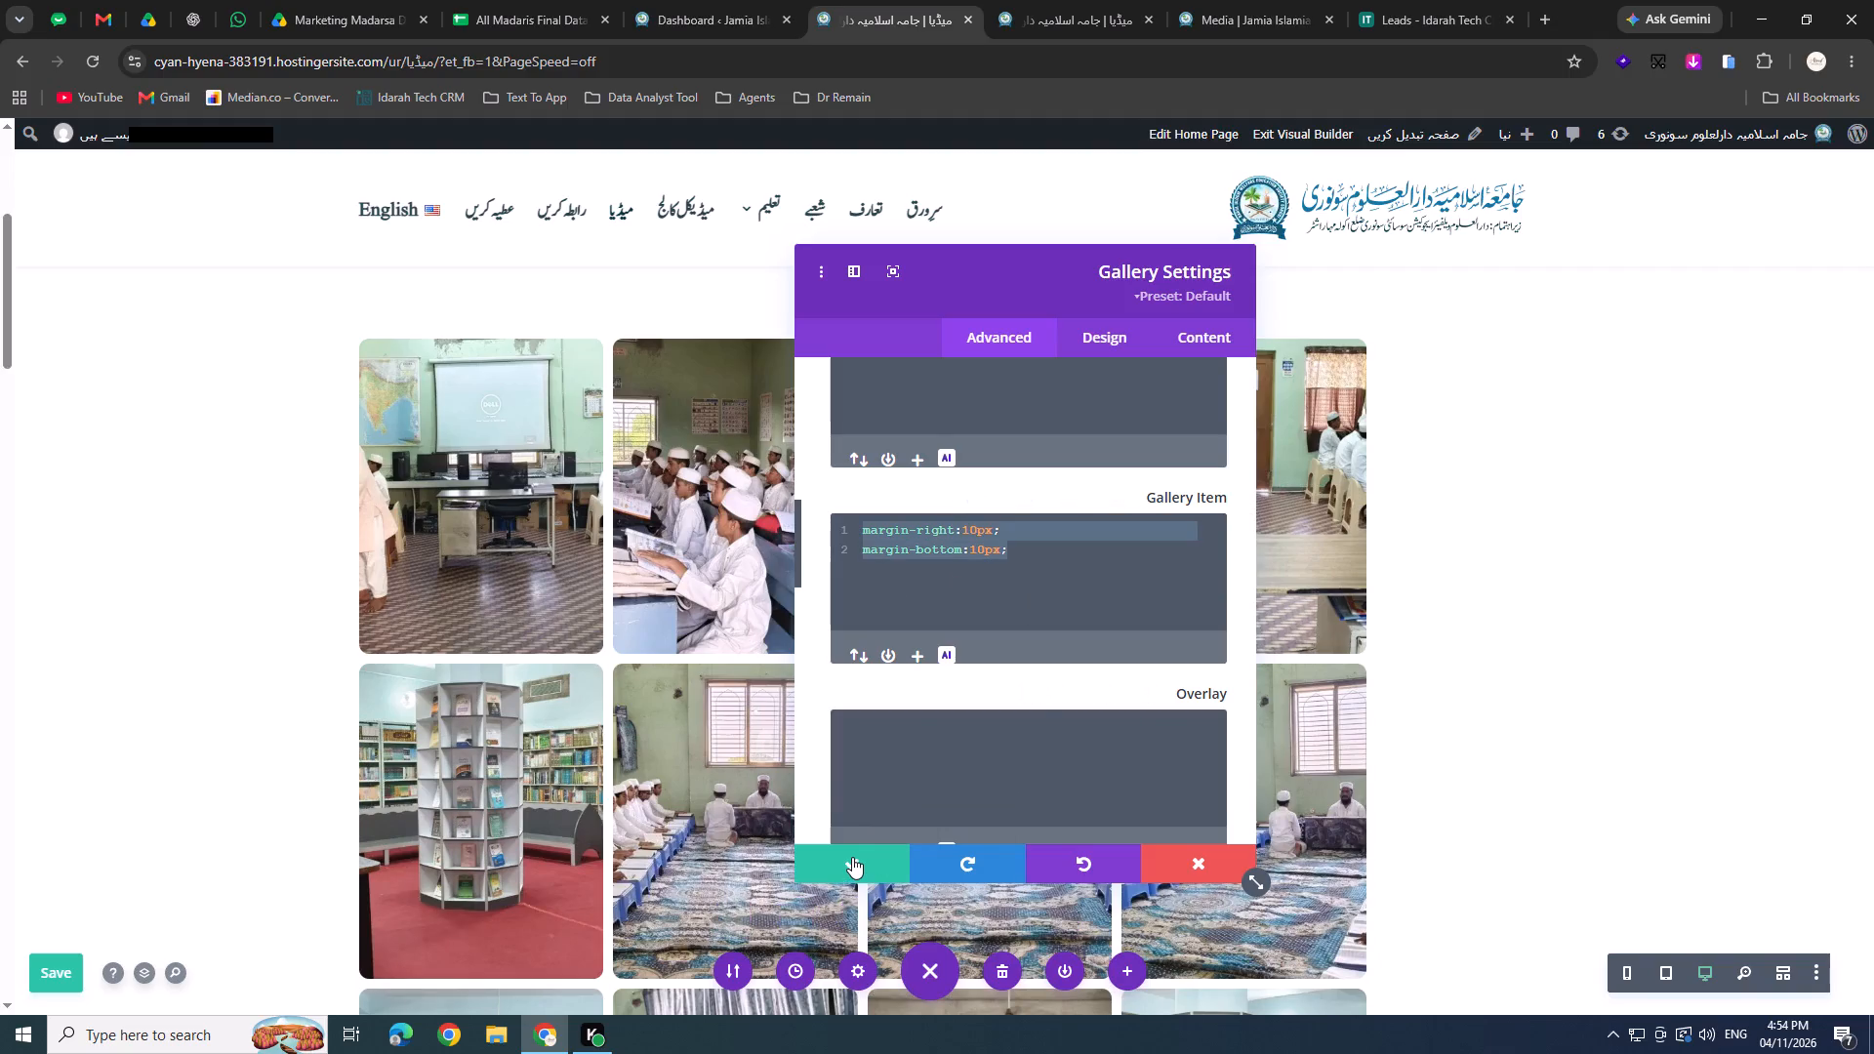
pyautogui.hotkey('ctrl', 'c')
# Apply the gallery module settings and save the Urdu media page.
pyautogui.click(859, 863)
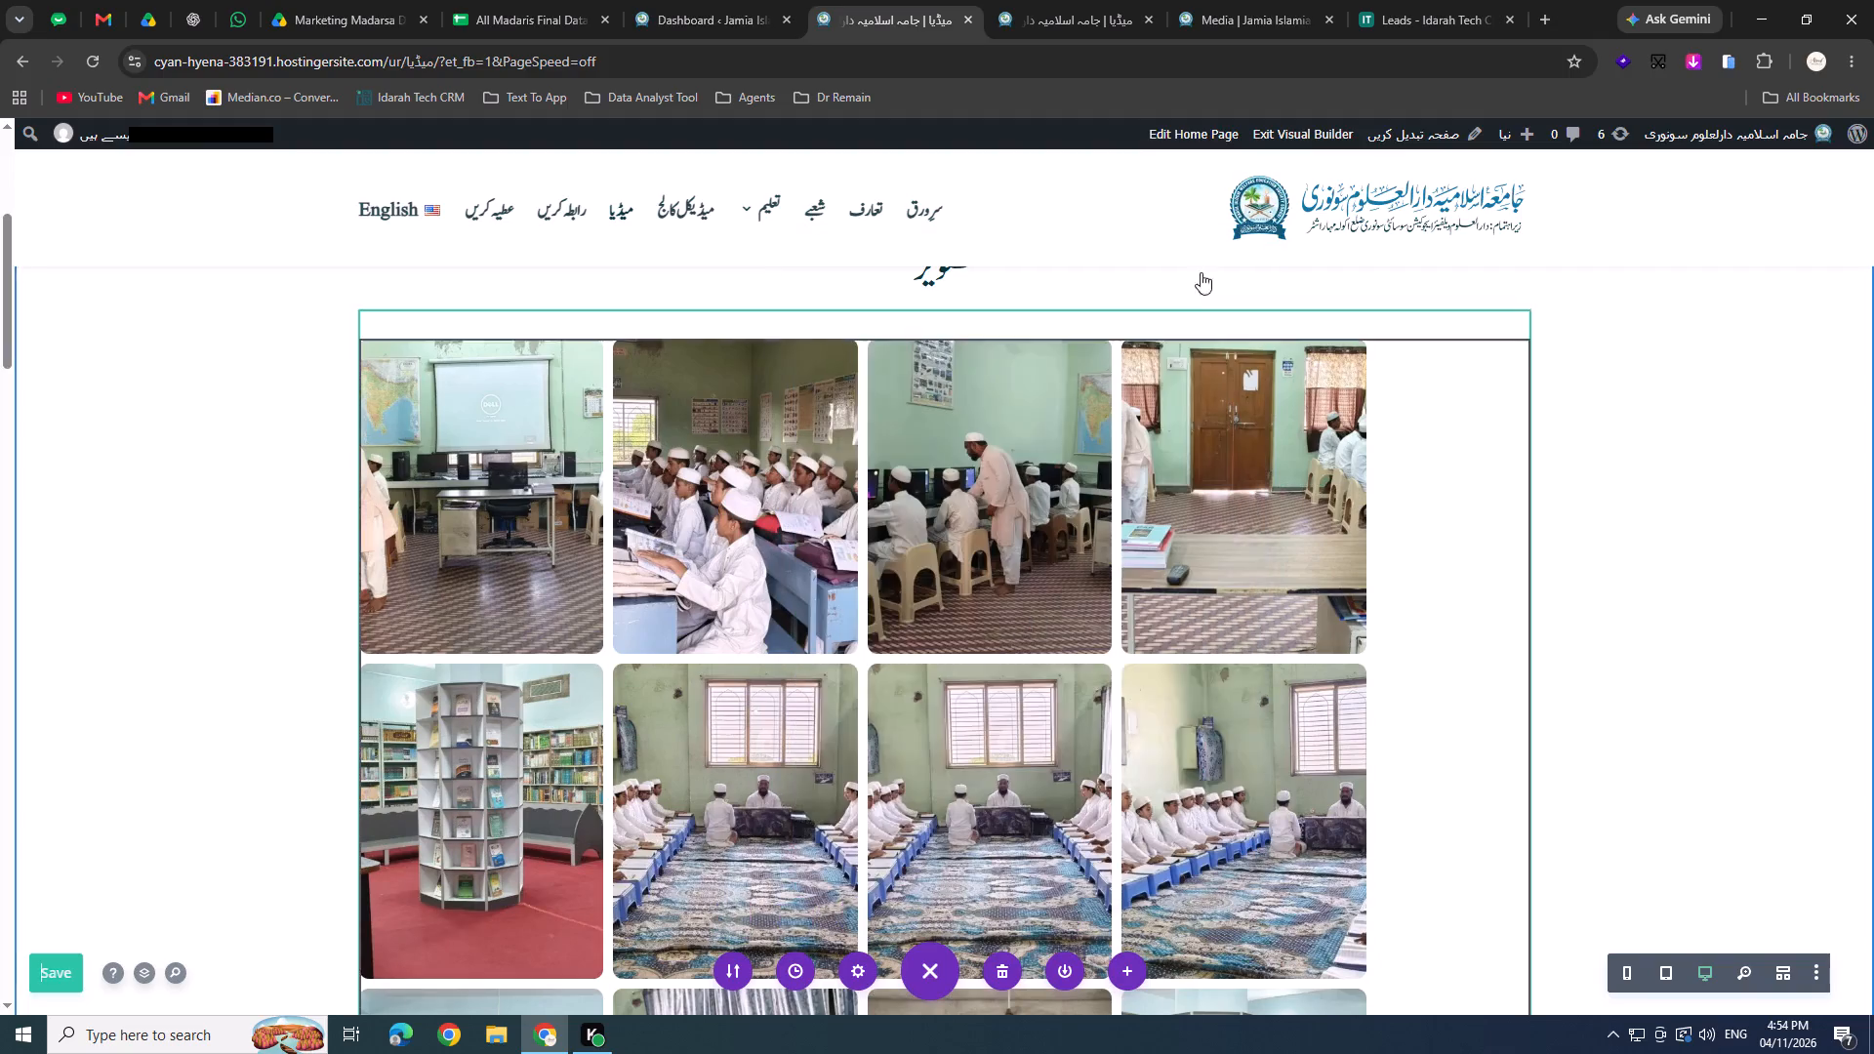
pyautogui.hotkey('ctrl', 's')
# Reload the live Urdu media page and check the spacing between the gallery thumbnails.
pyautogui.click(1090, 0)
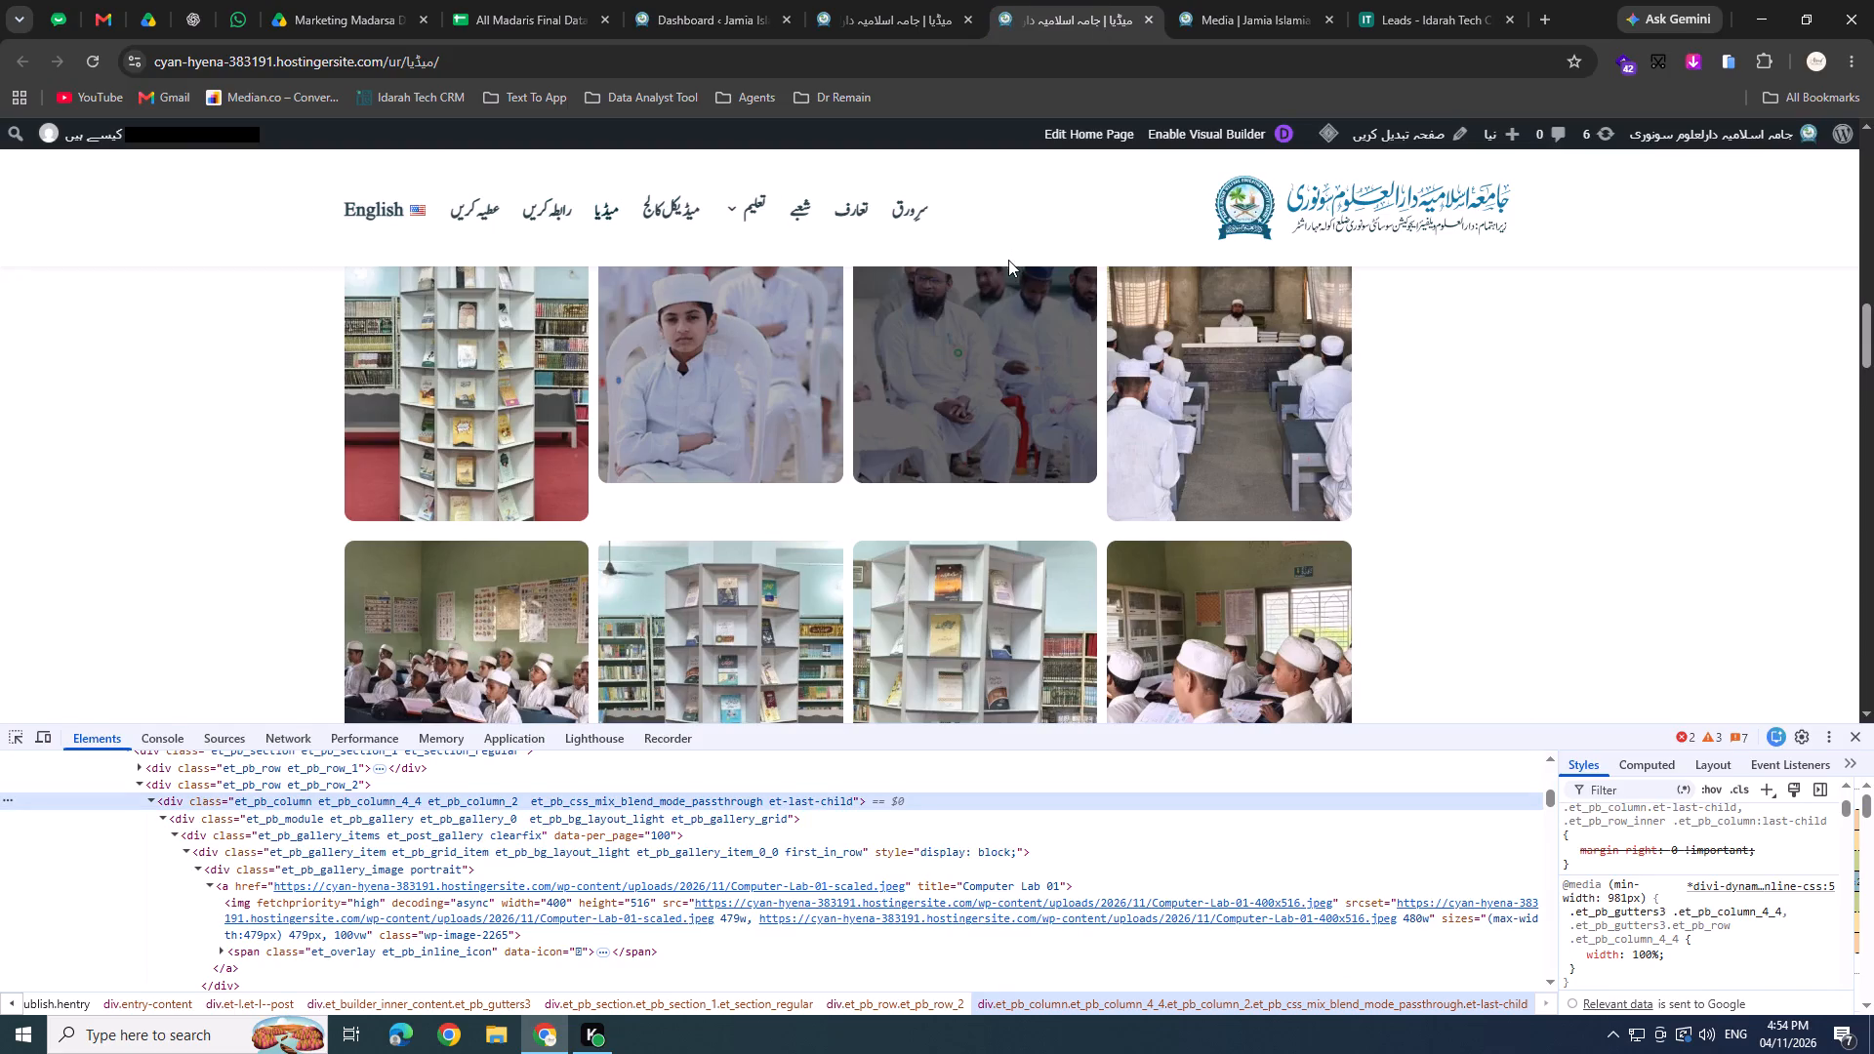
pyautogui.press('F5')
pyautogui.scroll(2, 1097, 340)
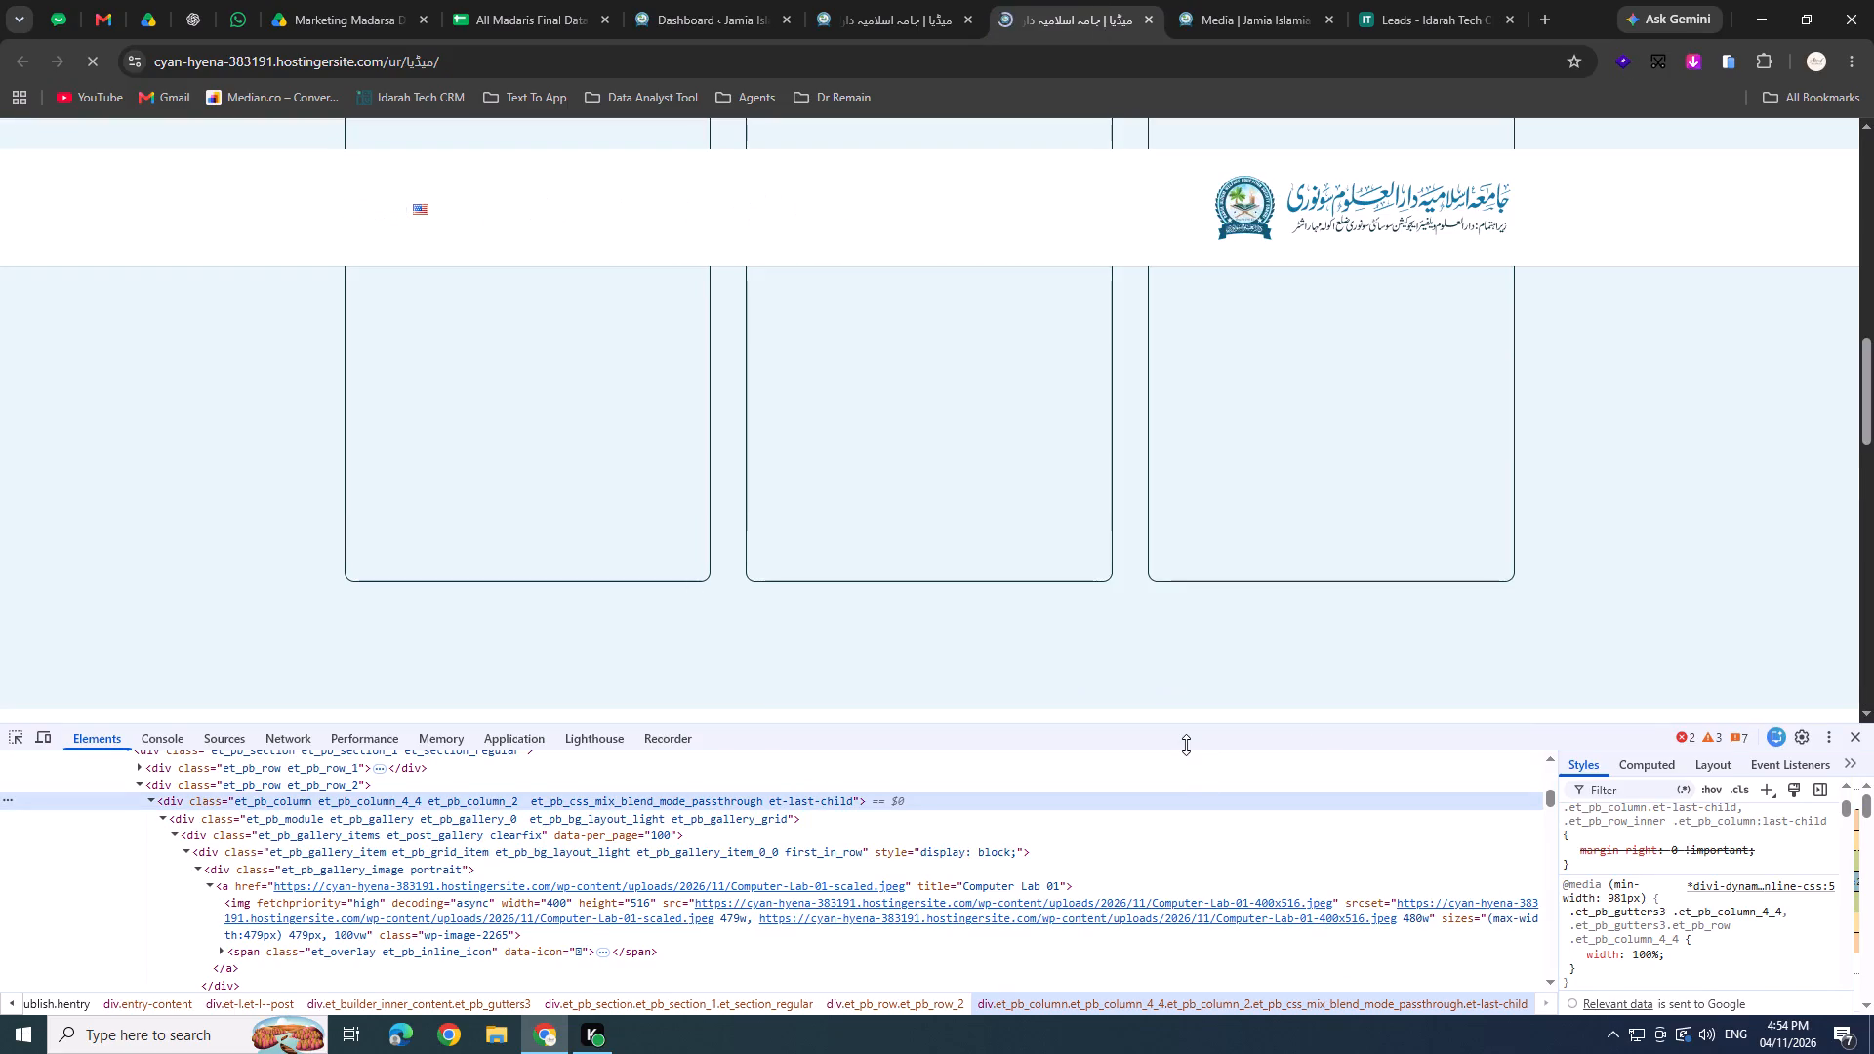
pyautogui.moveTo(1186, 745); pyautogui.dragTo(1184, 771)
pyautogui.scroll(1, 1101, 574)
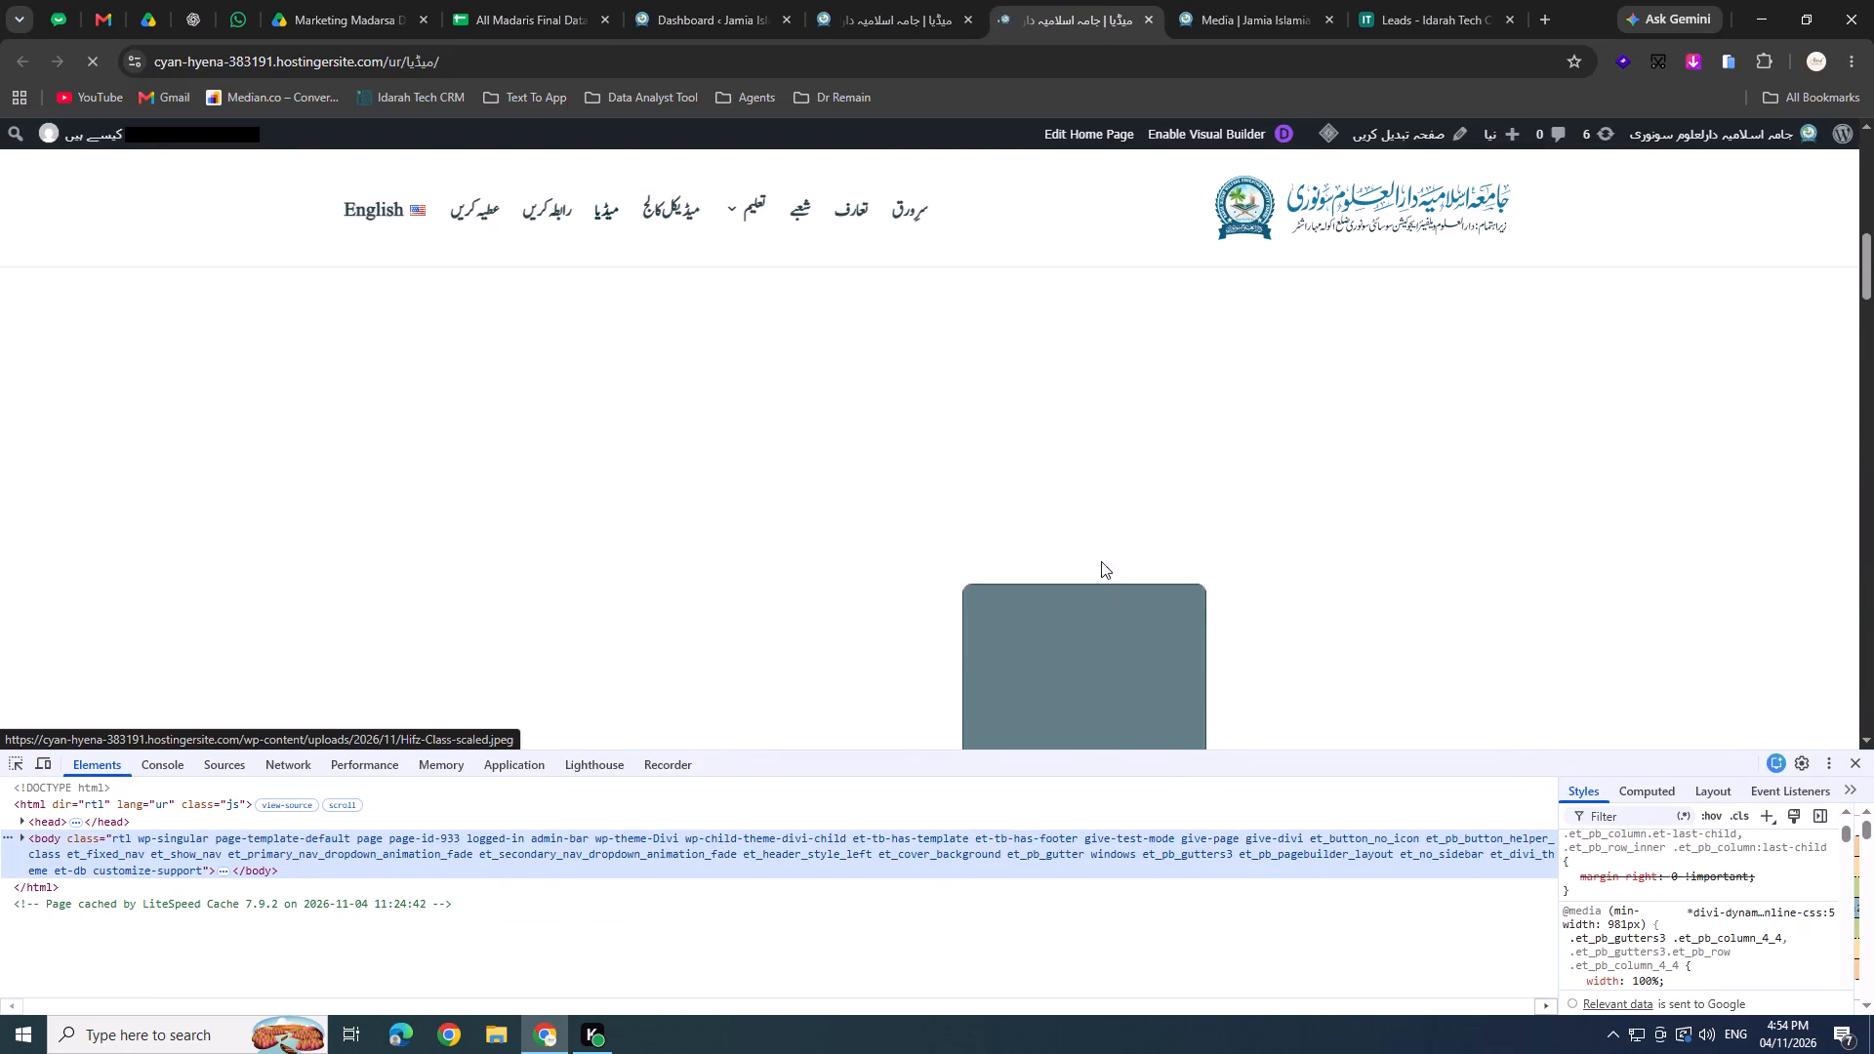
pyautogui.scroll(1, 1033, 478)
pyautogui.scroll(-2, 1033, 478)
pyautogui.scroll(1, 1020, 441)
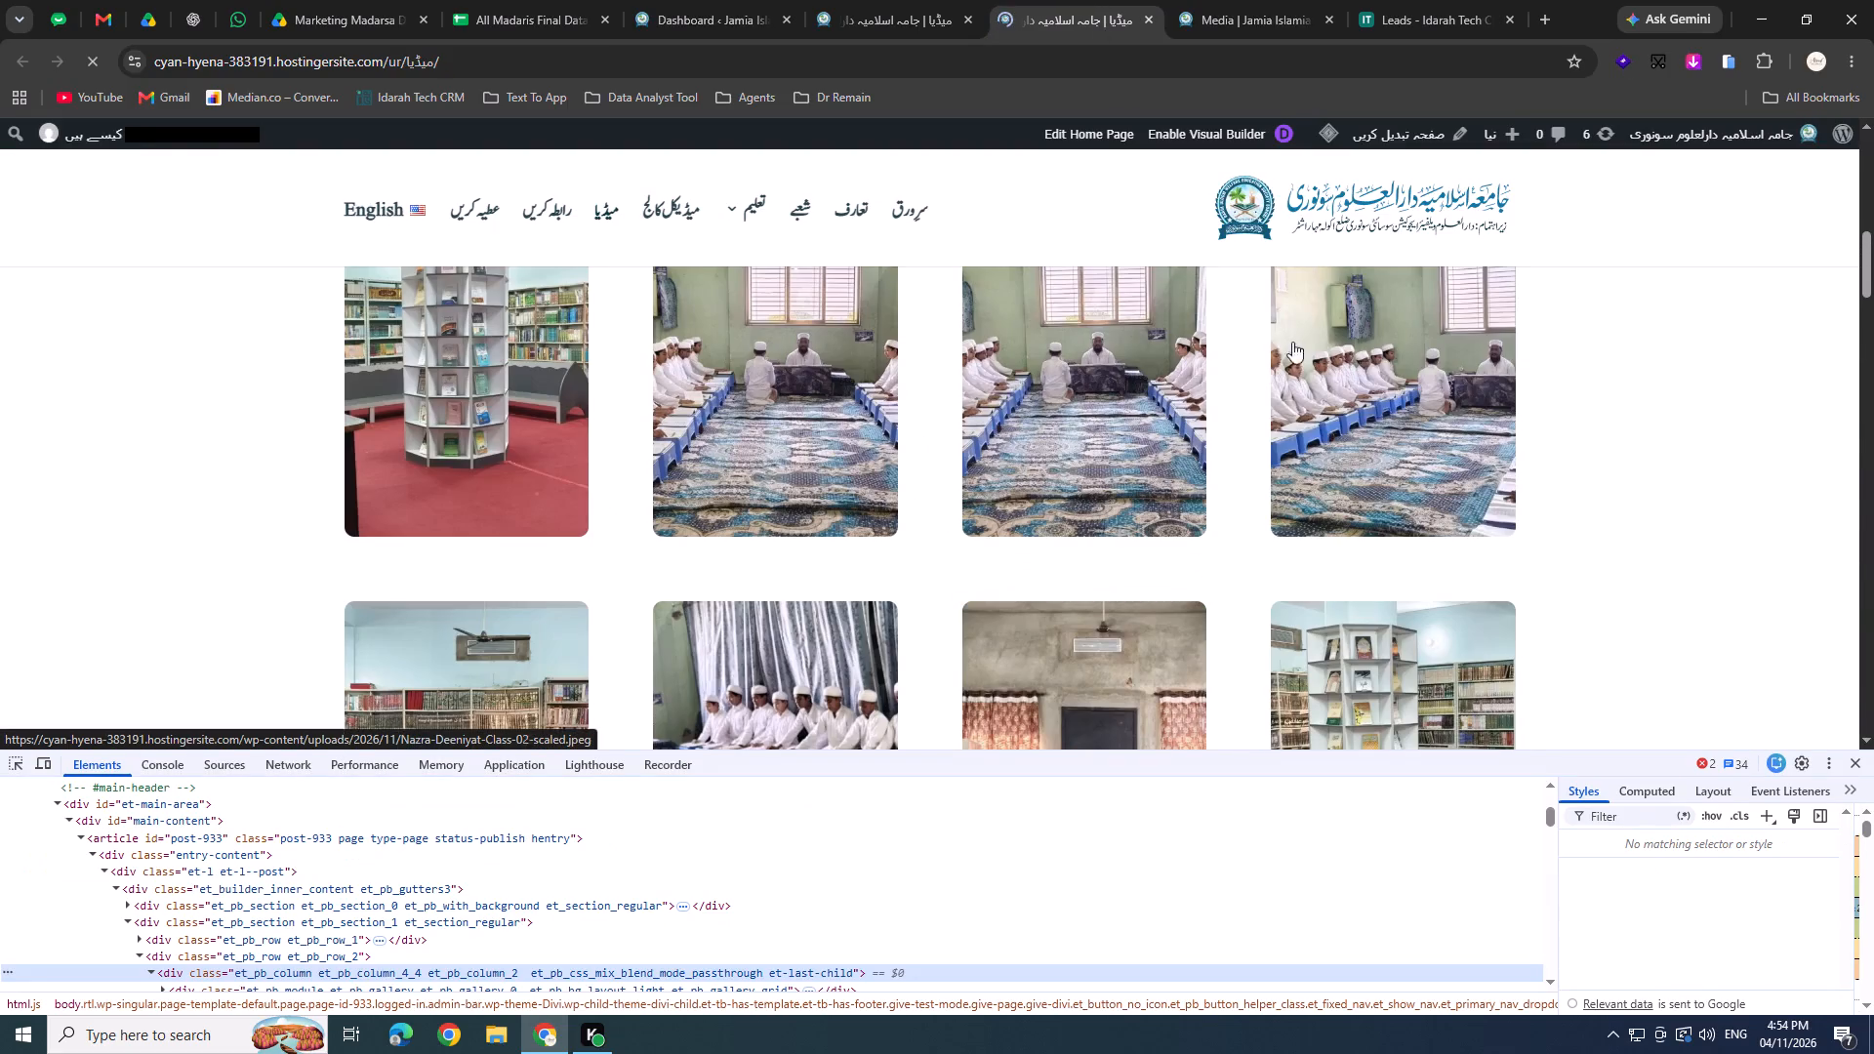
pyautogui.scroll(3, 1270, 429)
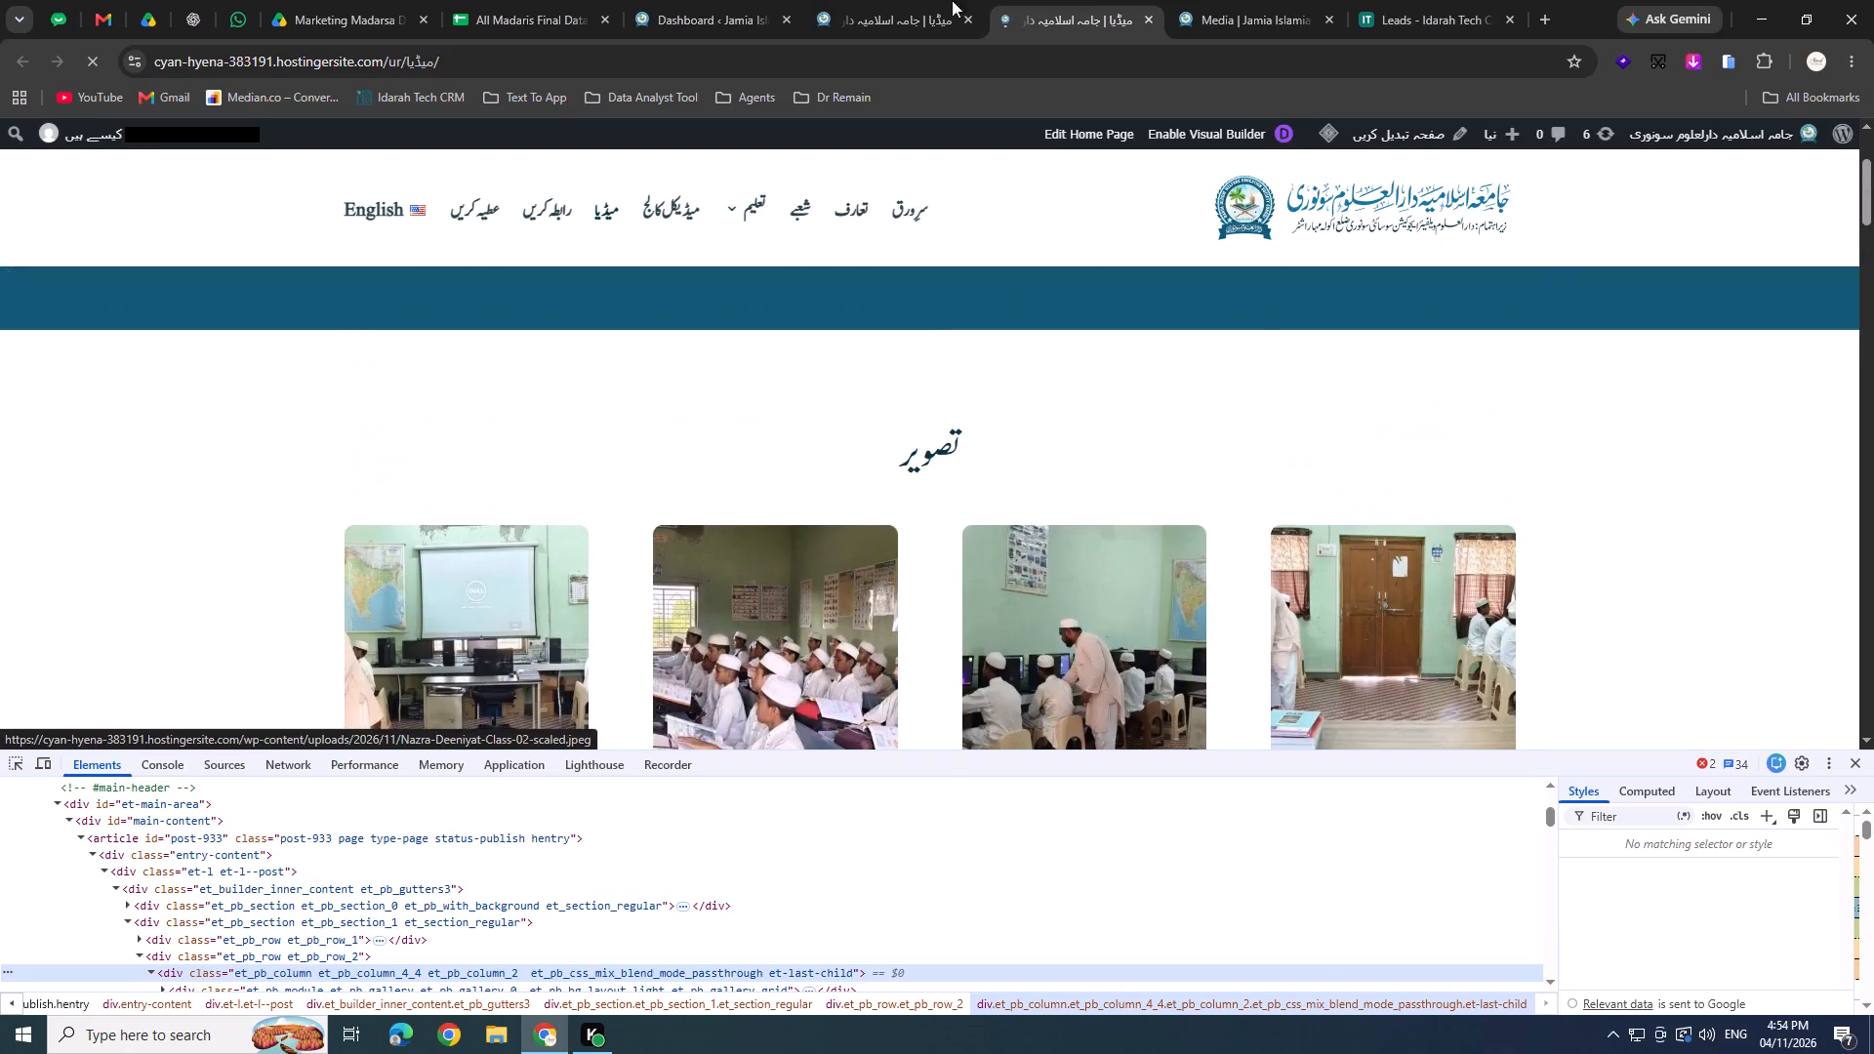
# Save the Urdu media page again in the Visual Builder.
pyautogui.click(942, 0)
pyautogui.hotkey('ctrl', 's')
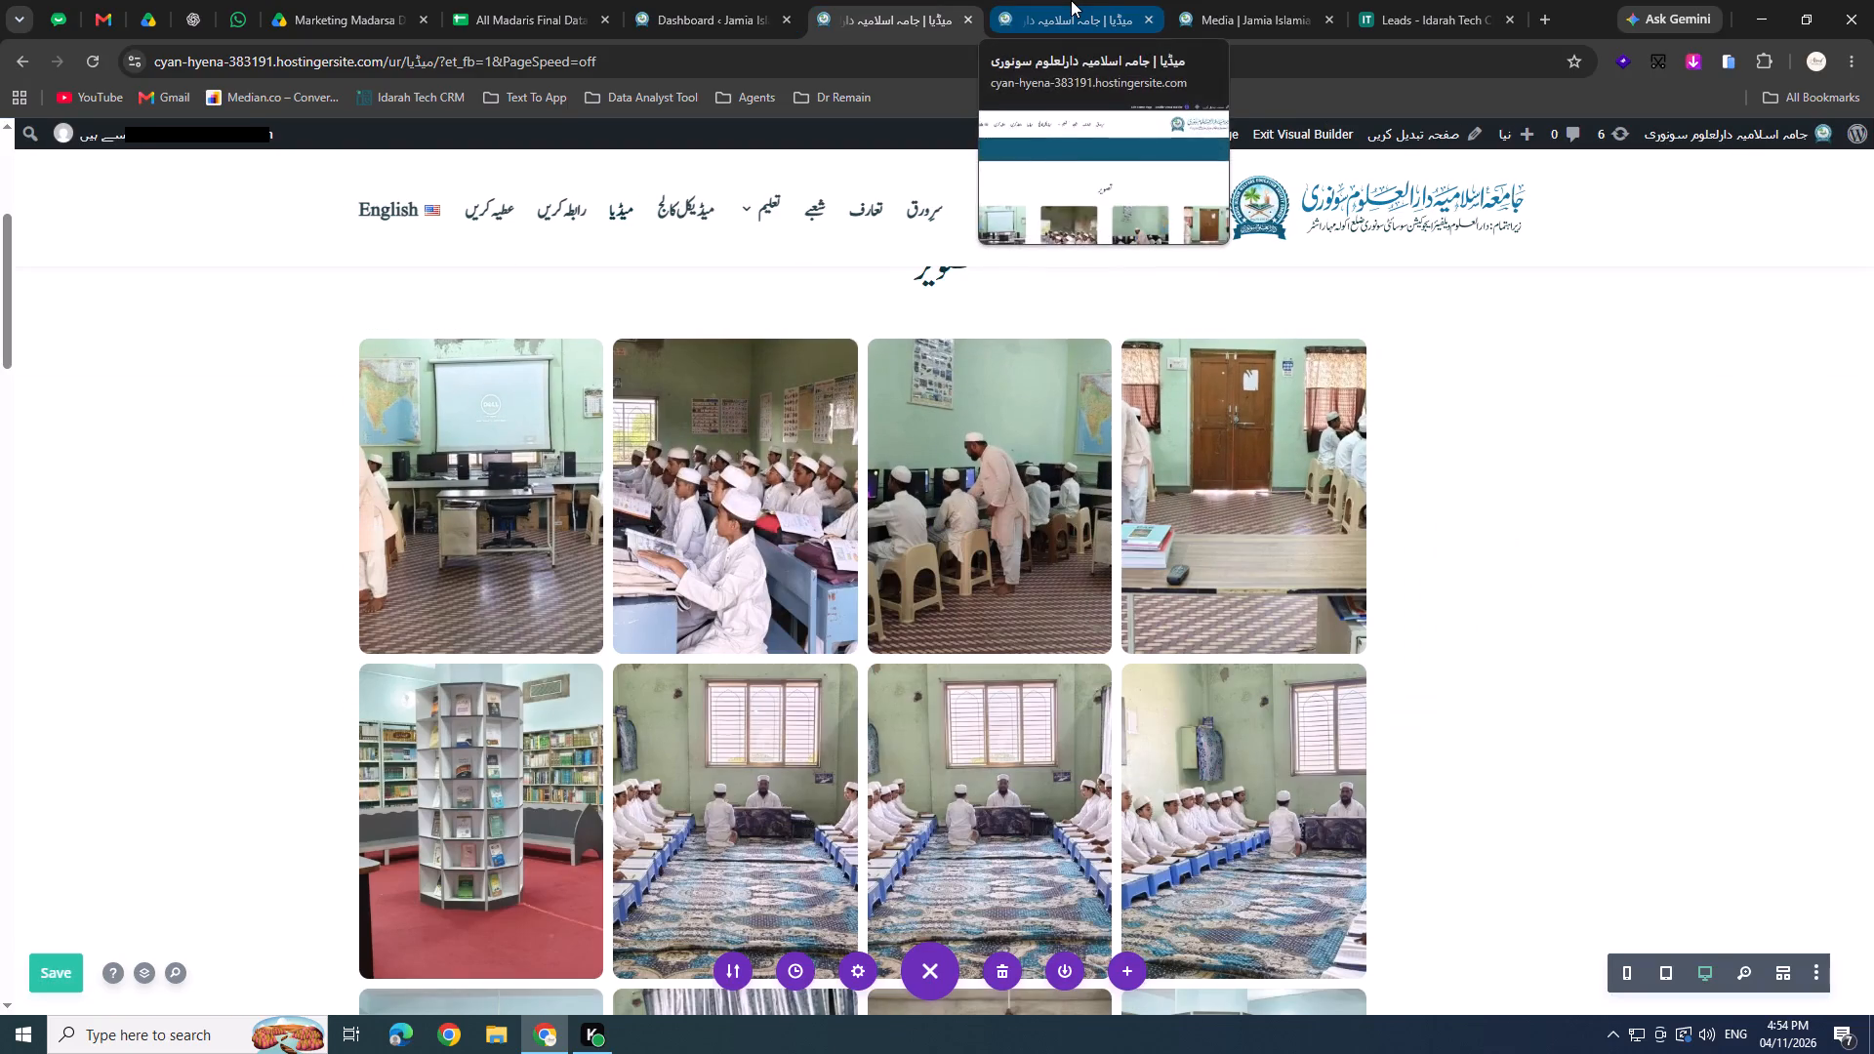
pyautogui.click(49, 963)
# Reload the live Urdu media page again and examine how the gallery photos are arranged in rows.
pyautogui.click(1038, 0)
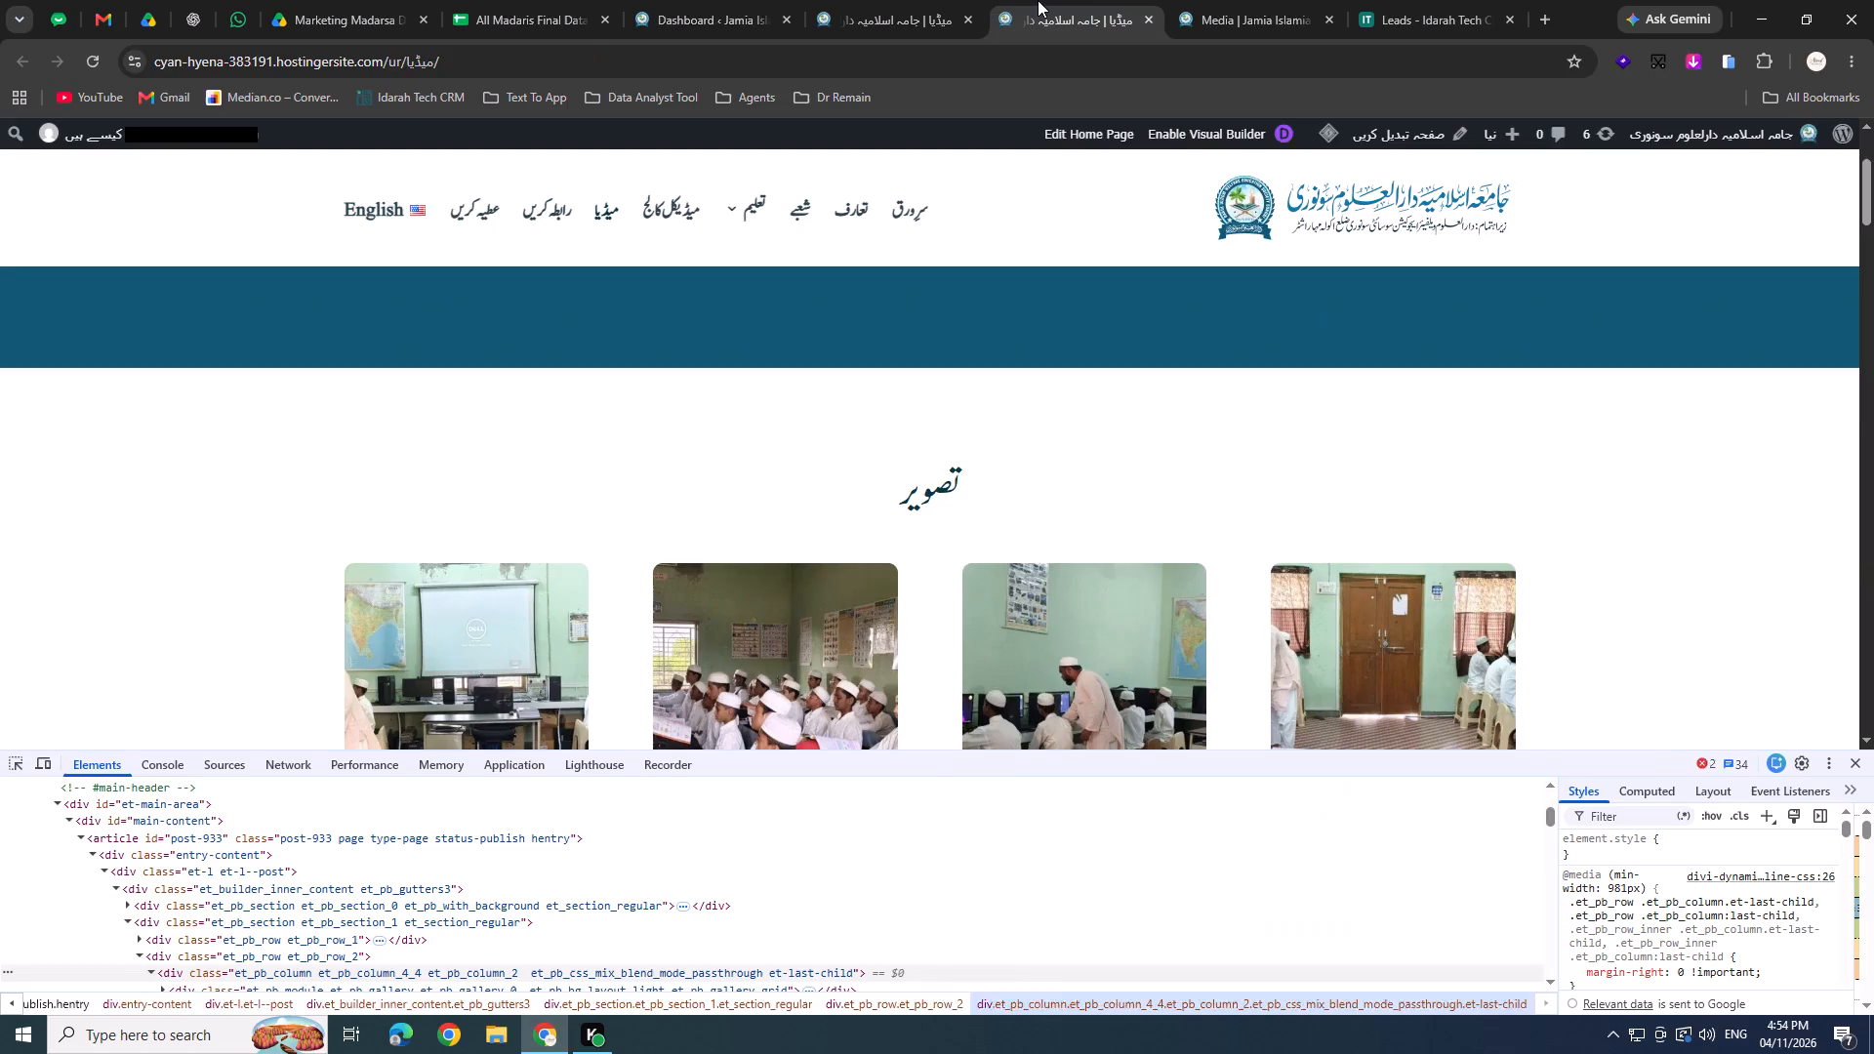
pyautogui.press('F5')
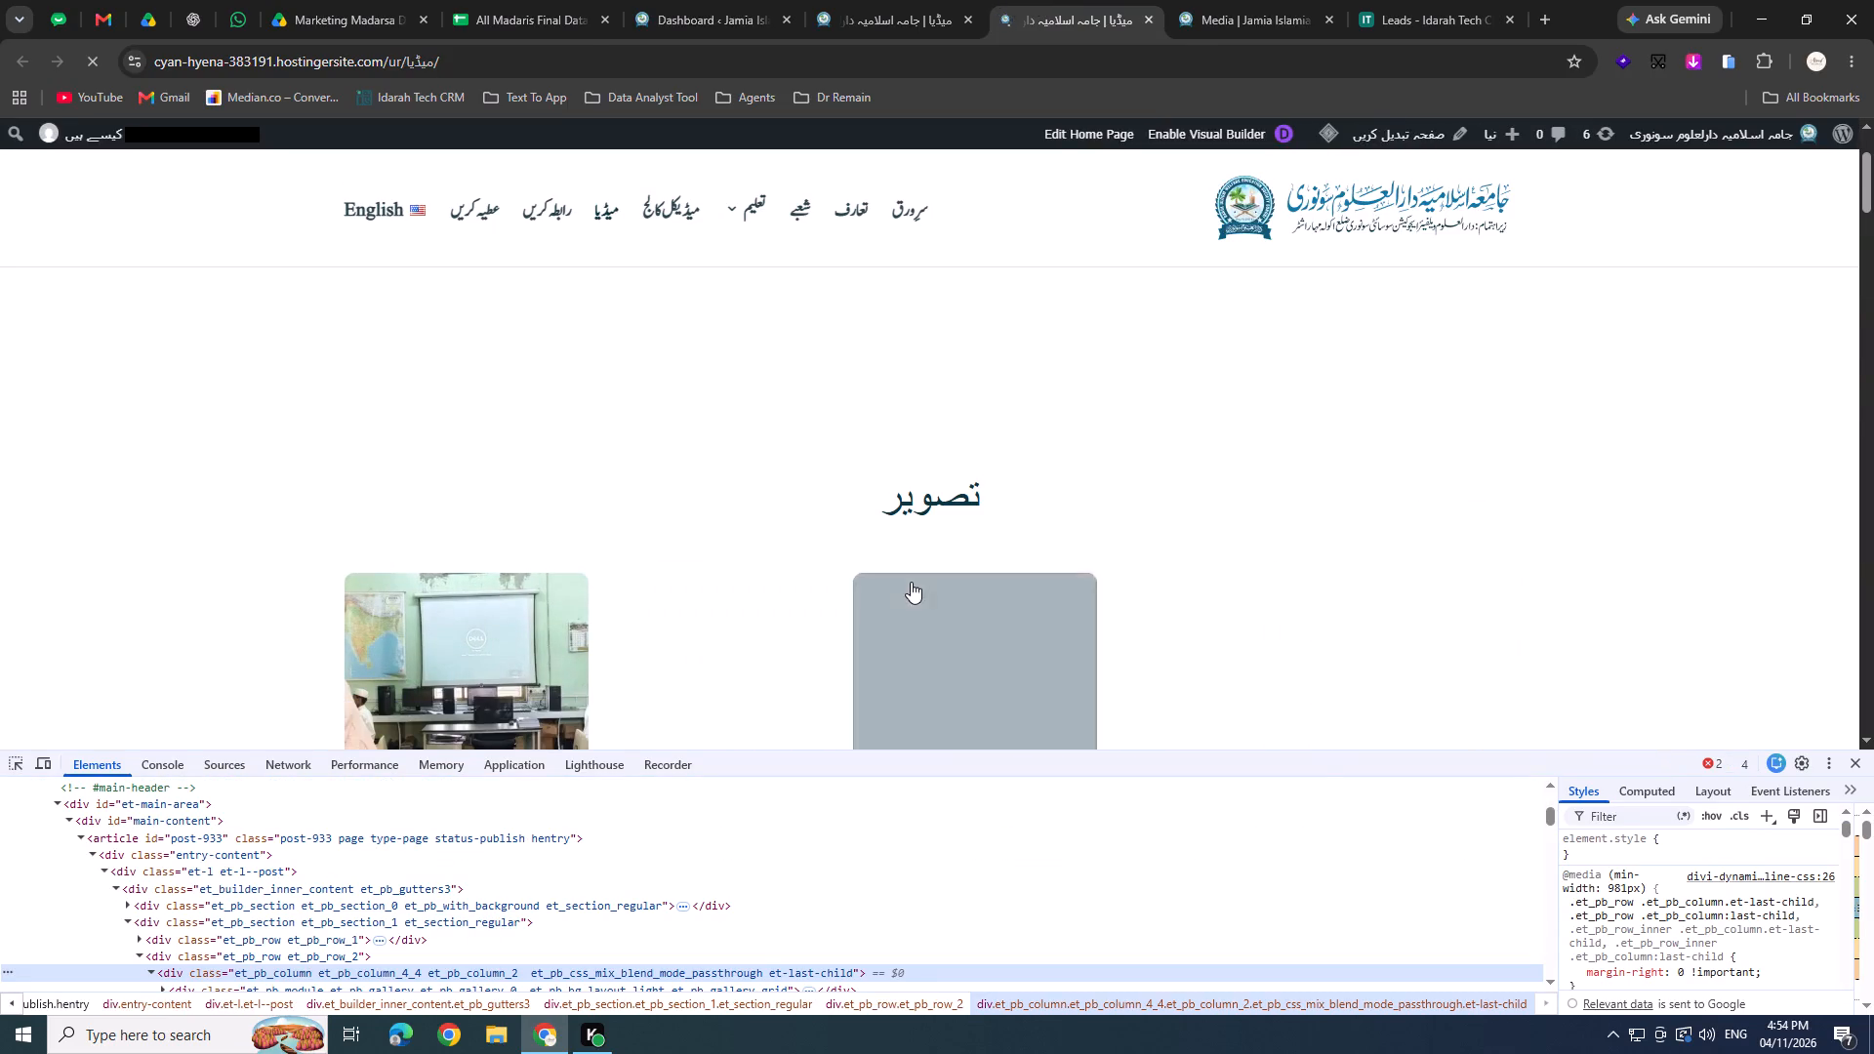
pyautogui.scroll(-1, 905, 582)
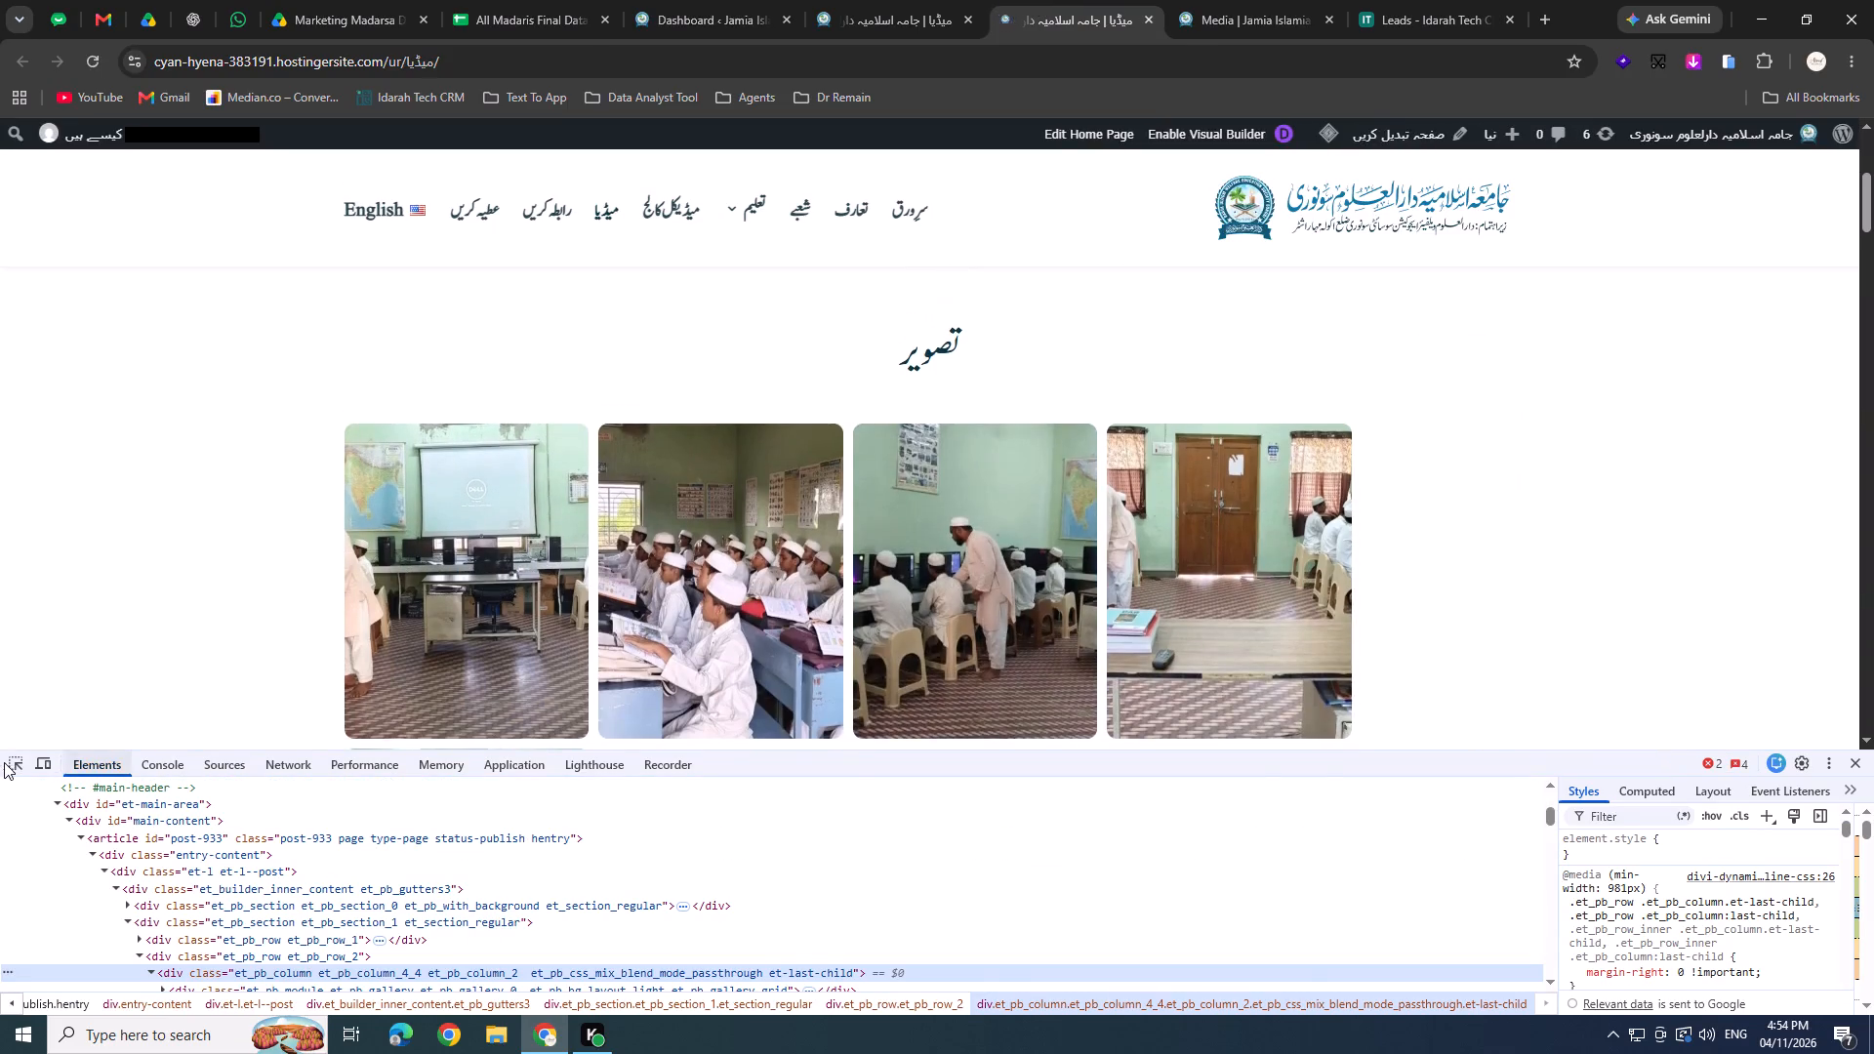
pyautogui.scroll(-3, 163, 612)
pyautogui.scroll(1, 172, 609)
pyautogui.scroll(-1, 172, 609)
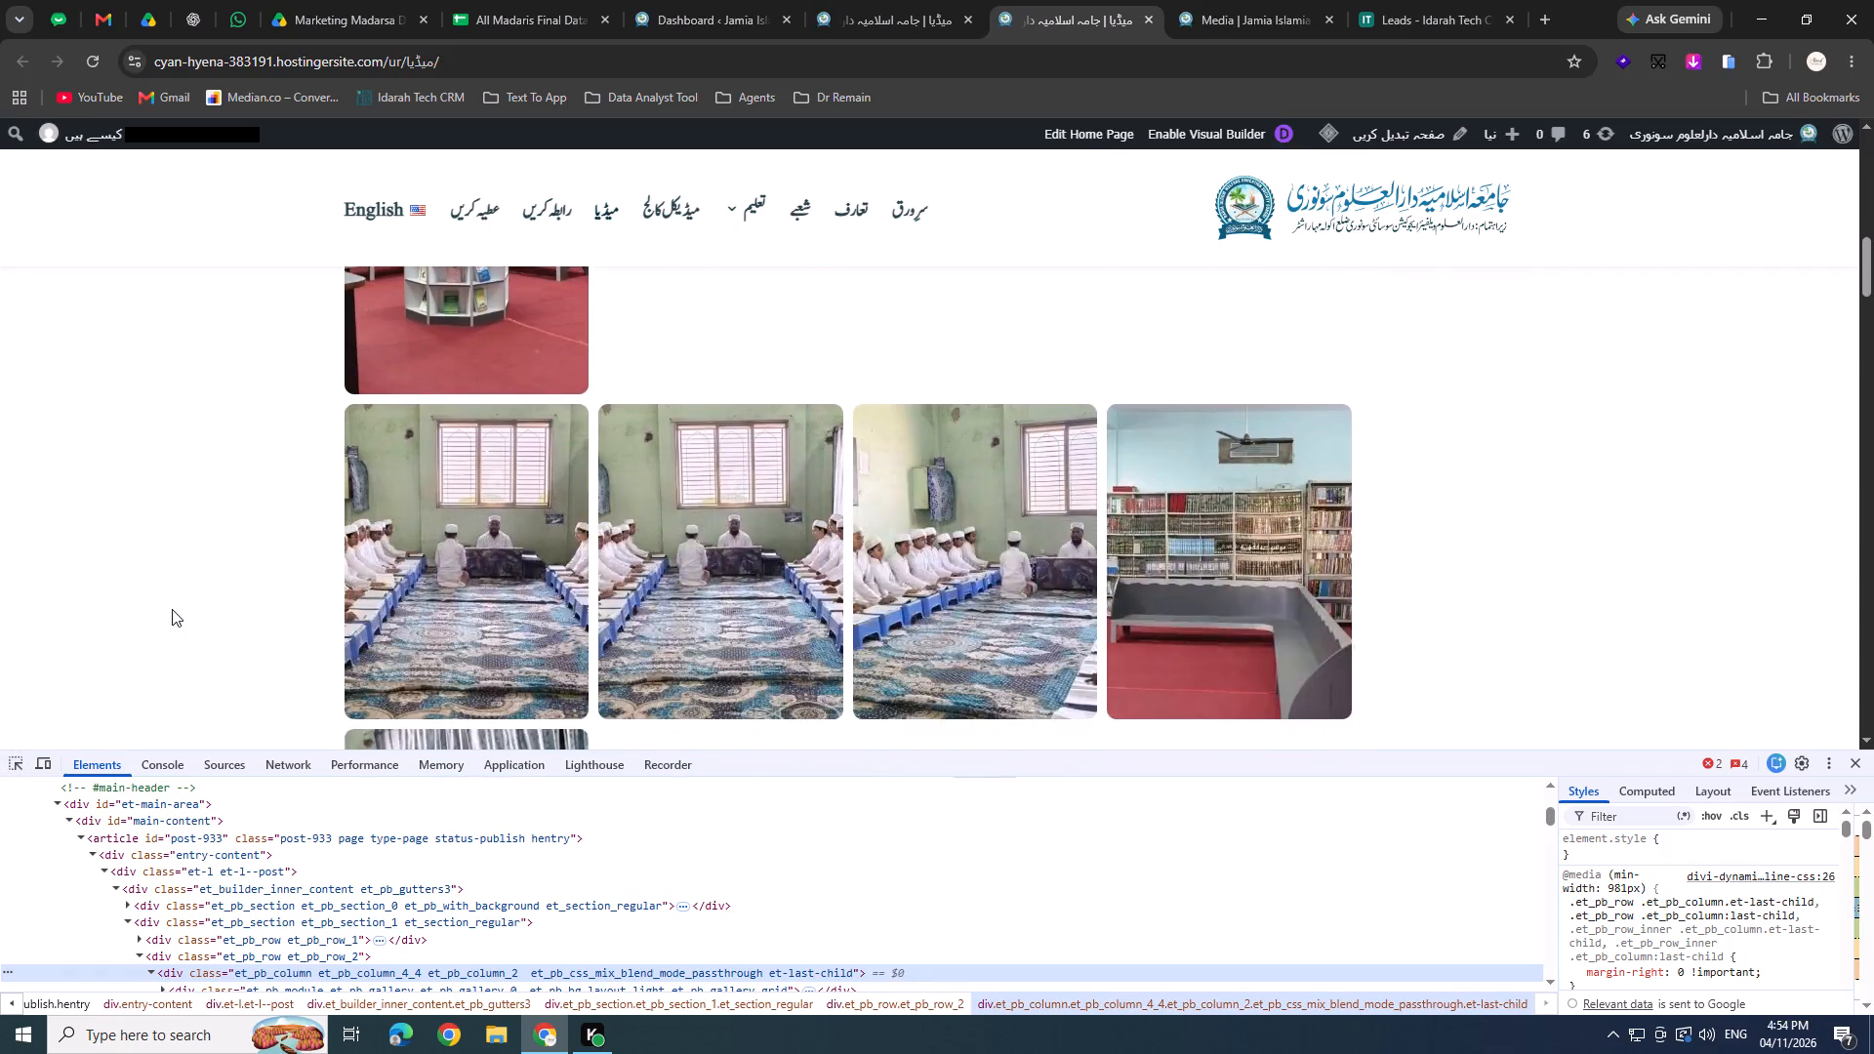
pyautogui.scroll(2, 172, 609)
# Inspect the gallery's wrapper elements on the live page and look through the style rules of the et_pb_gallery_items container.
pyautogui.click(10, 768)
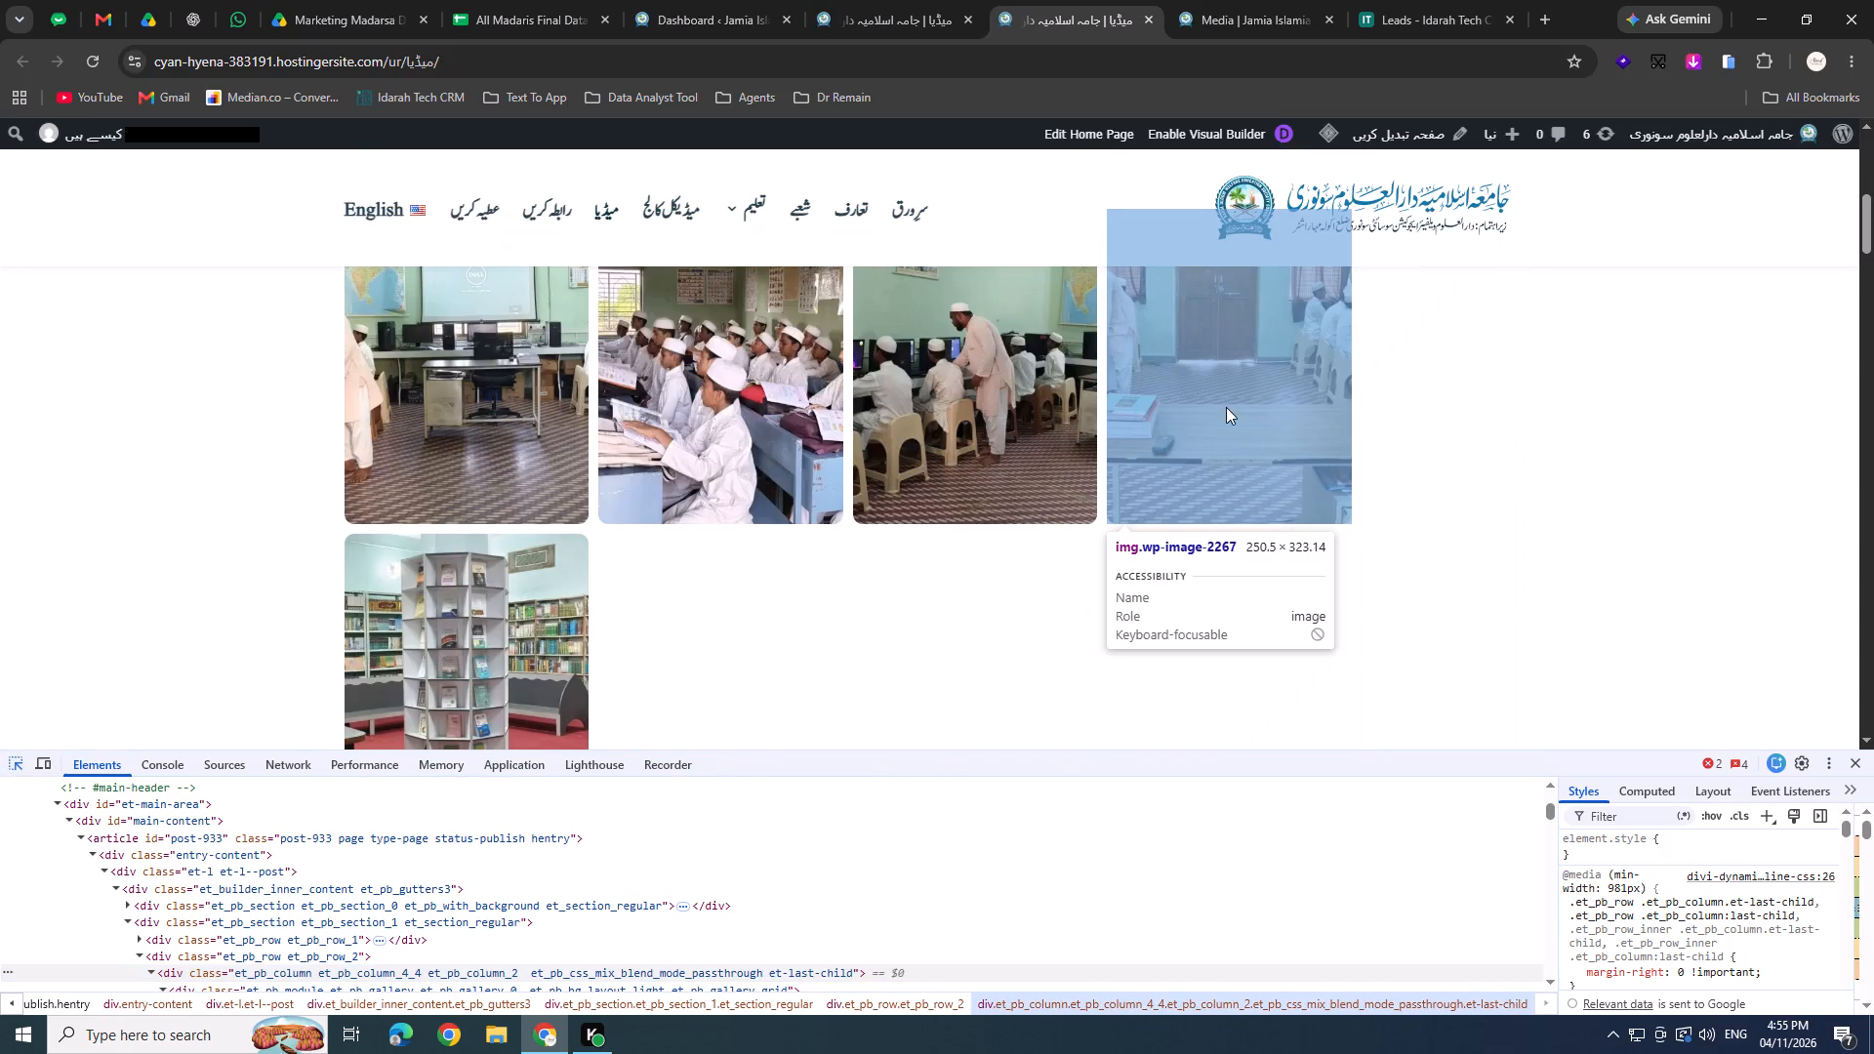
pyautogui.click(861, 628)
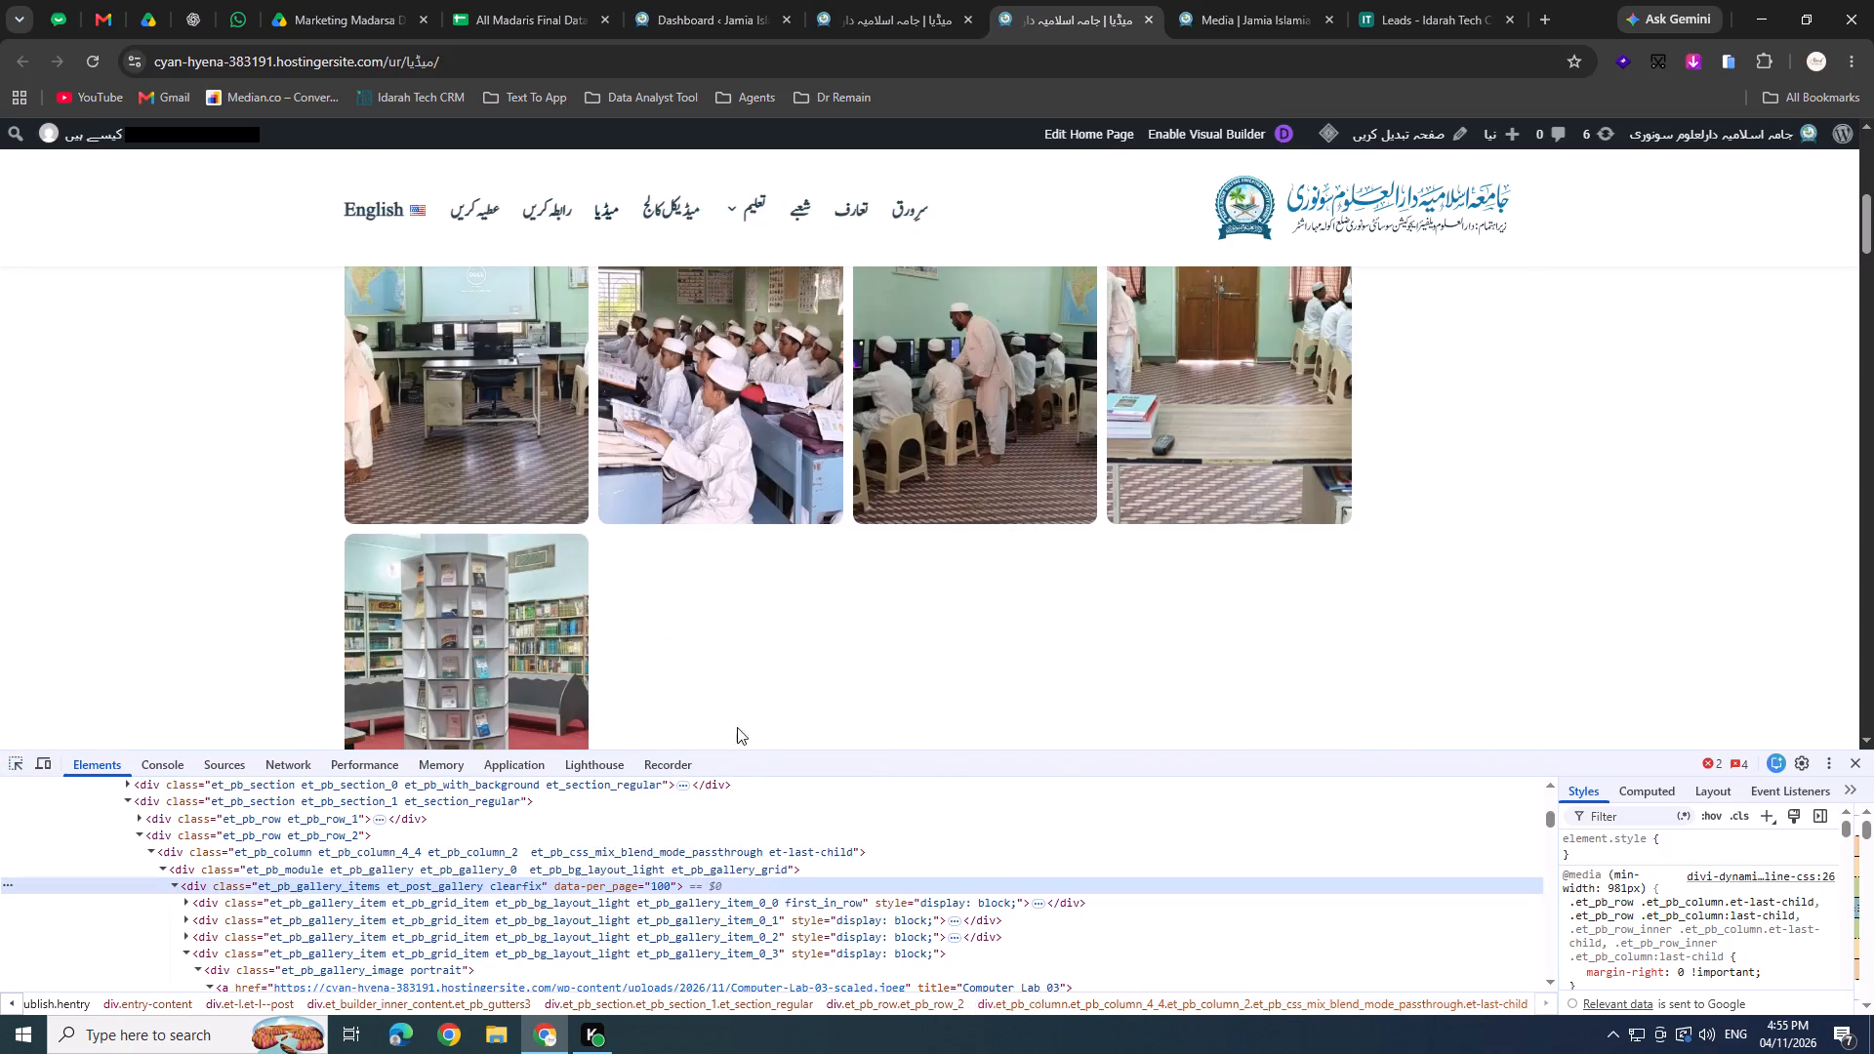
pyautogui.scroll(-1, 628, 795)
pyautogui.scroll(1, 530, 833)
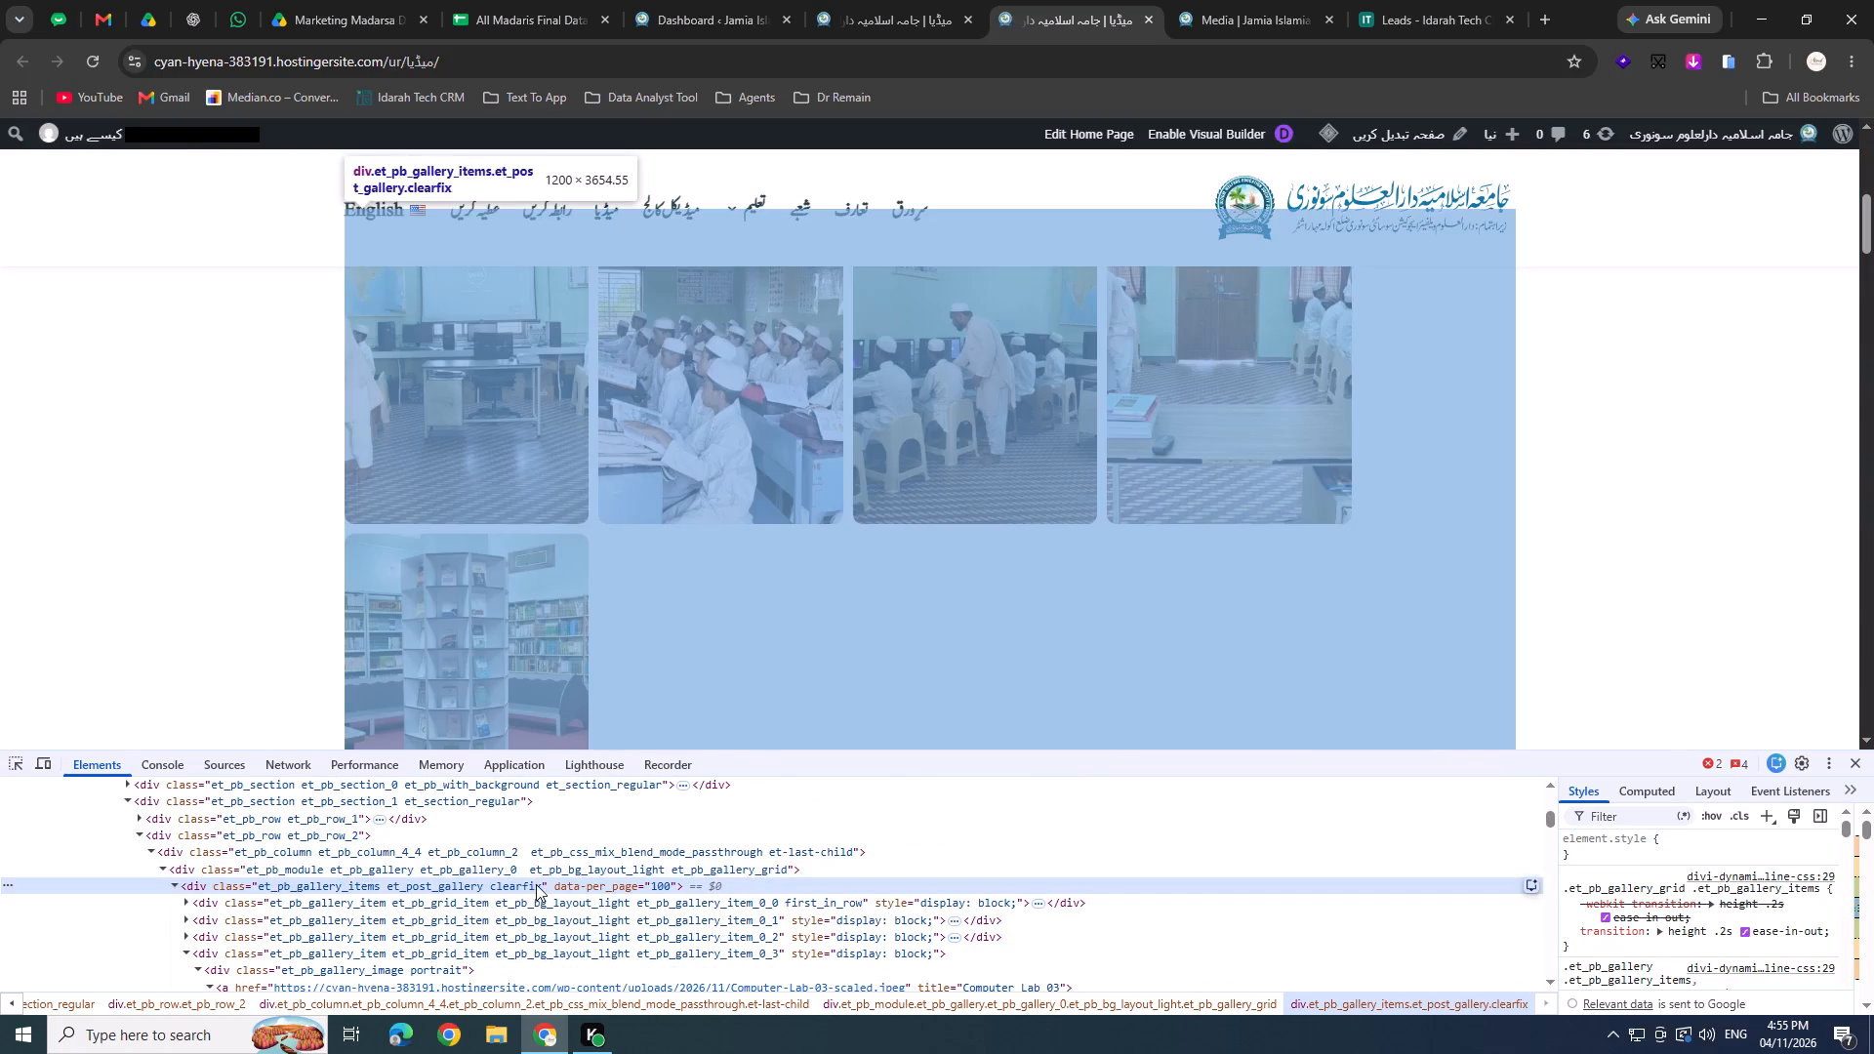
pyautogui.click(538, 858)
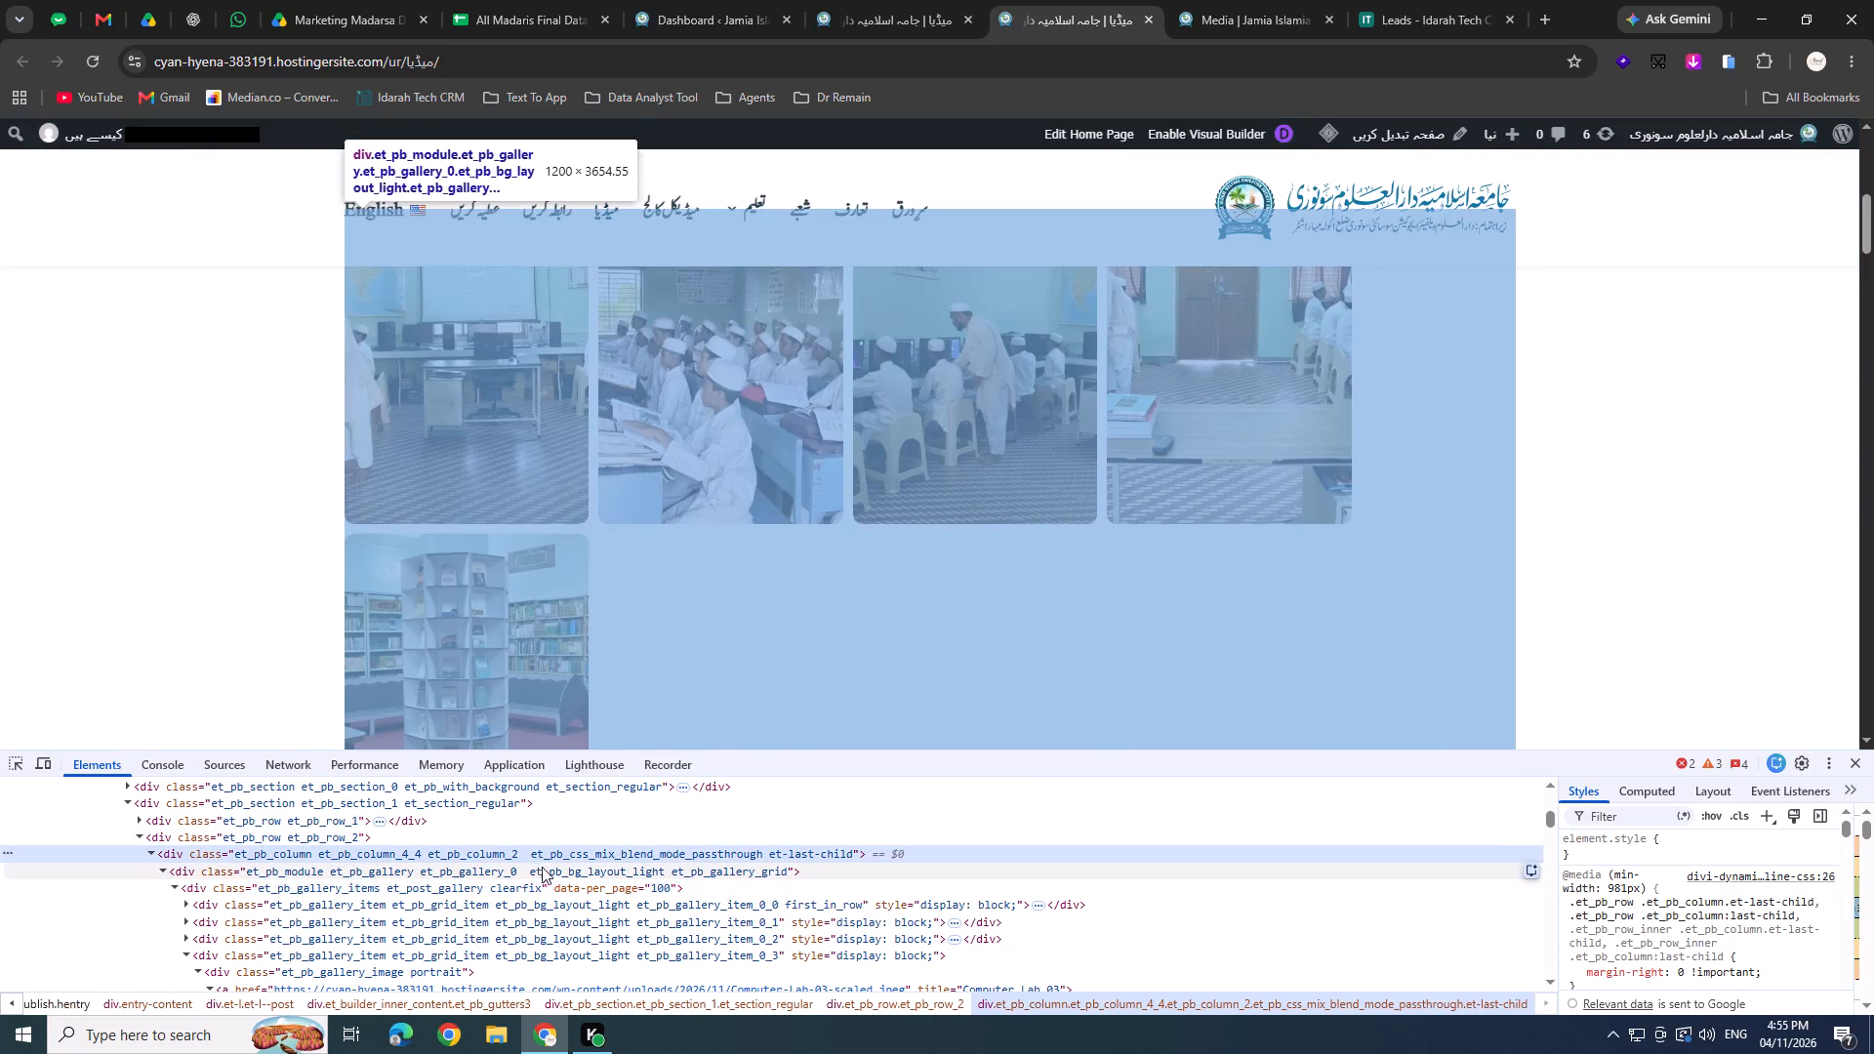
pyautogui.moveTo(788, 767); pyautogui.dragTo(785, 807)
pyautogui.scroll(-1, 777, 686)
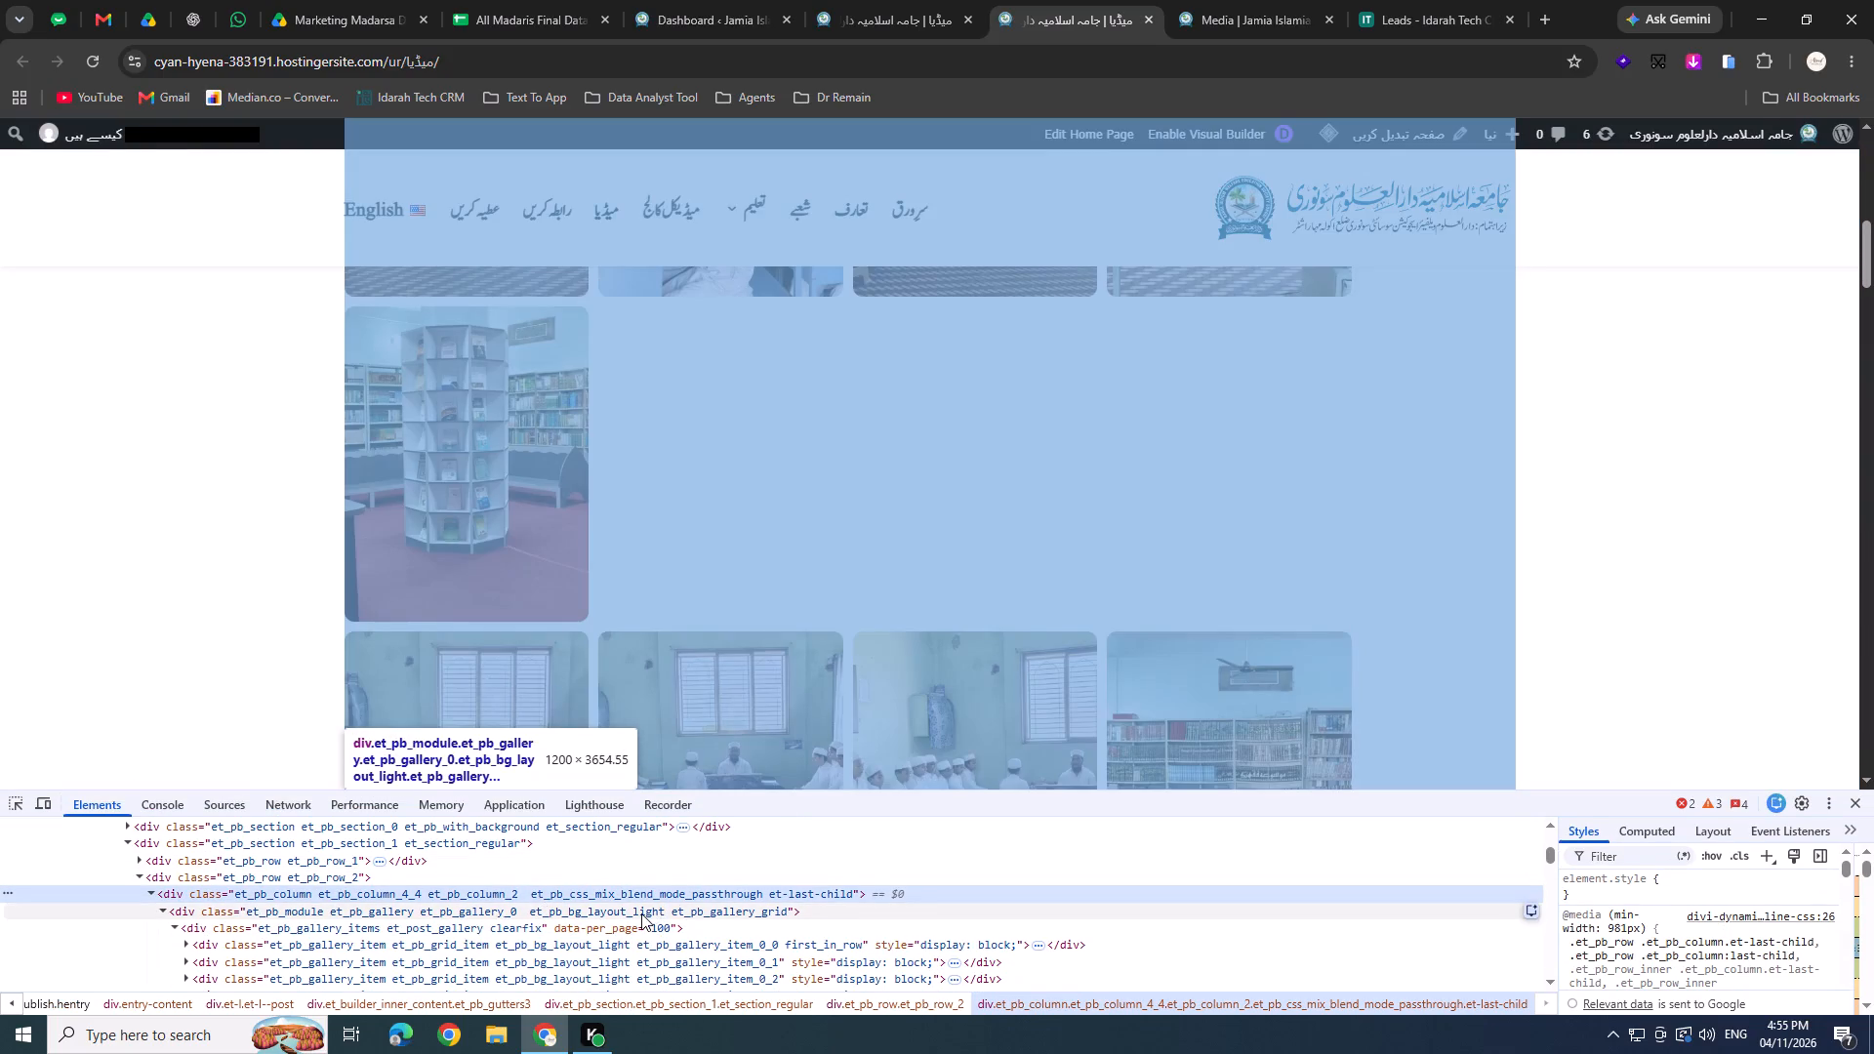
pyautogui.click(197, 933)
pyautogui.scroll(2, 1737, 914)
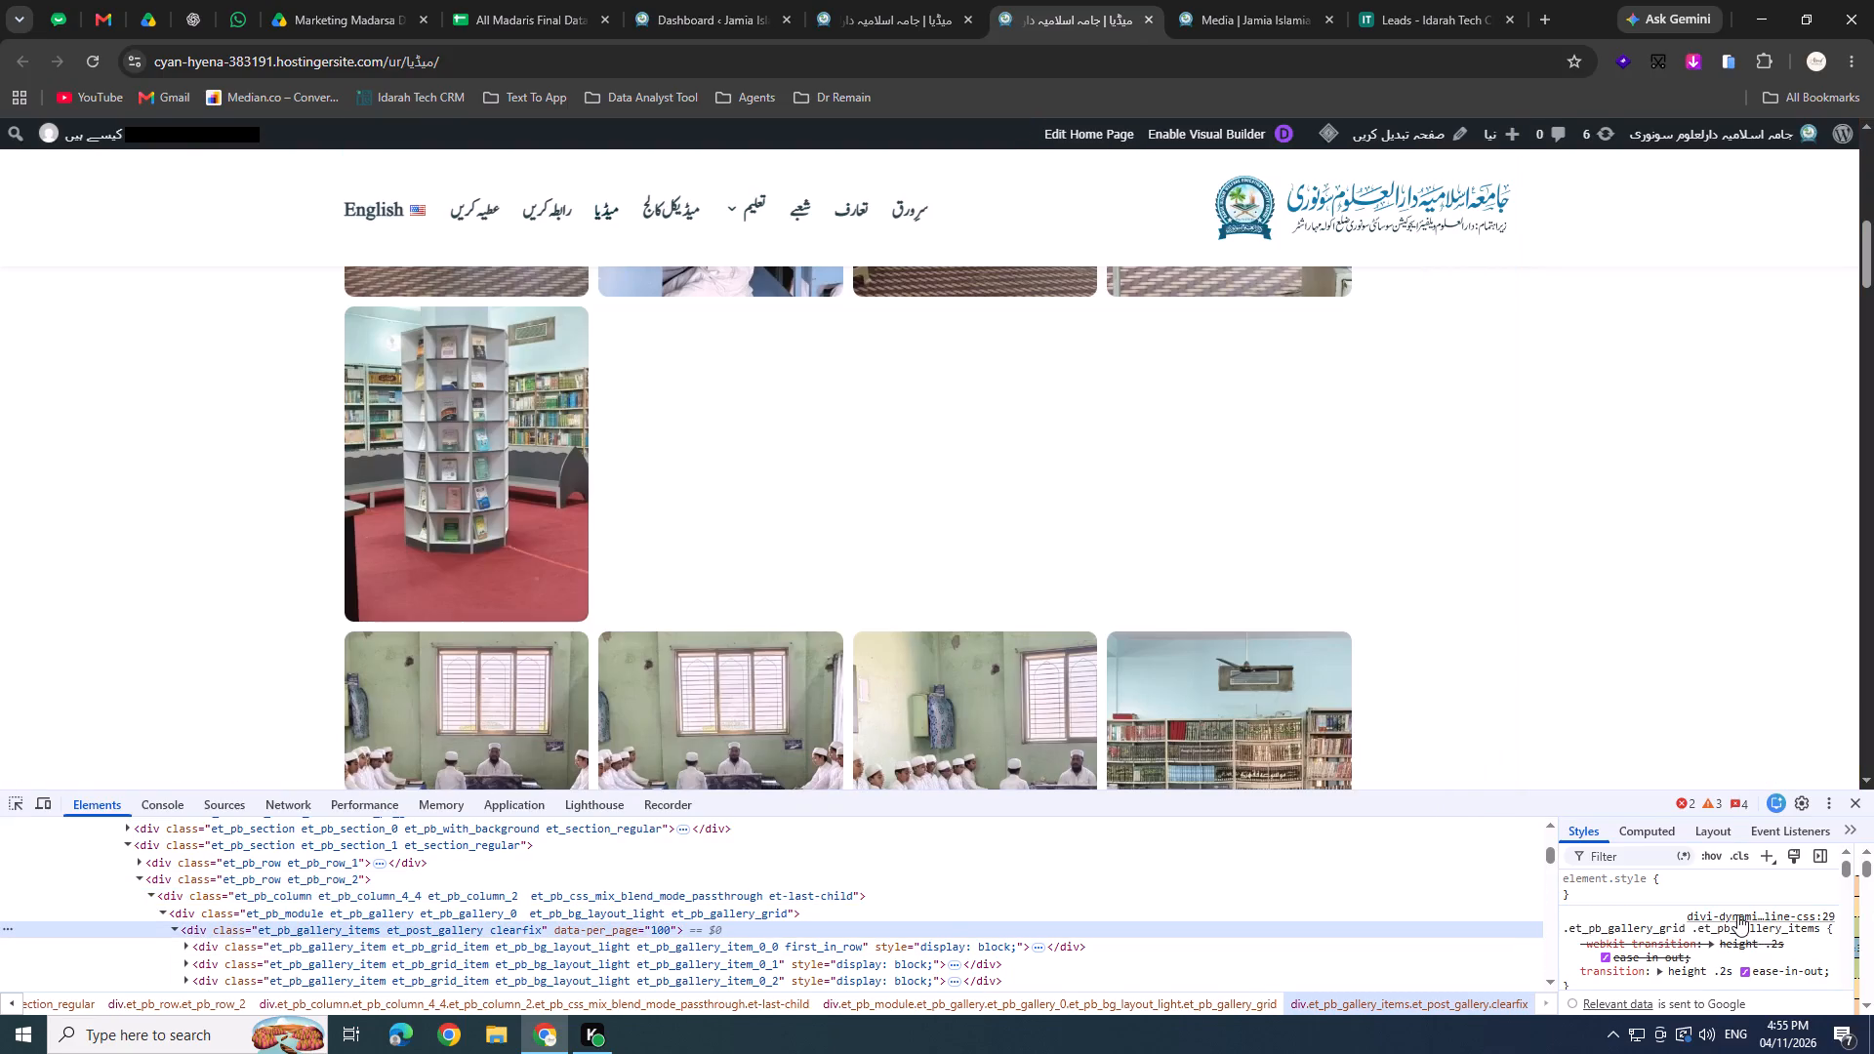
pyautogui.click(1864, 872)
pyautogui.moveTo(1843, 872); pyautogui.dragTo(1844, 883)
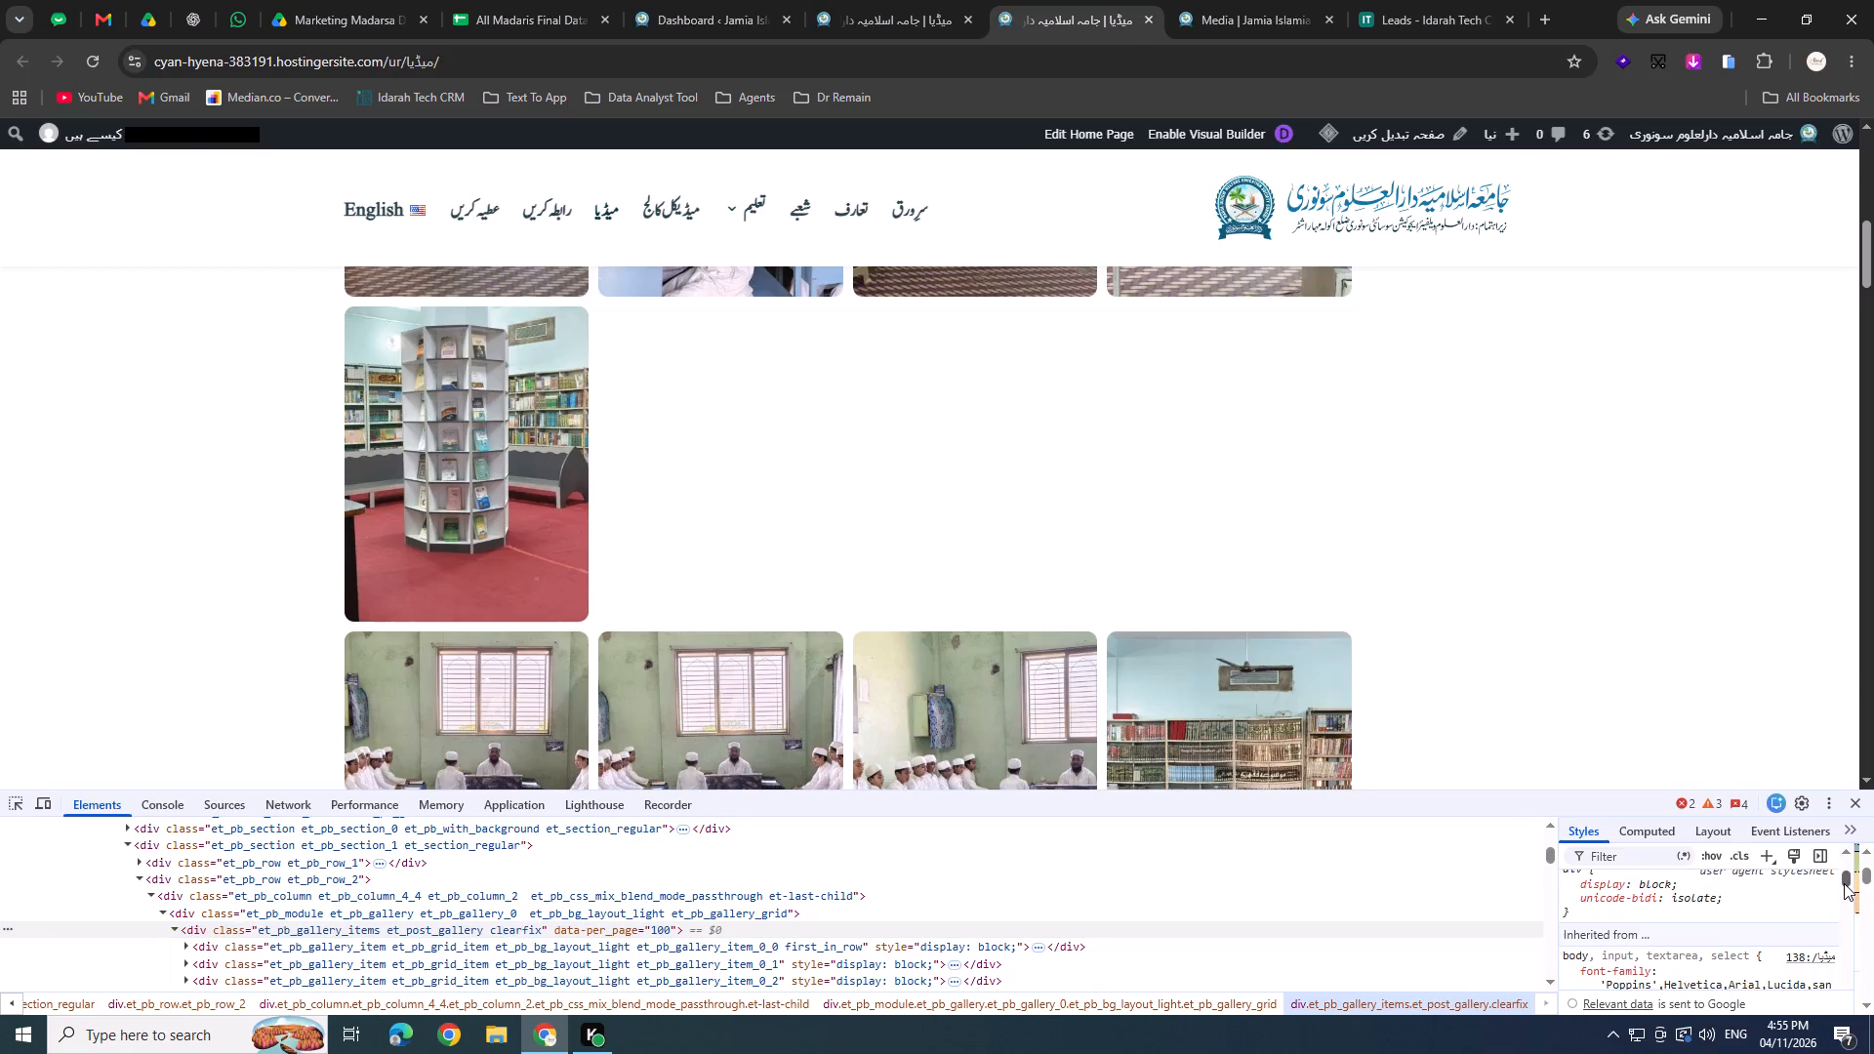
pyautogui.moveTo(1844, 883); pyautogui.dragTo(1844, 889)
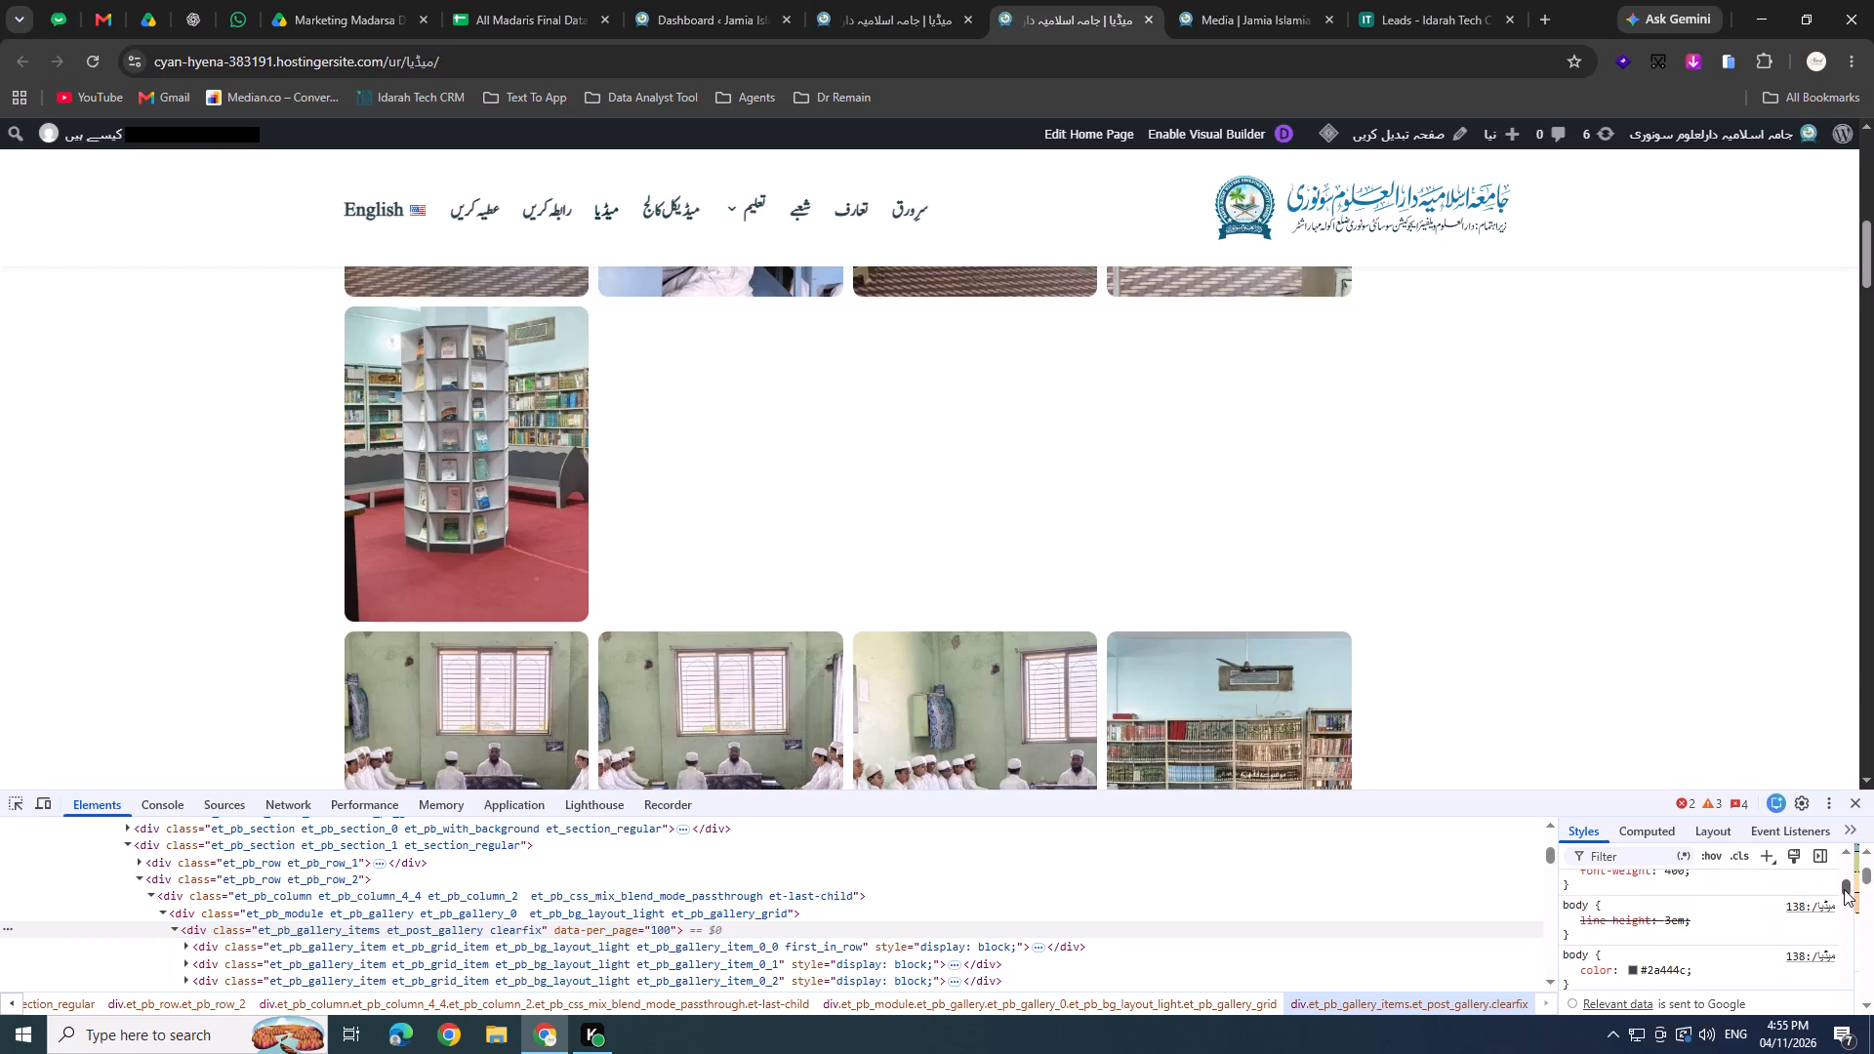
pyautogui.moveTo(1844, 889); pyautogui.dragTo(1844, 898)
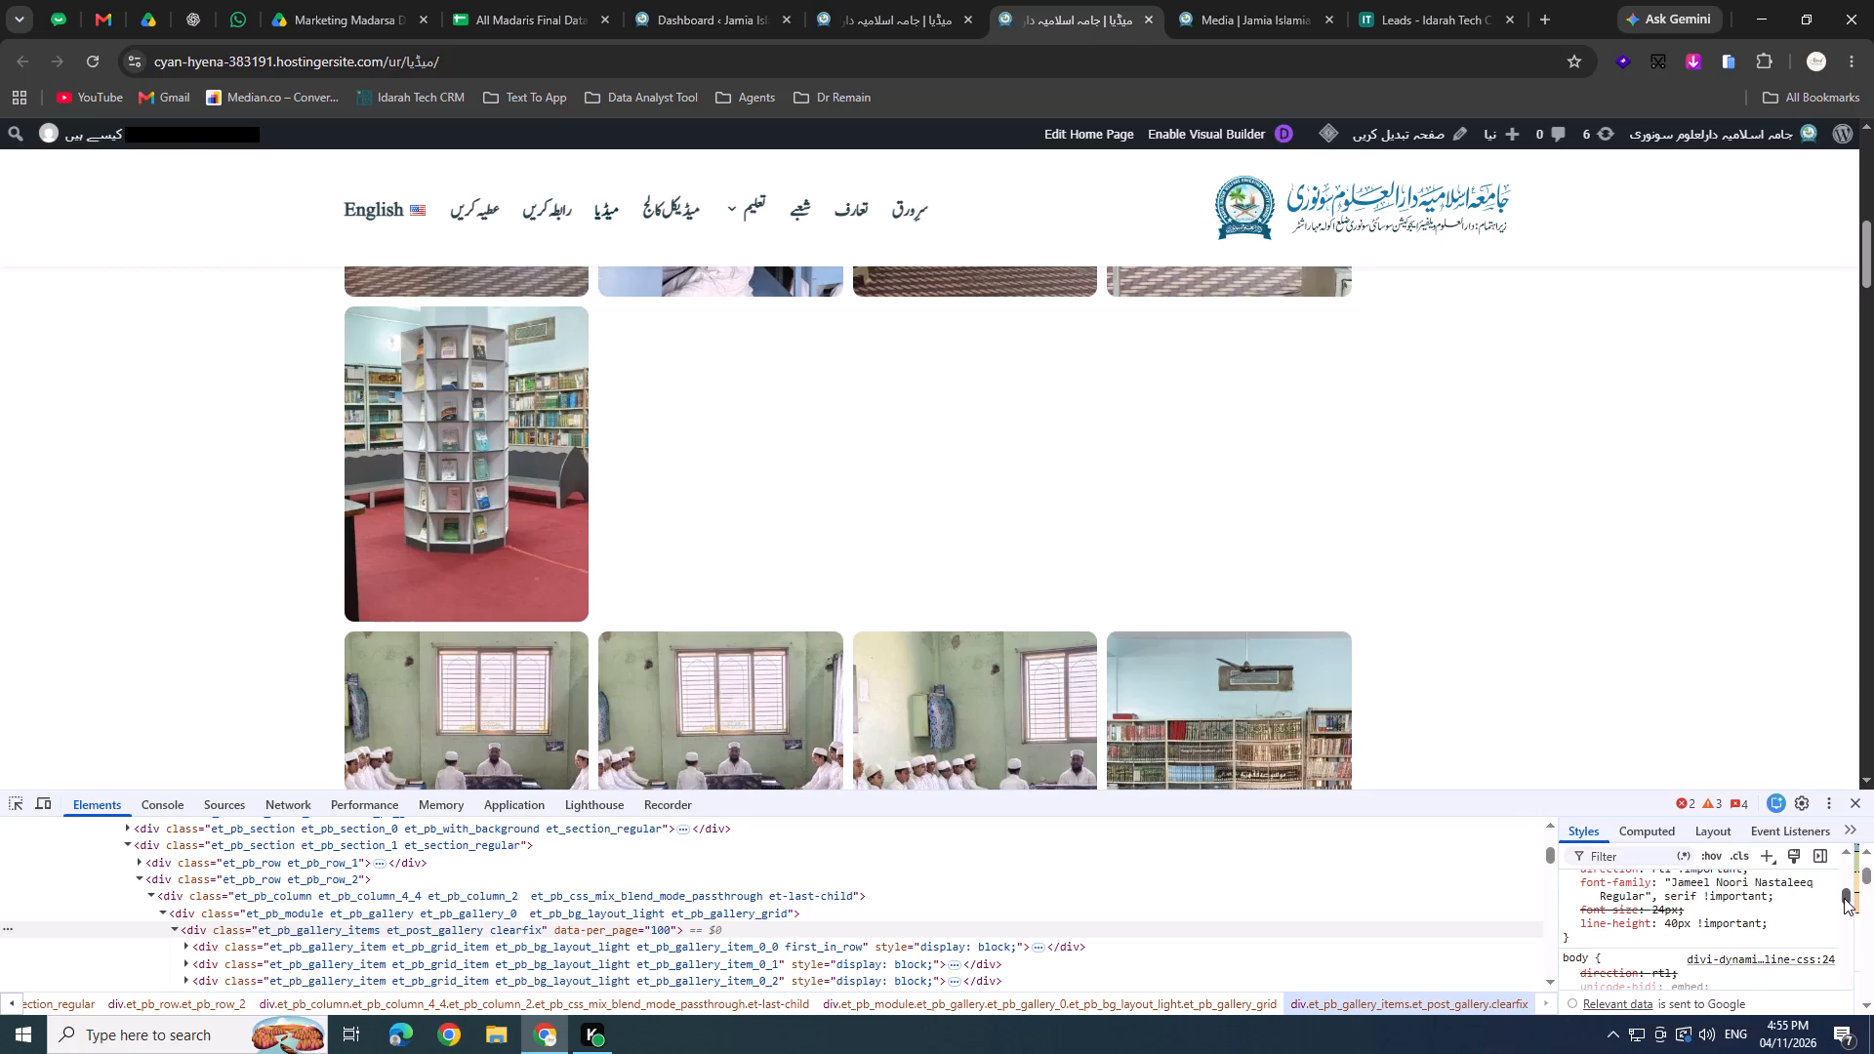
pyautogui.moveTo(1844, 898); pyautogui.dragTo(1844, 911)
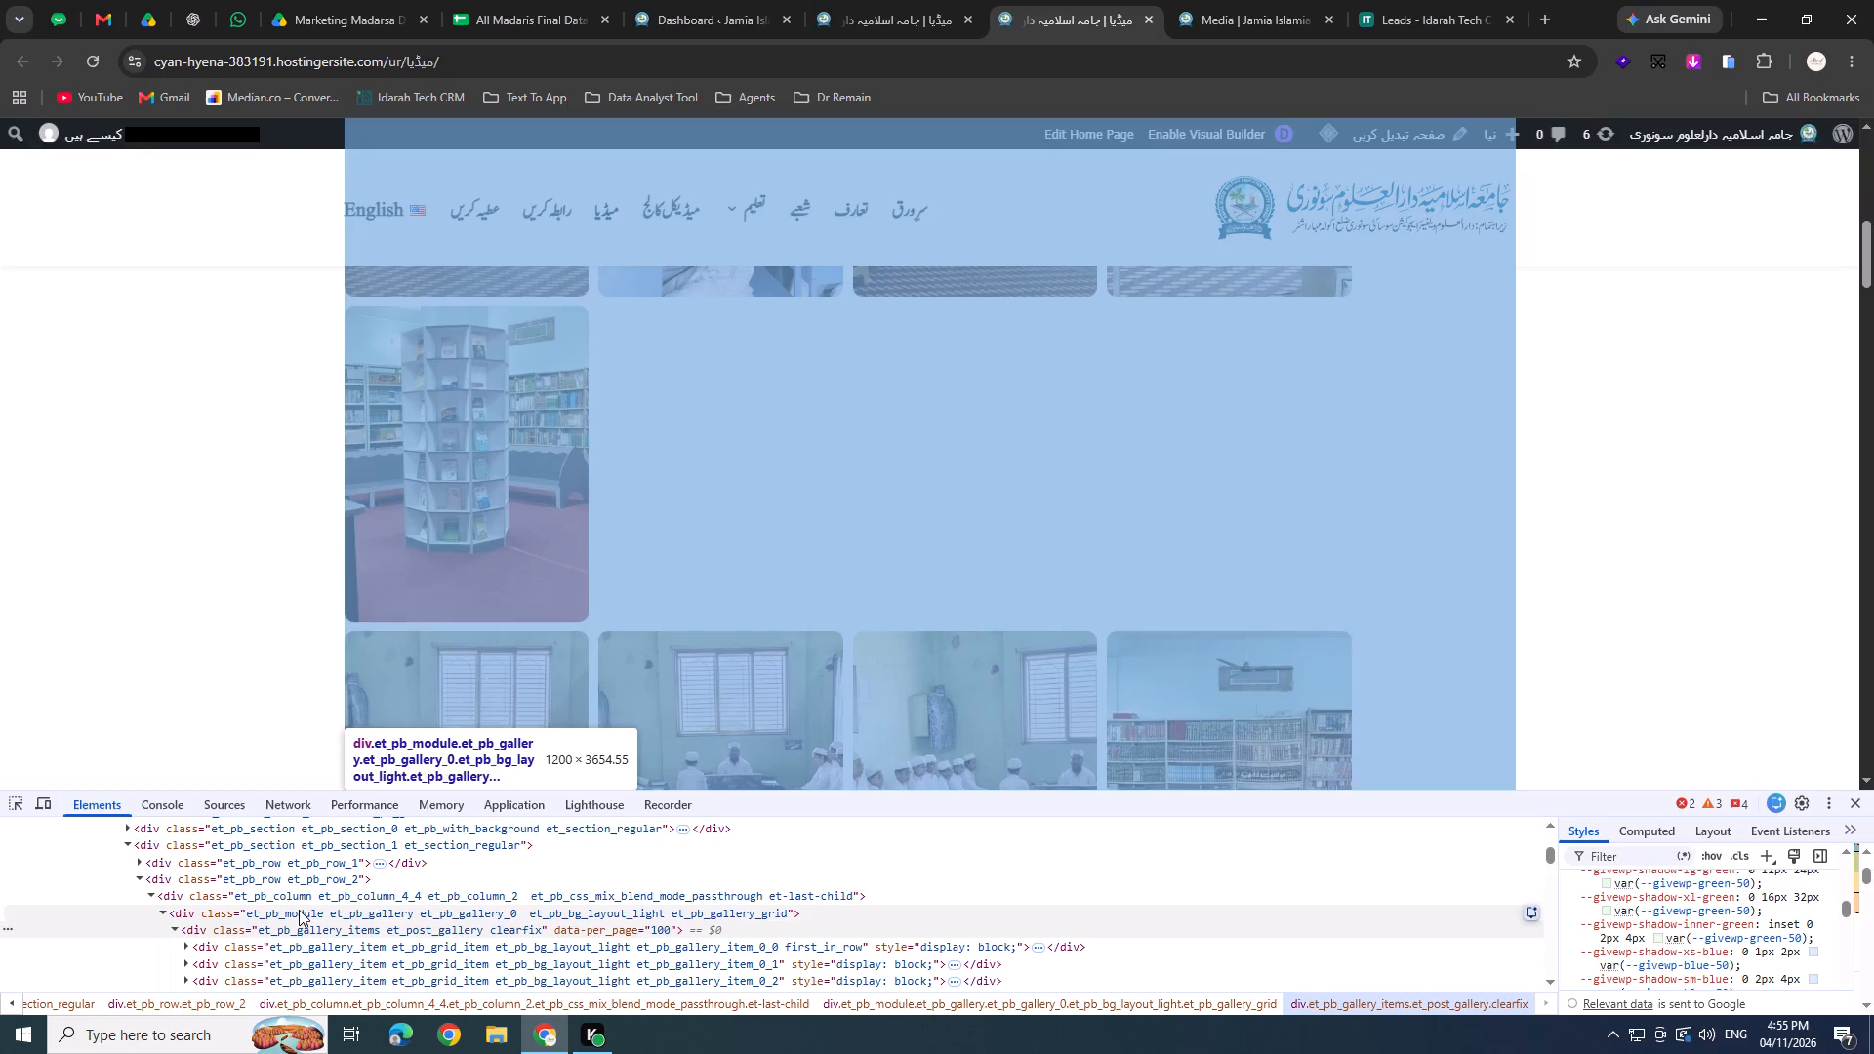
# Inspect the library shelf photo and its neighbouring gallery items, and examine the style rules of the first gallery item.
pyautogui.click(11, 801)
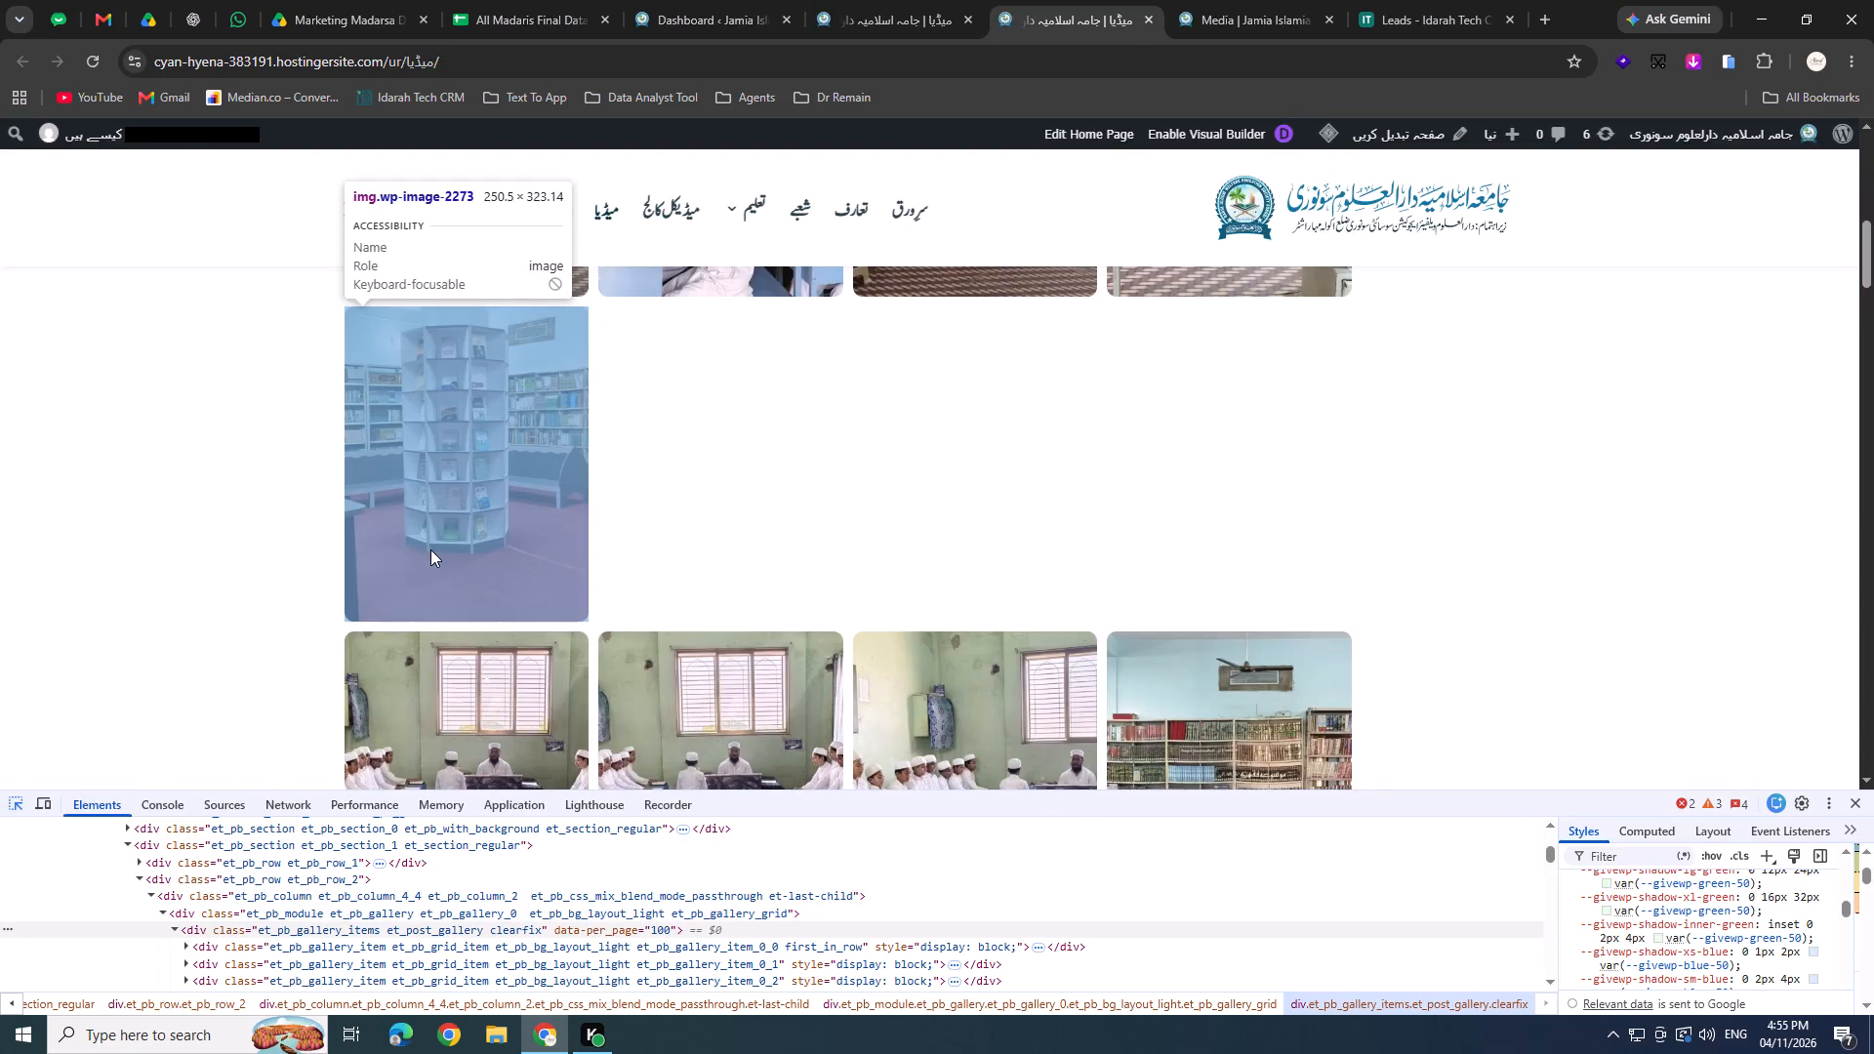
pyautogui.click(430, 549)
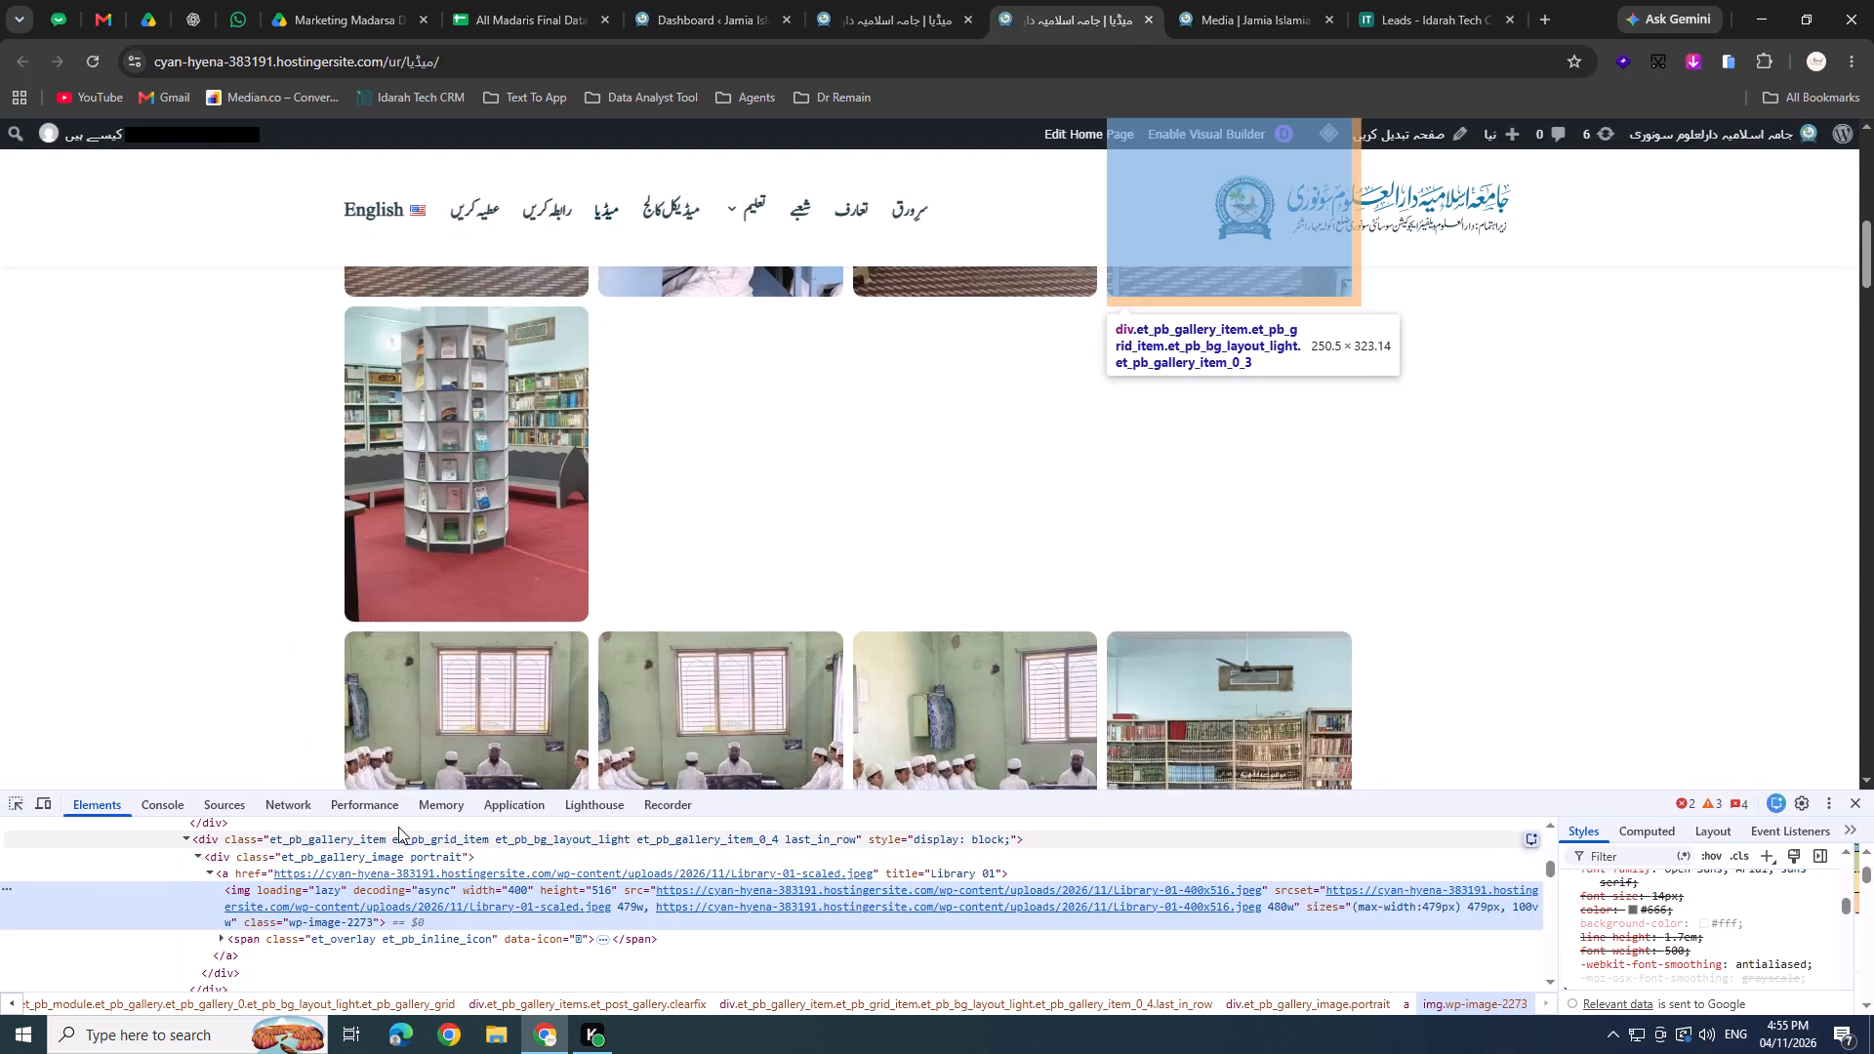
pyautogui.click(398, 827)
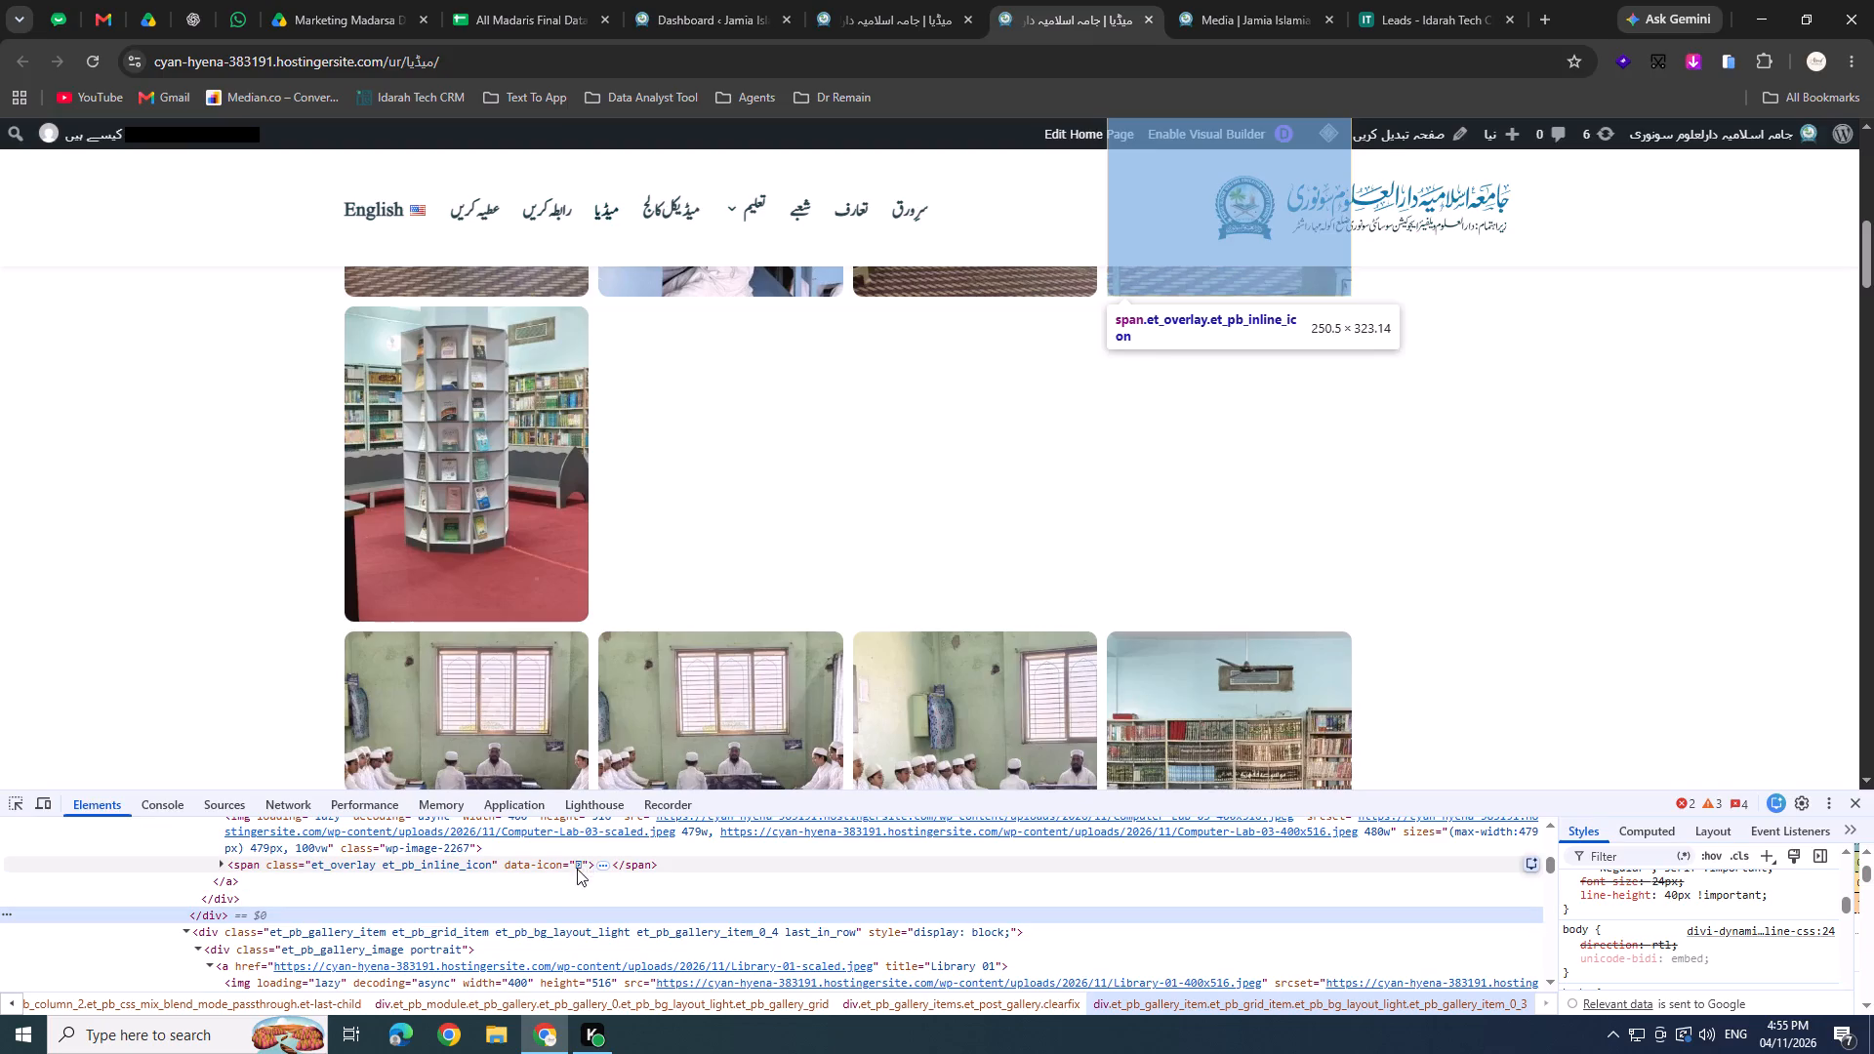
pyautogui.scroll(1, 532, 880)
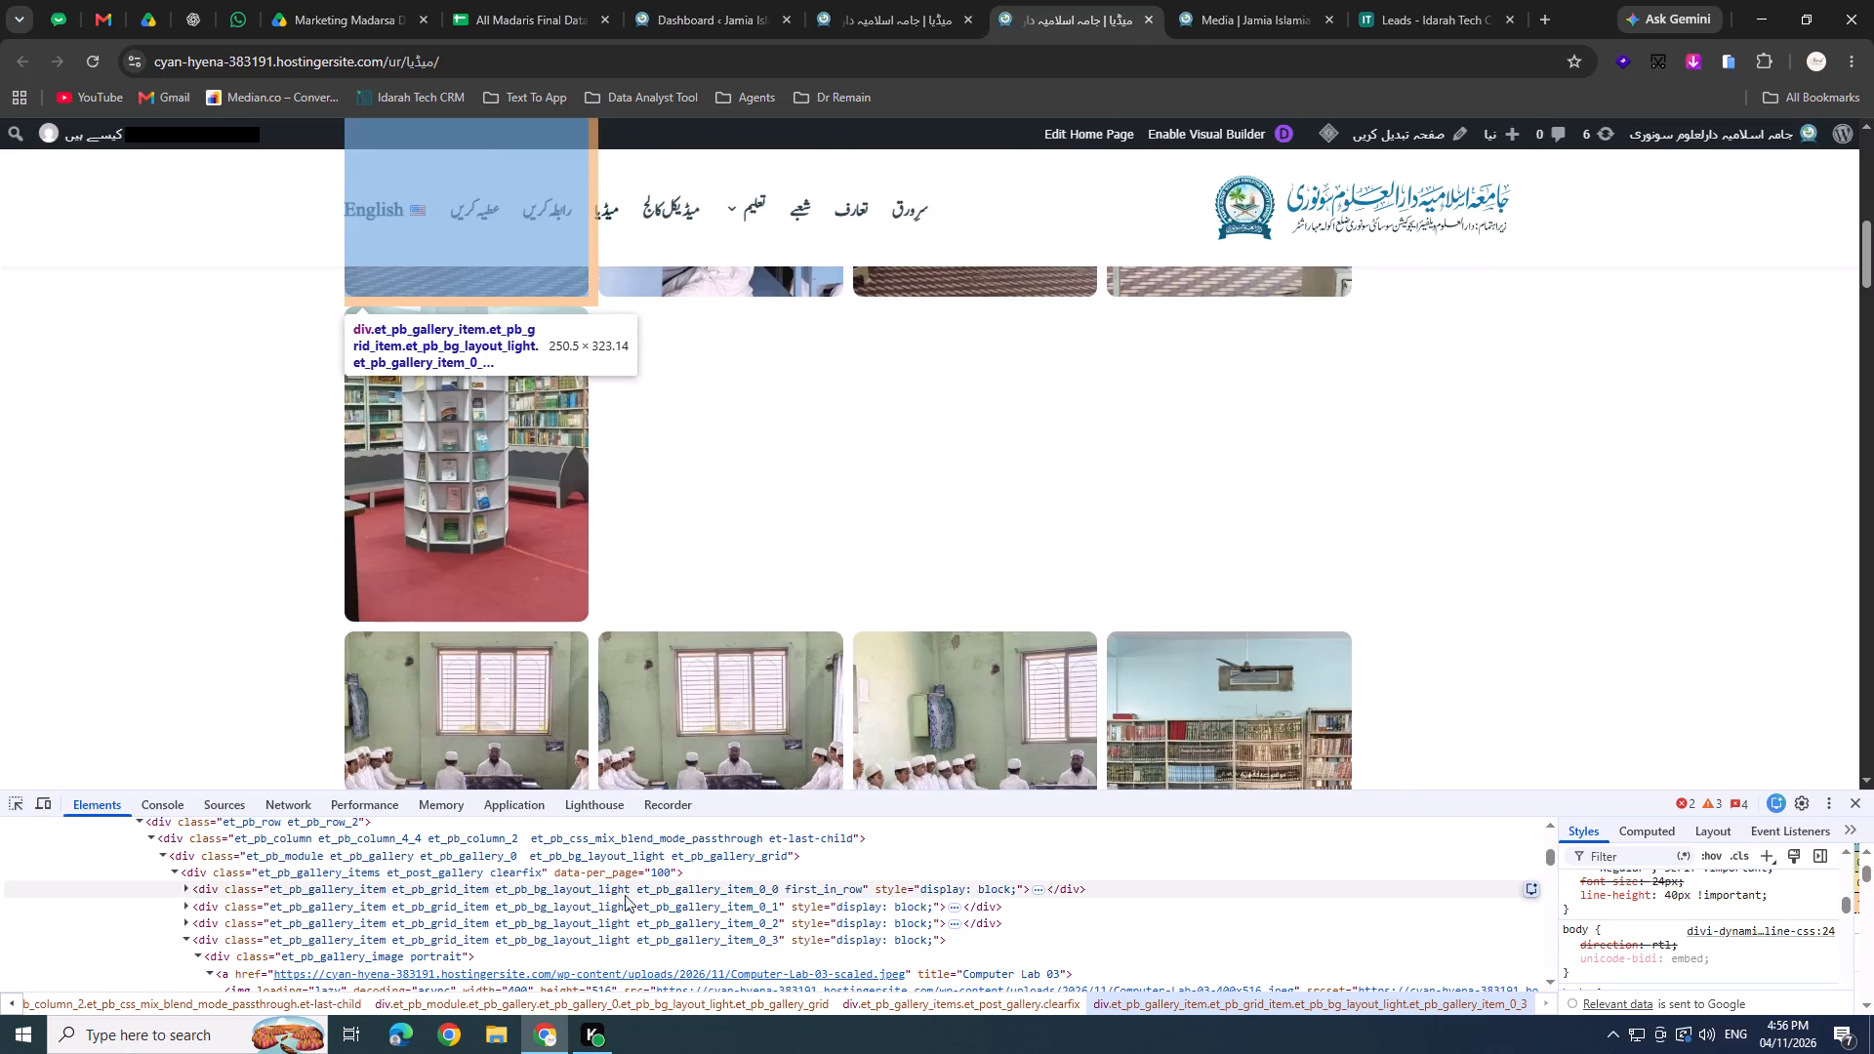
pyautogui.scroll(3, 1609, 931)
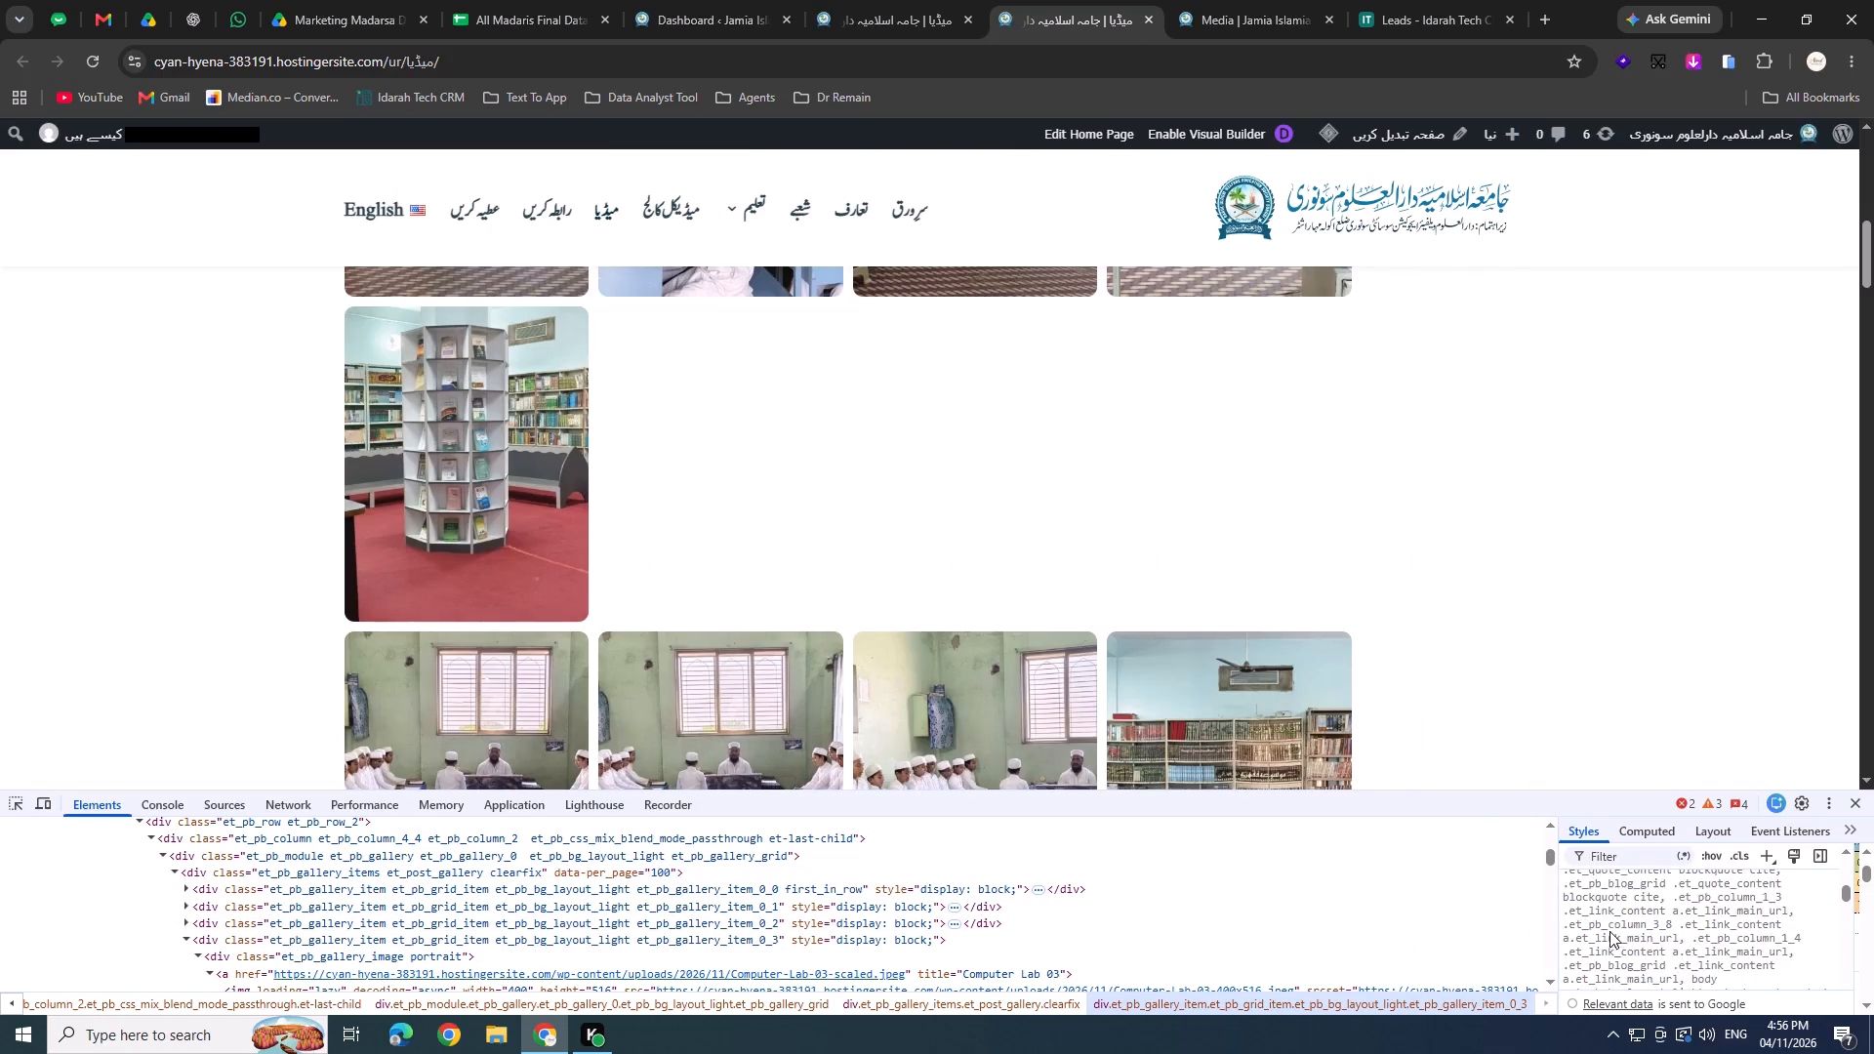
pyautogui.scroll(4, 1611, 929)
pyautogui.click(1112, 896)
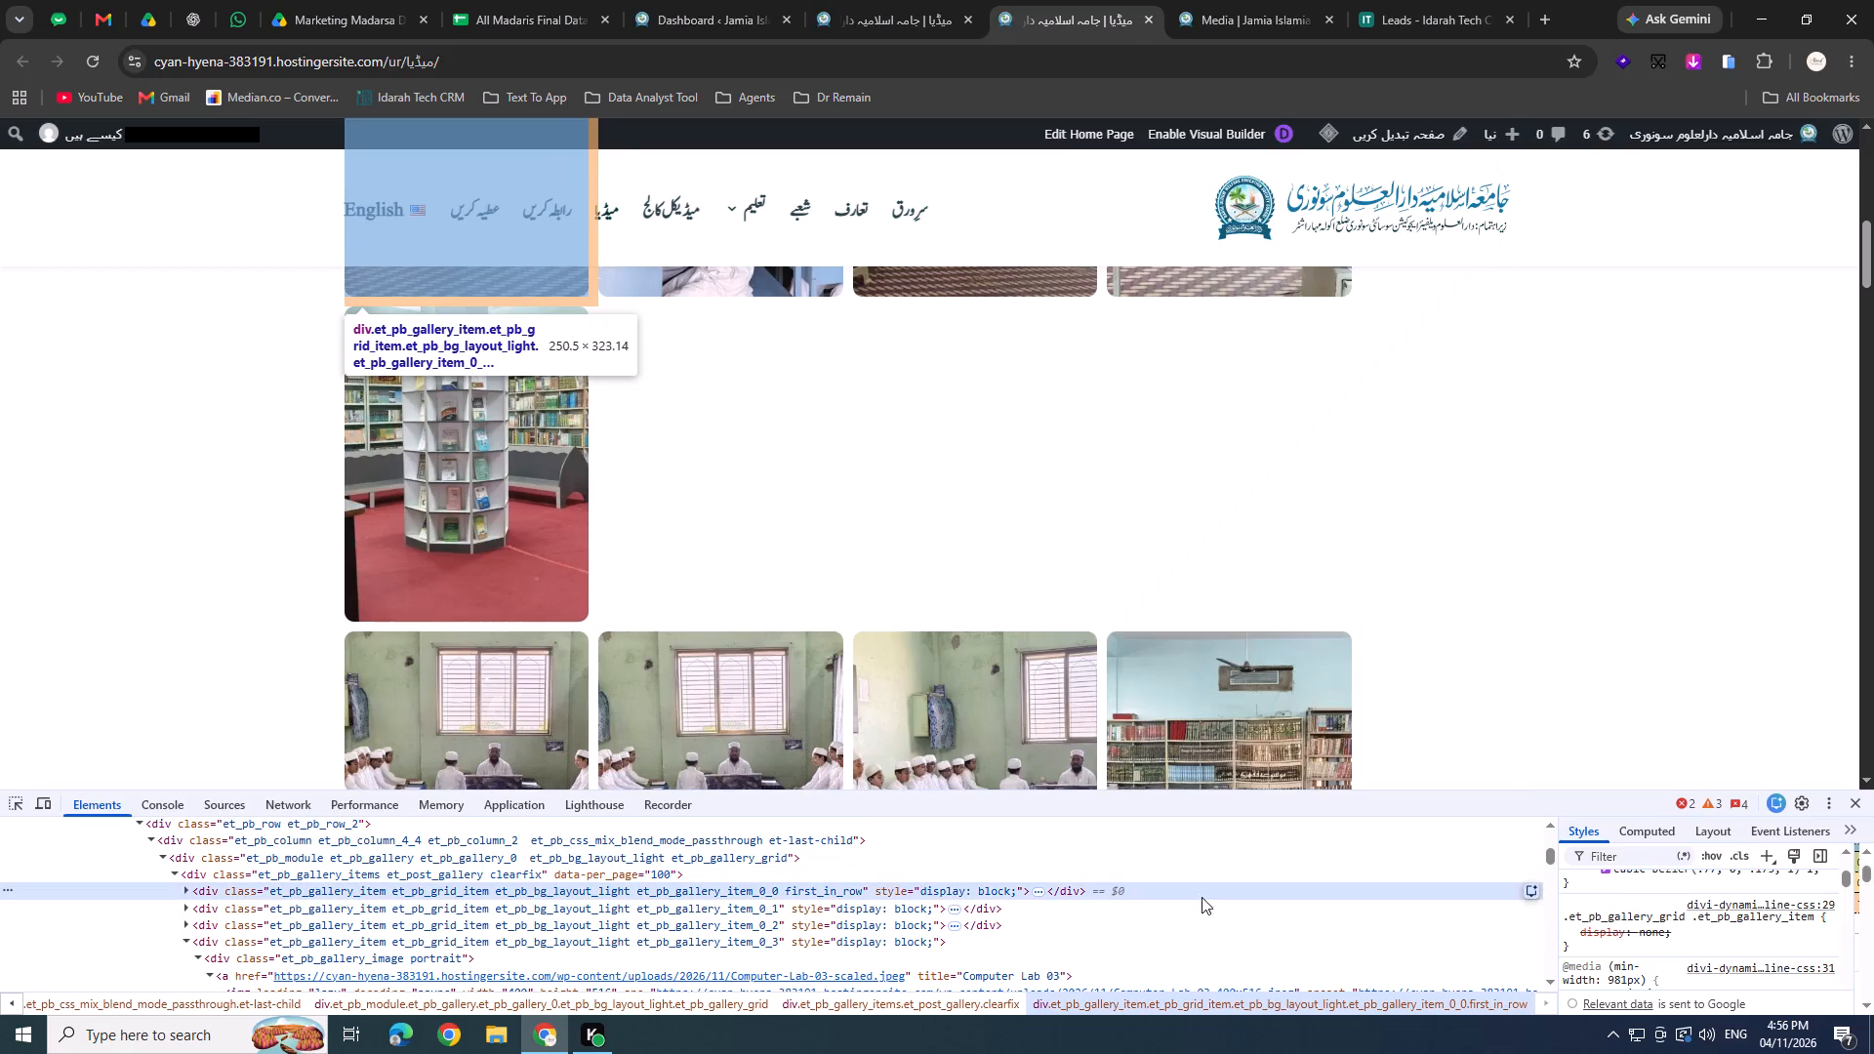
pyautogui.scroll(7, 1731, 943)
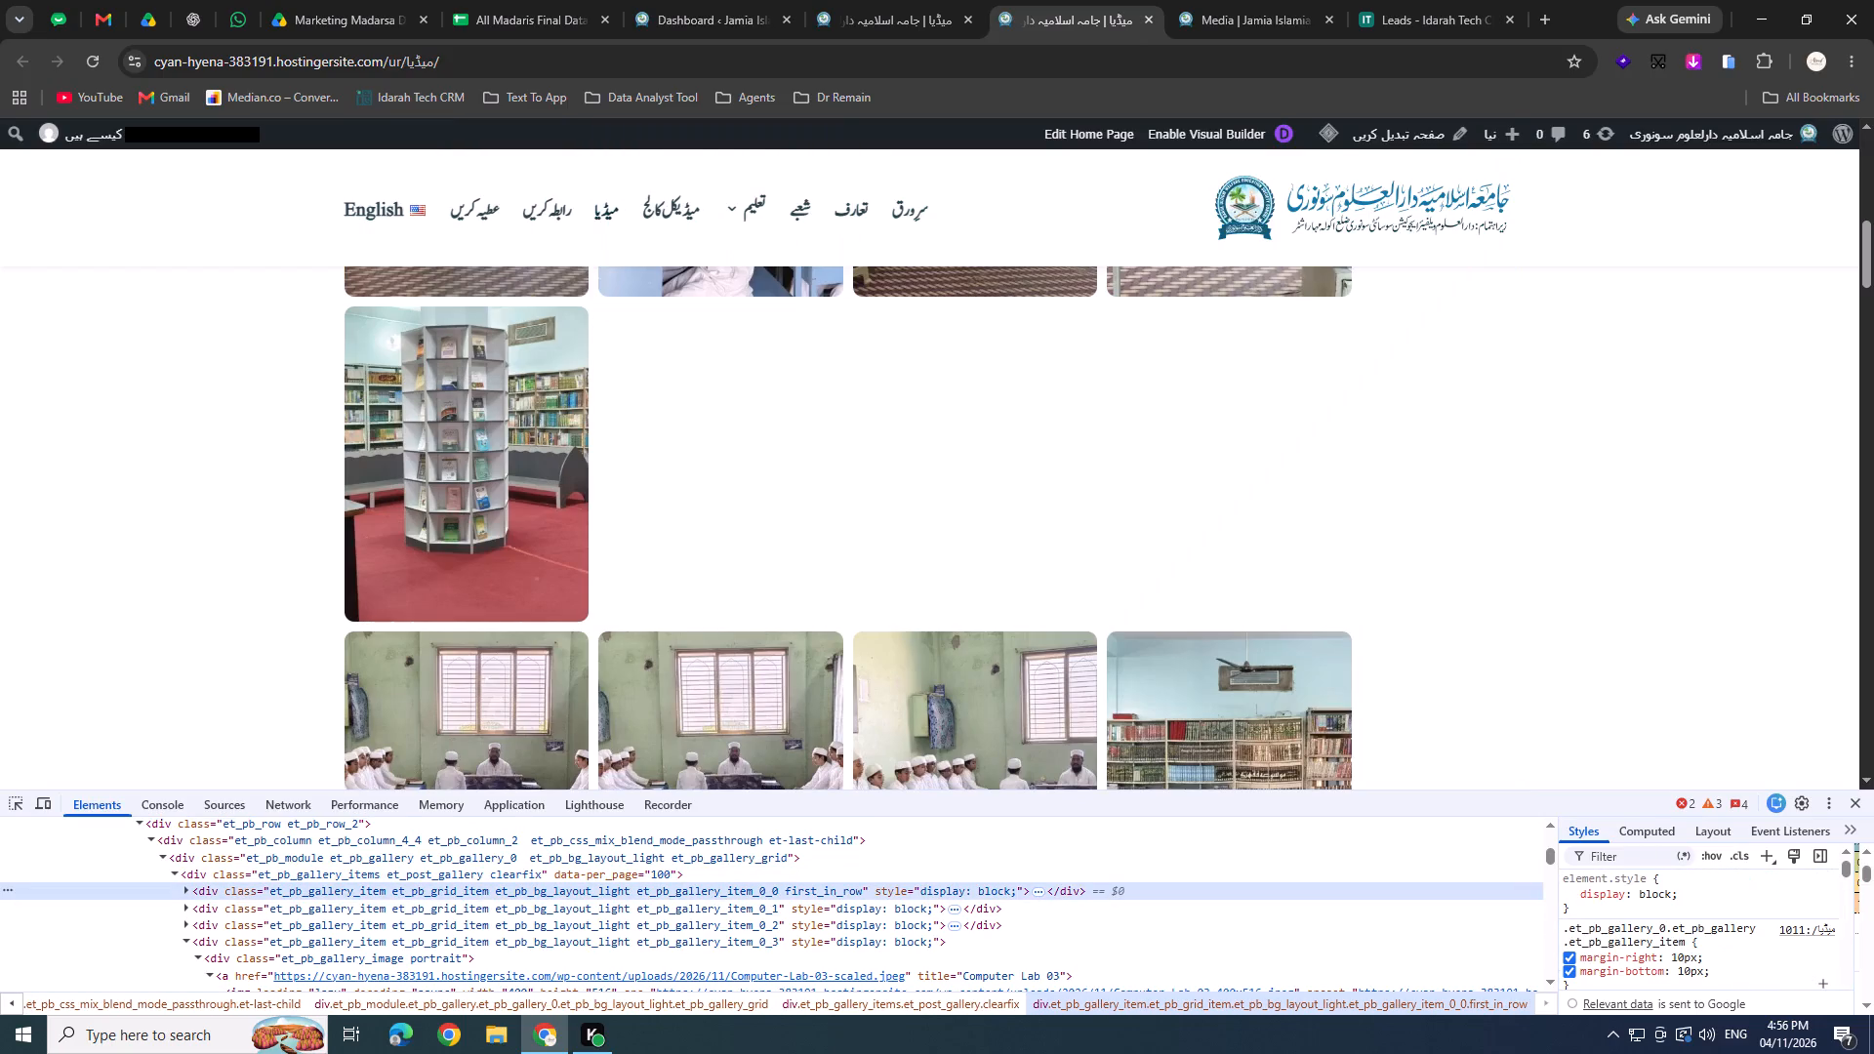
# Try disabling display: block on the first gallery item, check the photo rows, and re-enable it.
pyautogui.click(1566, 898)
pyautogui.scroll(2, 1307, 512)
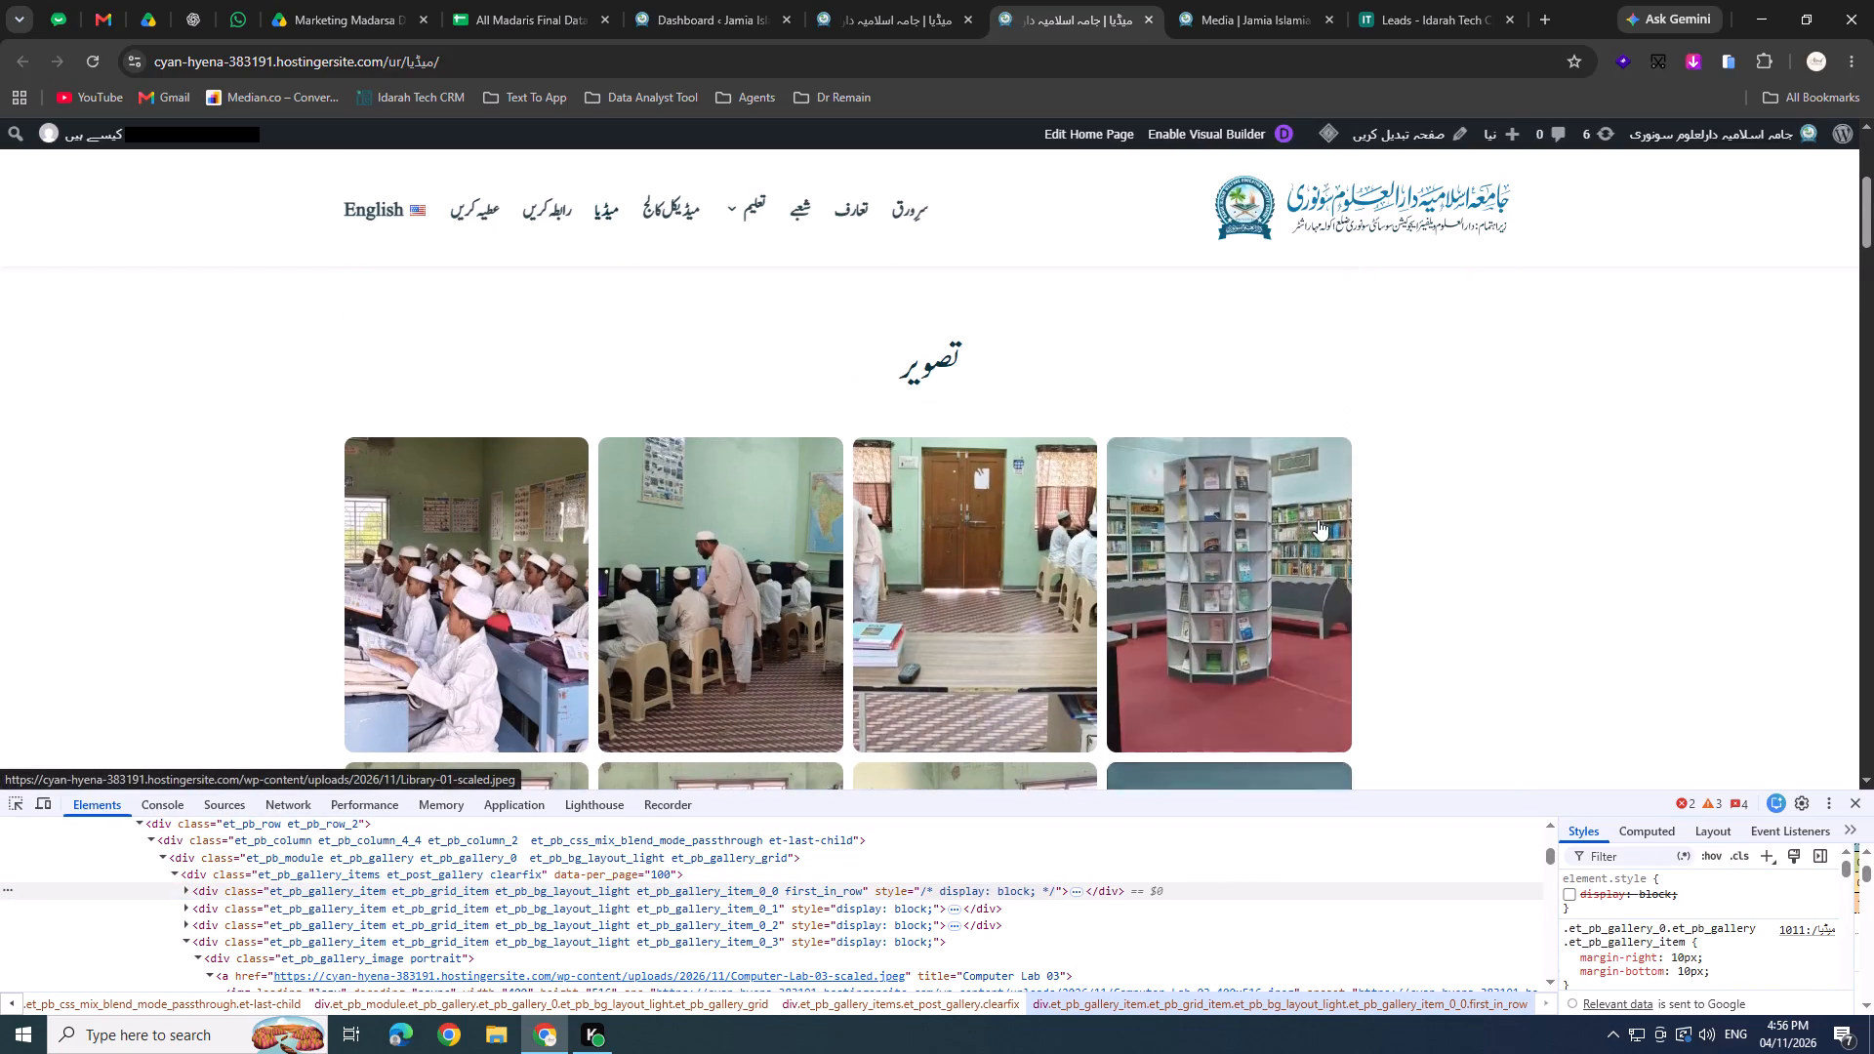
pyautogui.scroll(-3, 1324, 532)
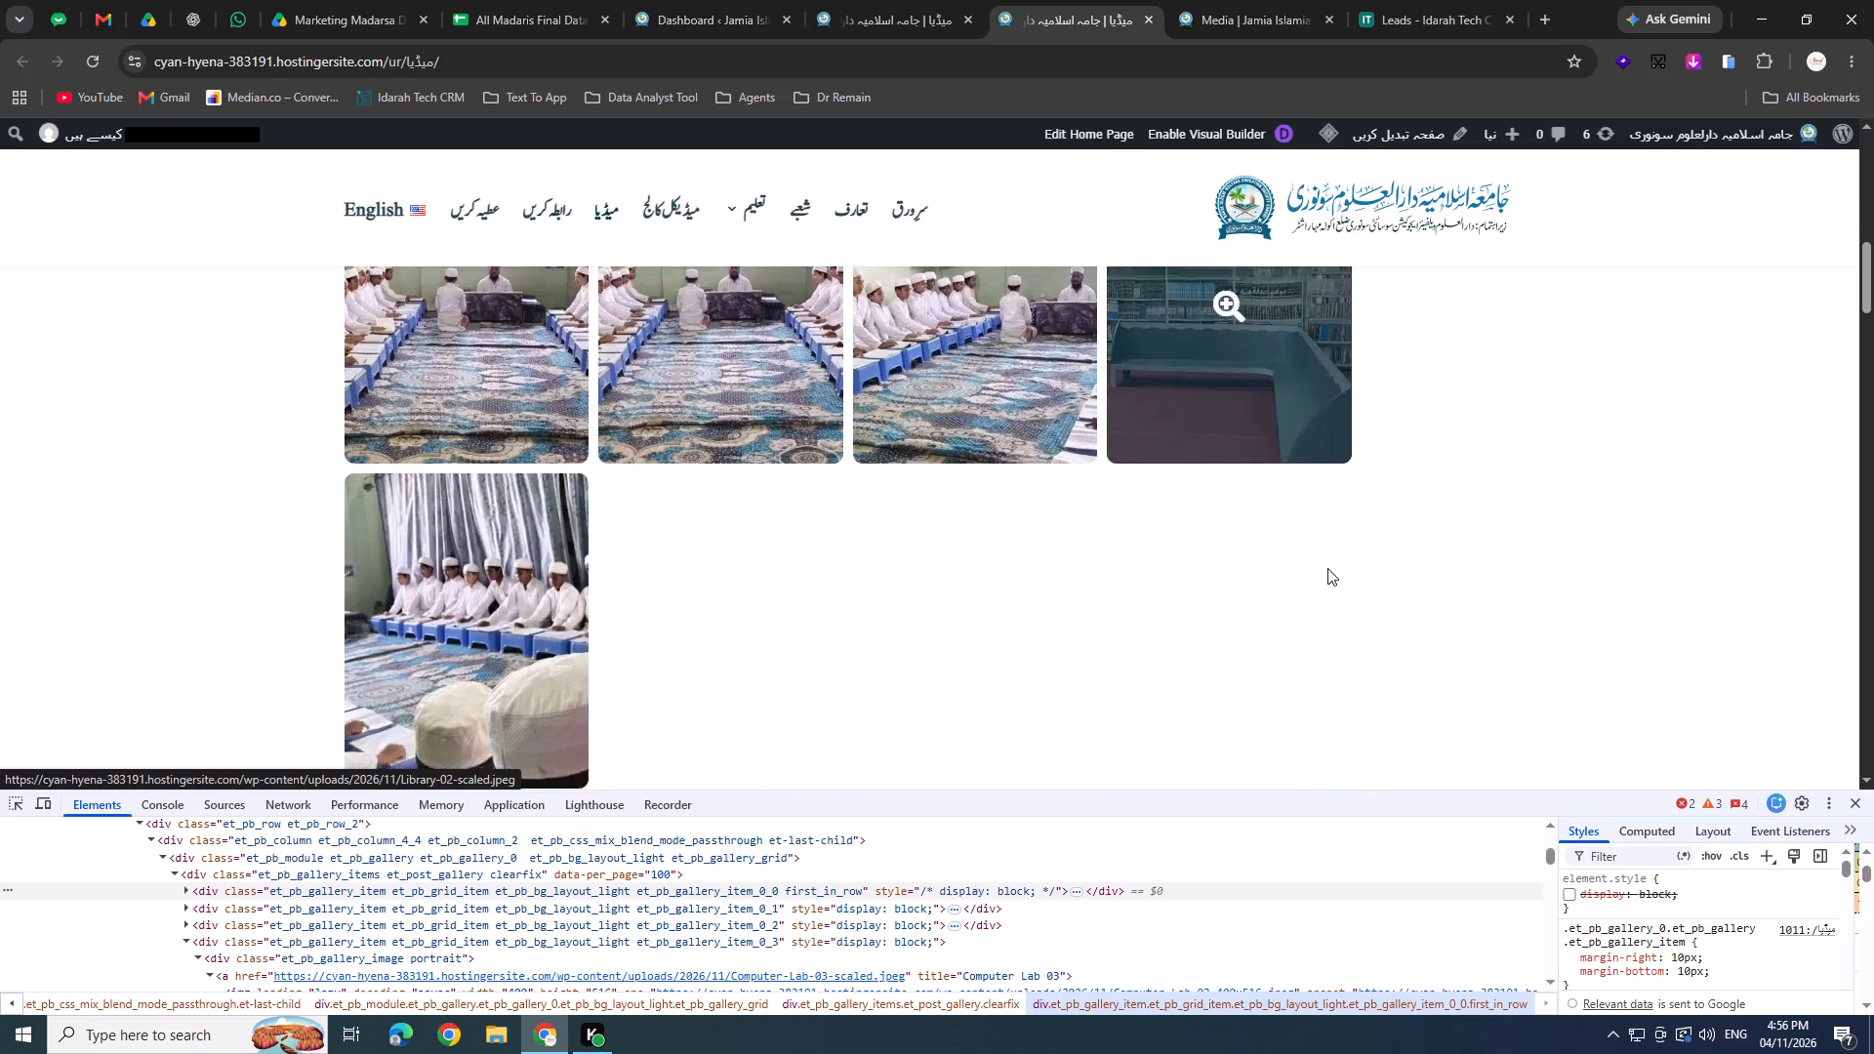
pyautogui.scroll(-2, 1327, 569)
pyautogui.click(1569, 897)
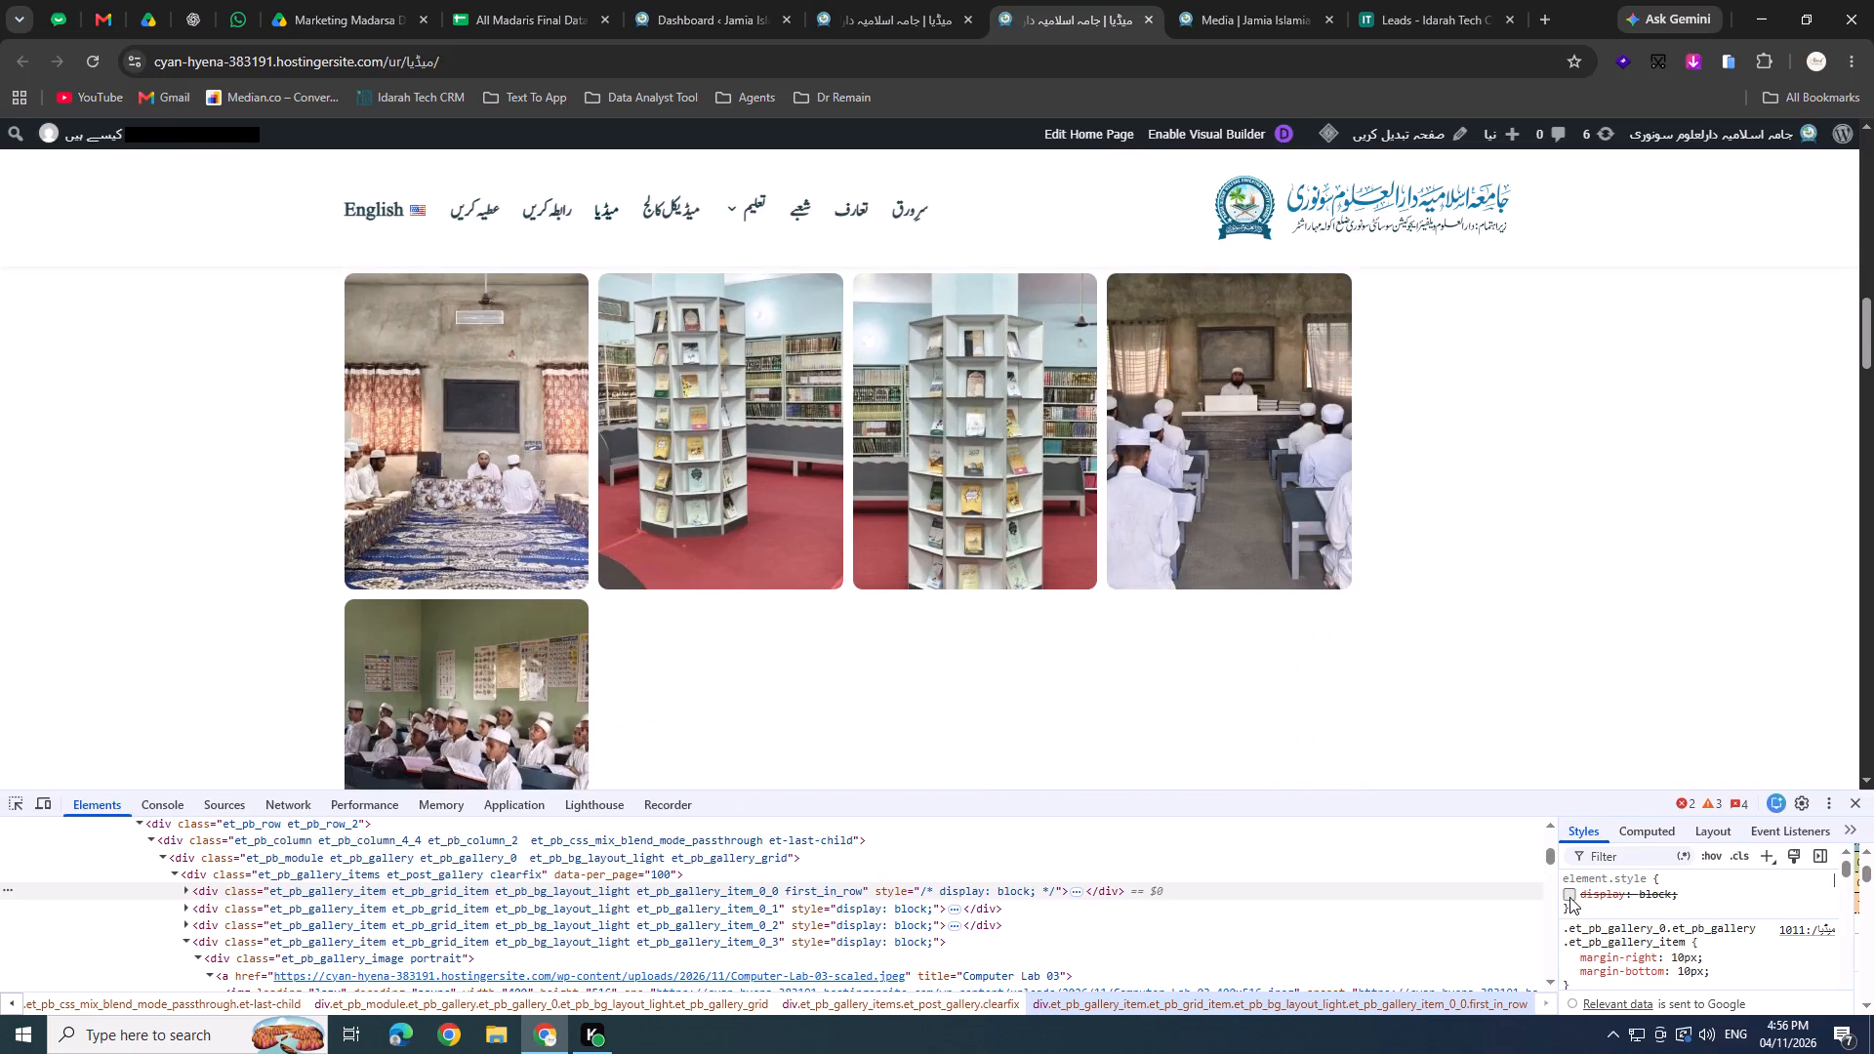
# Look through the first gallery item's remaining style rules and close the developer tools.
pyautogui.moveTo(1847, 872); pyautogui.dragTo(1847, 881)
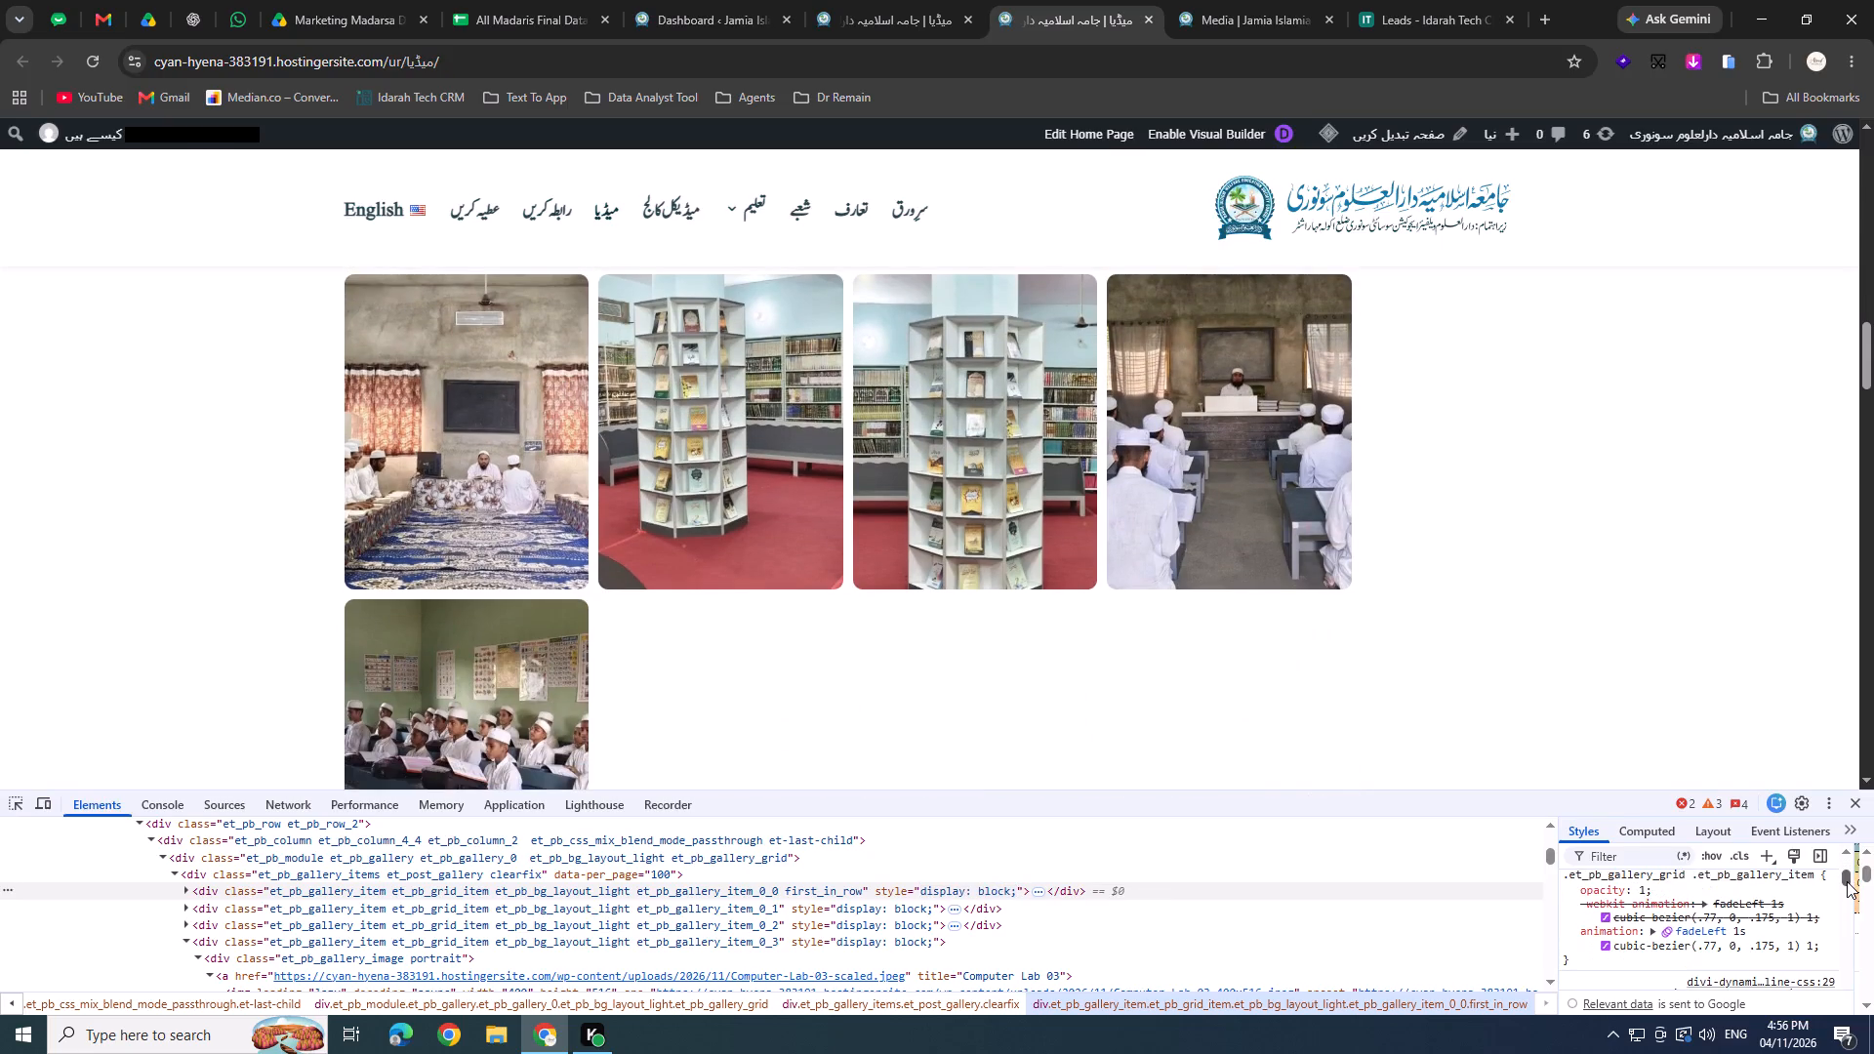
pyautogui.moveTo(1847, 881); pyautogui.dragTo(1847, 895)
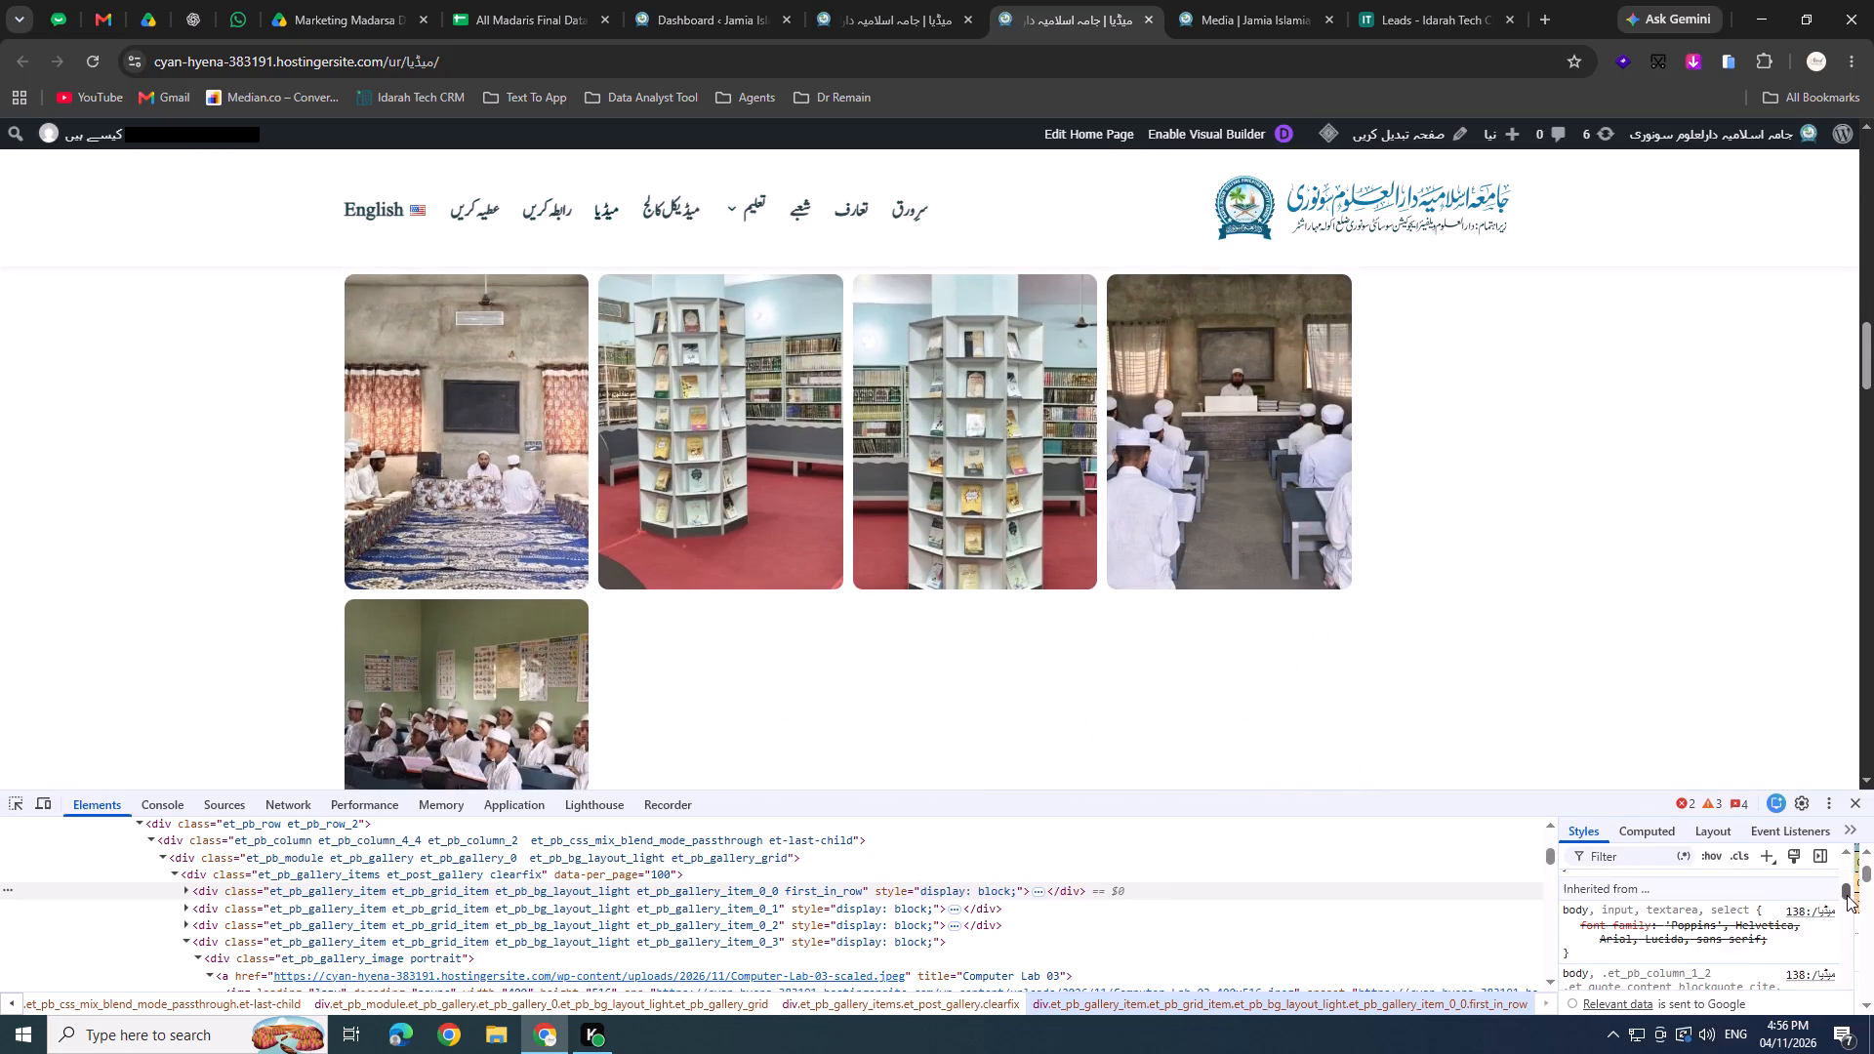
pyautogui.moveTo(1847, 895); pyautogui.dragTo(1847, 898)
pyautogui.click(1860, 804)
# Review the photo rows of the whole Urdu gallery, down to the video section and back to the heading.
pyautogui.scroll(-2, 1365, 701)
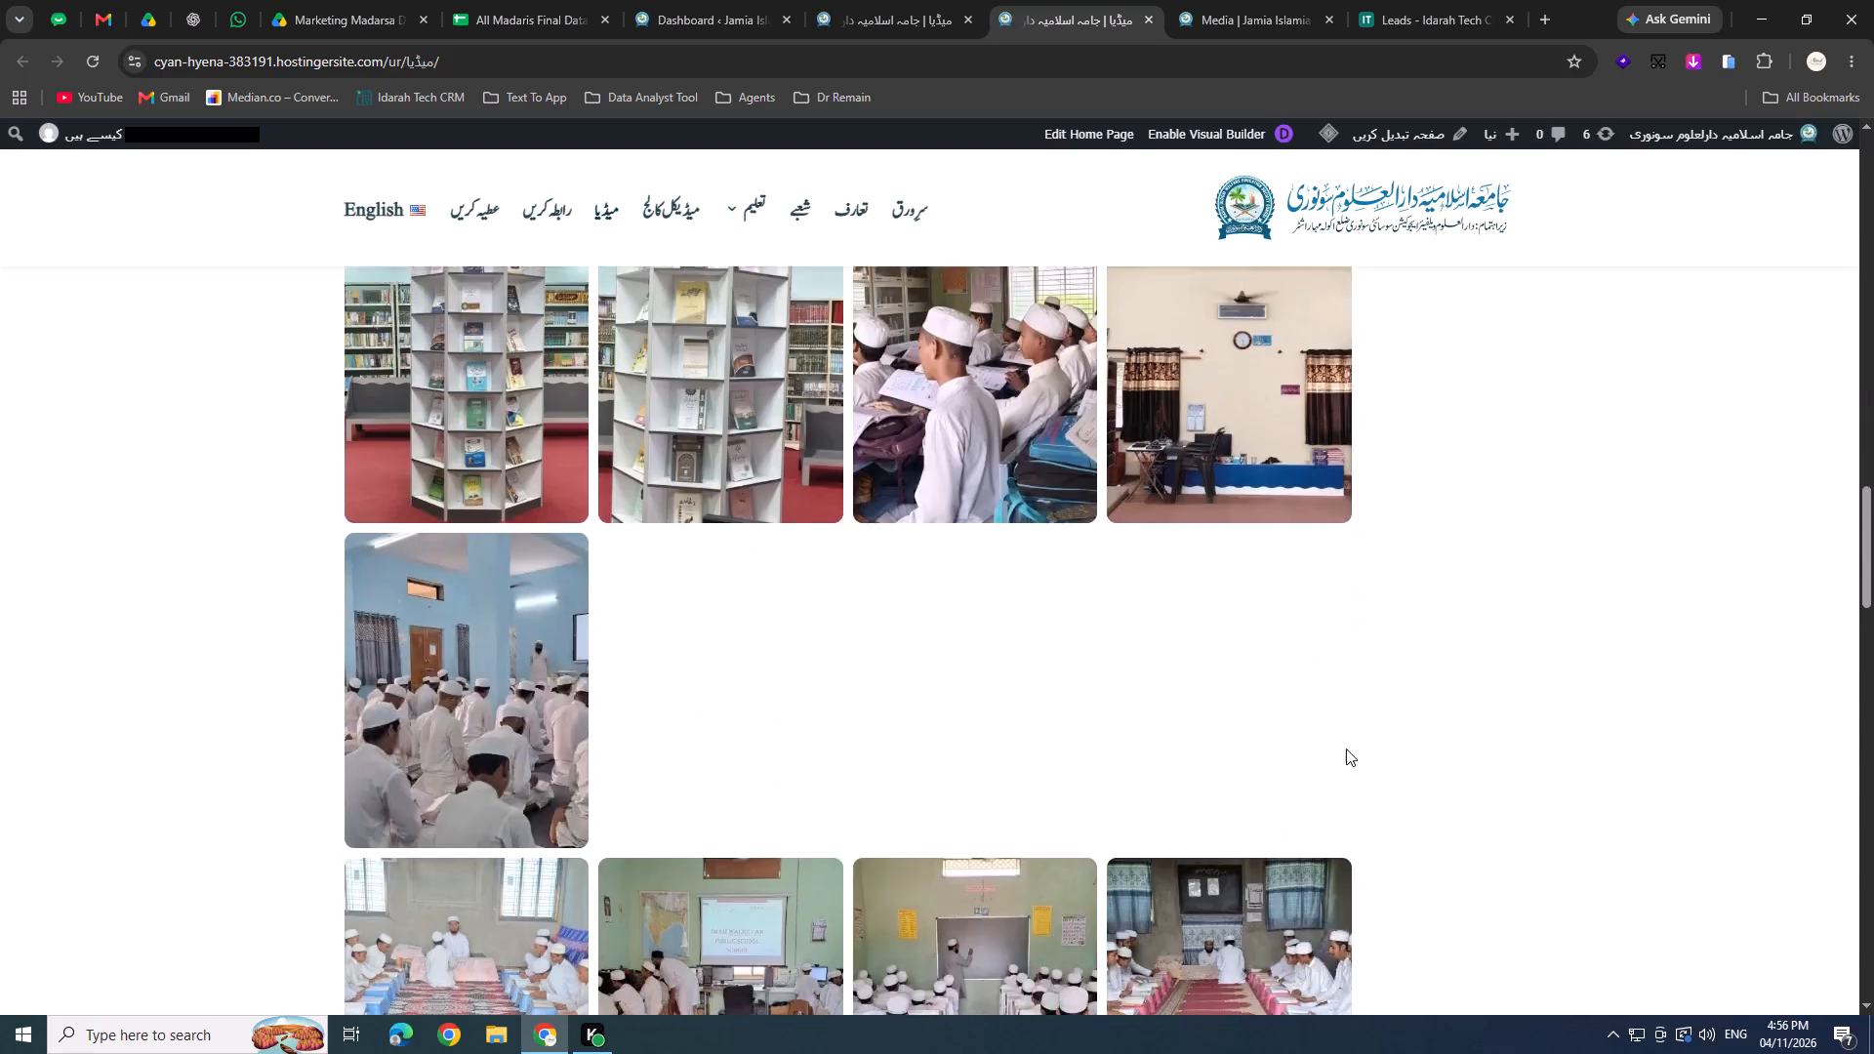
pyautogui.scroll(-3, 1263, 689)
pyautogui.scroll(-4, 943, 655)
pyautogui.scroll(2, 929, 632)
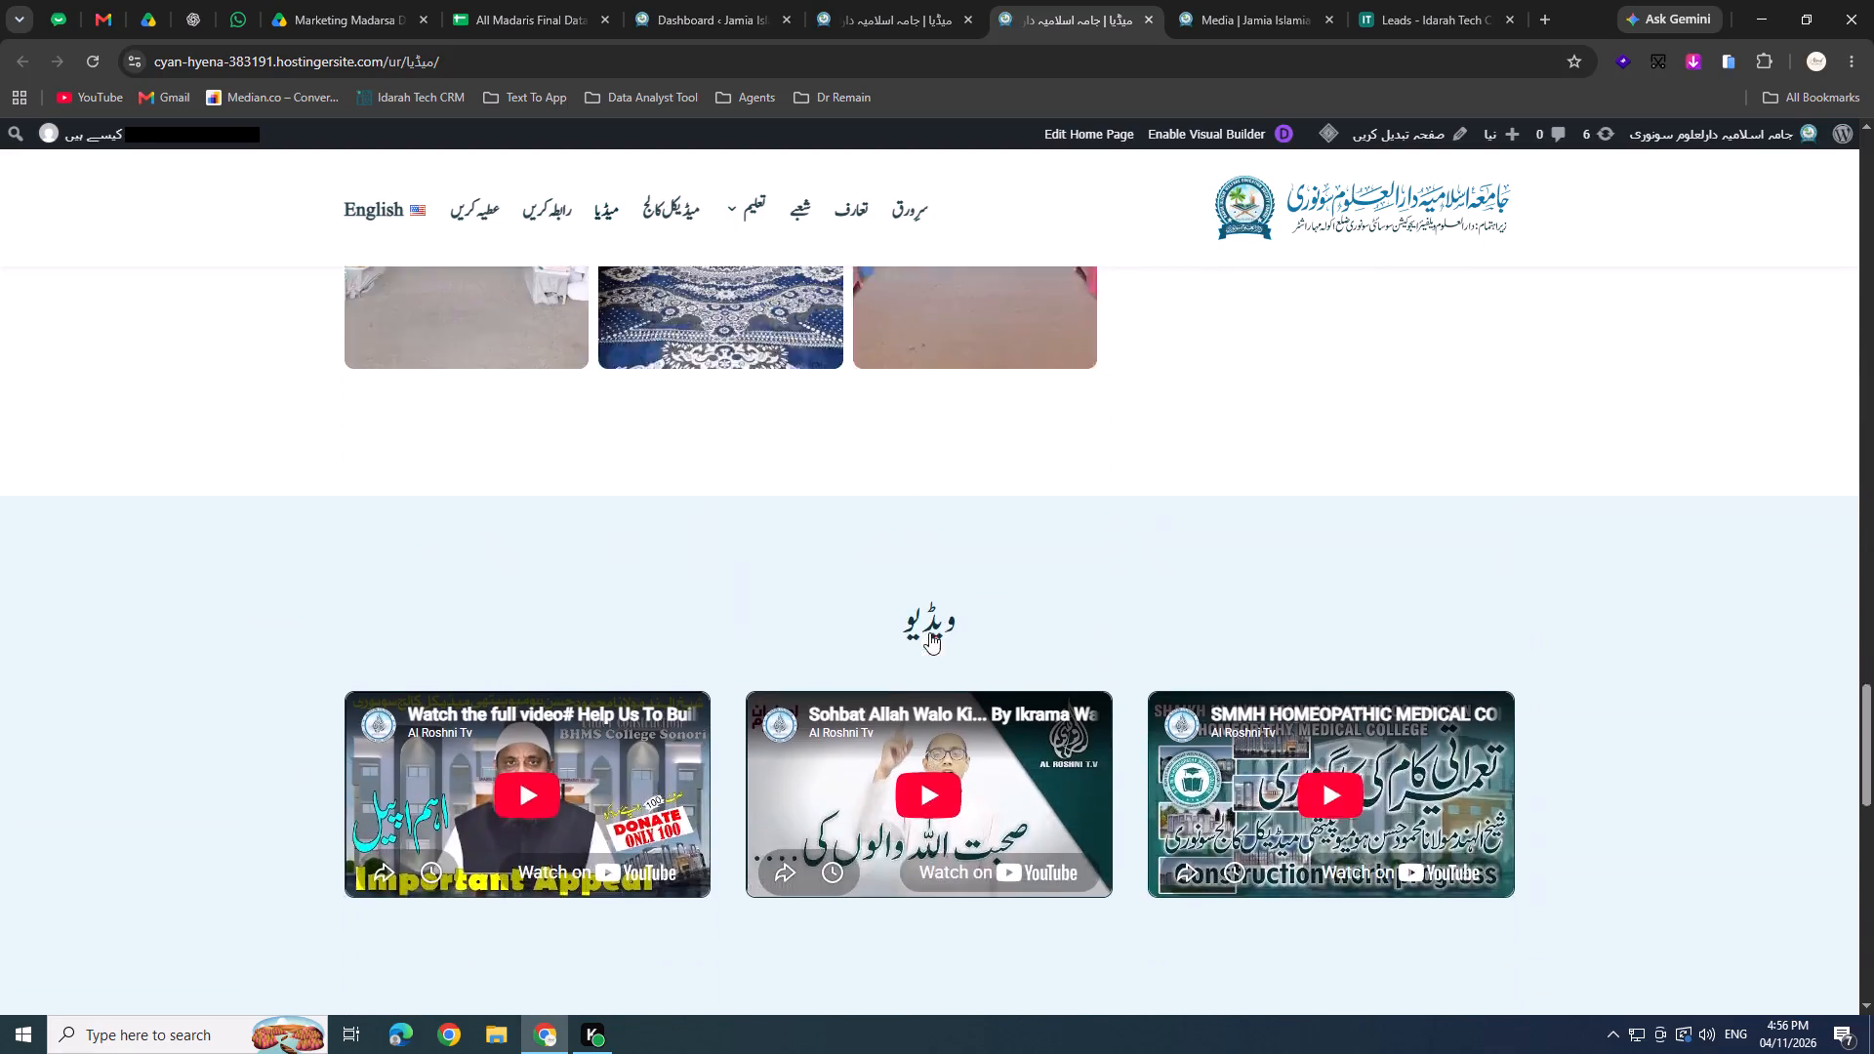
pyautogui.scroll(1, 929, 632)
pyautogui.scroll(14, 1020, 613)
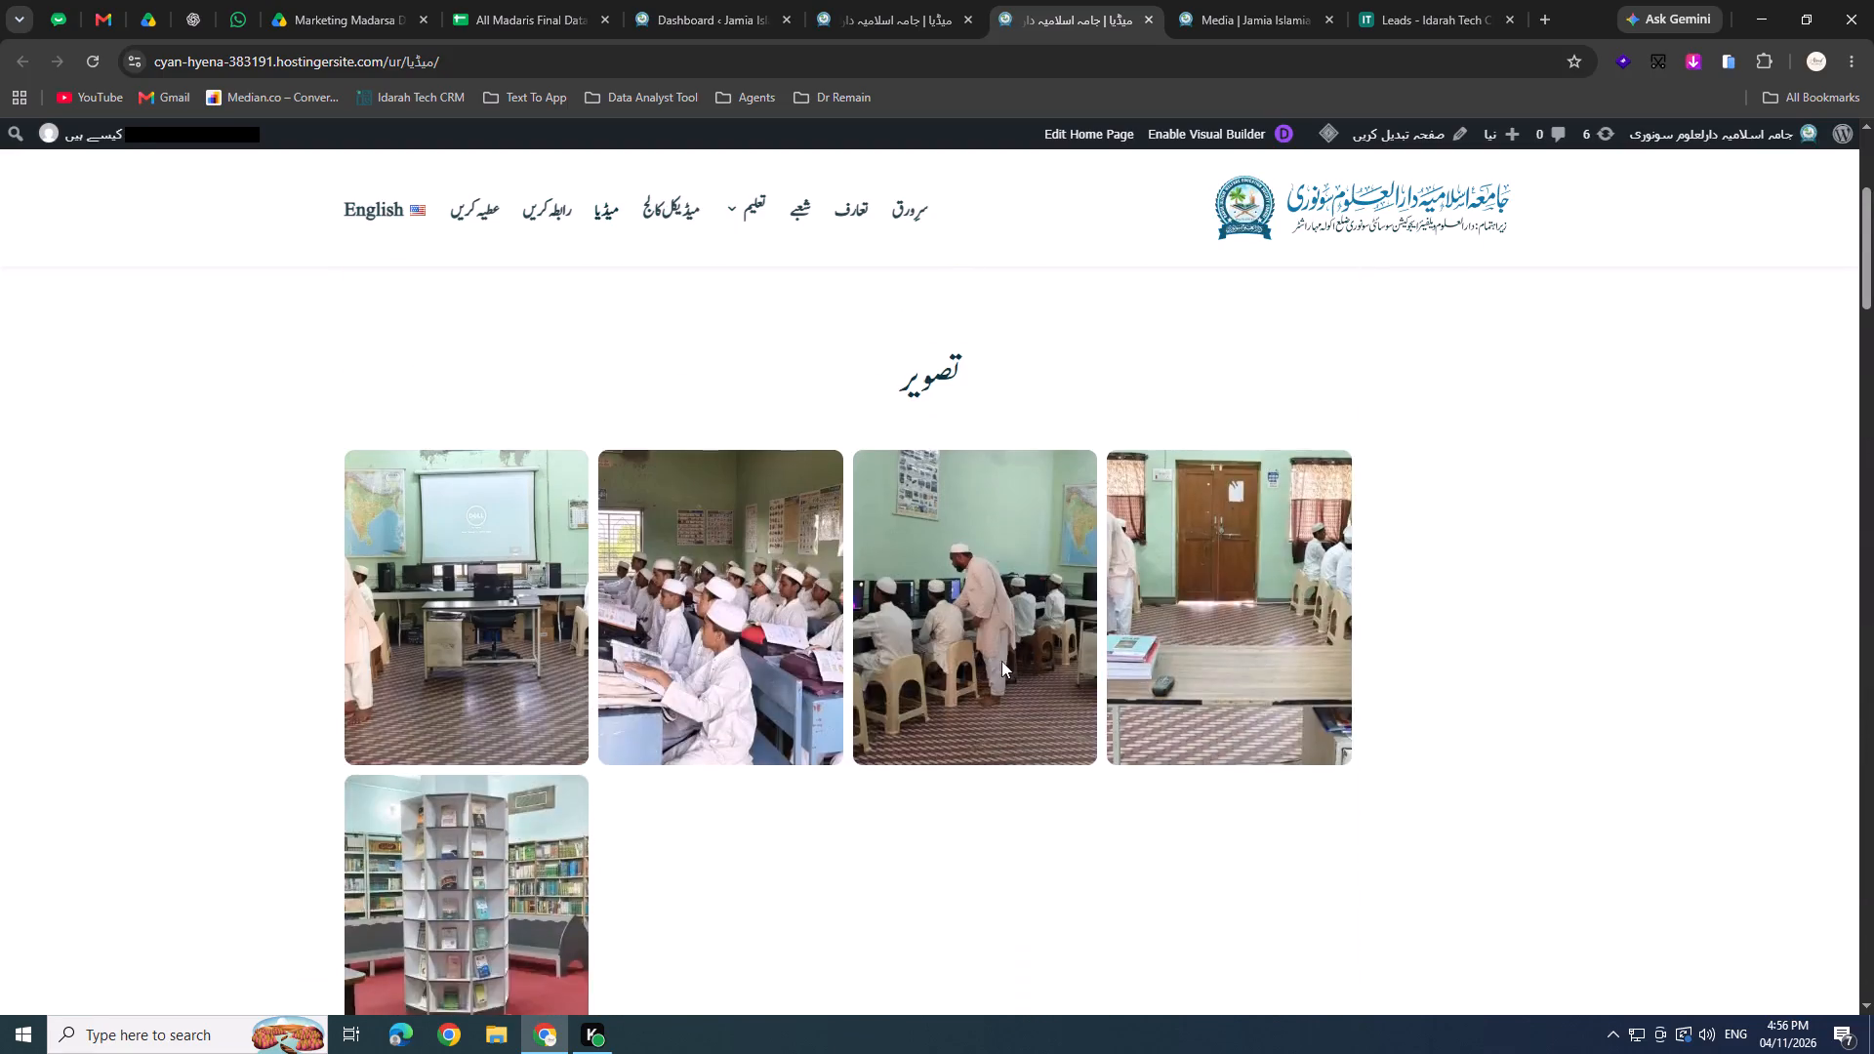
# Open the Urdu photo gallery's settings in the Visual Builder and show its custom CSS for module elements.
pyautogui.scroll(2, 1001, 661)
pyautogui.click(875, 0)
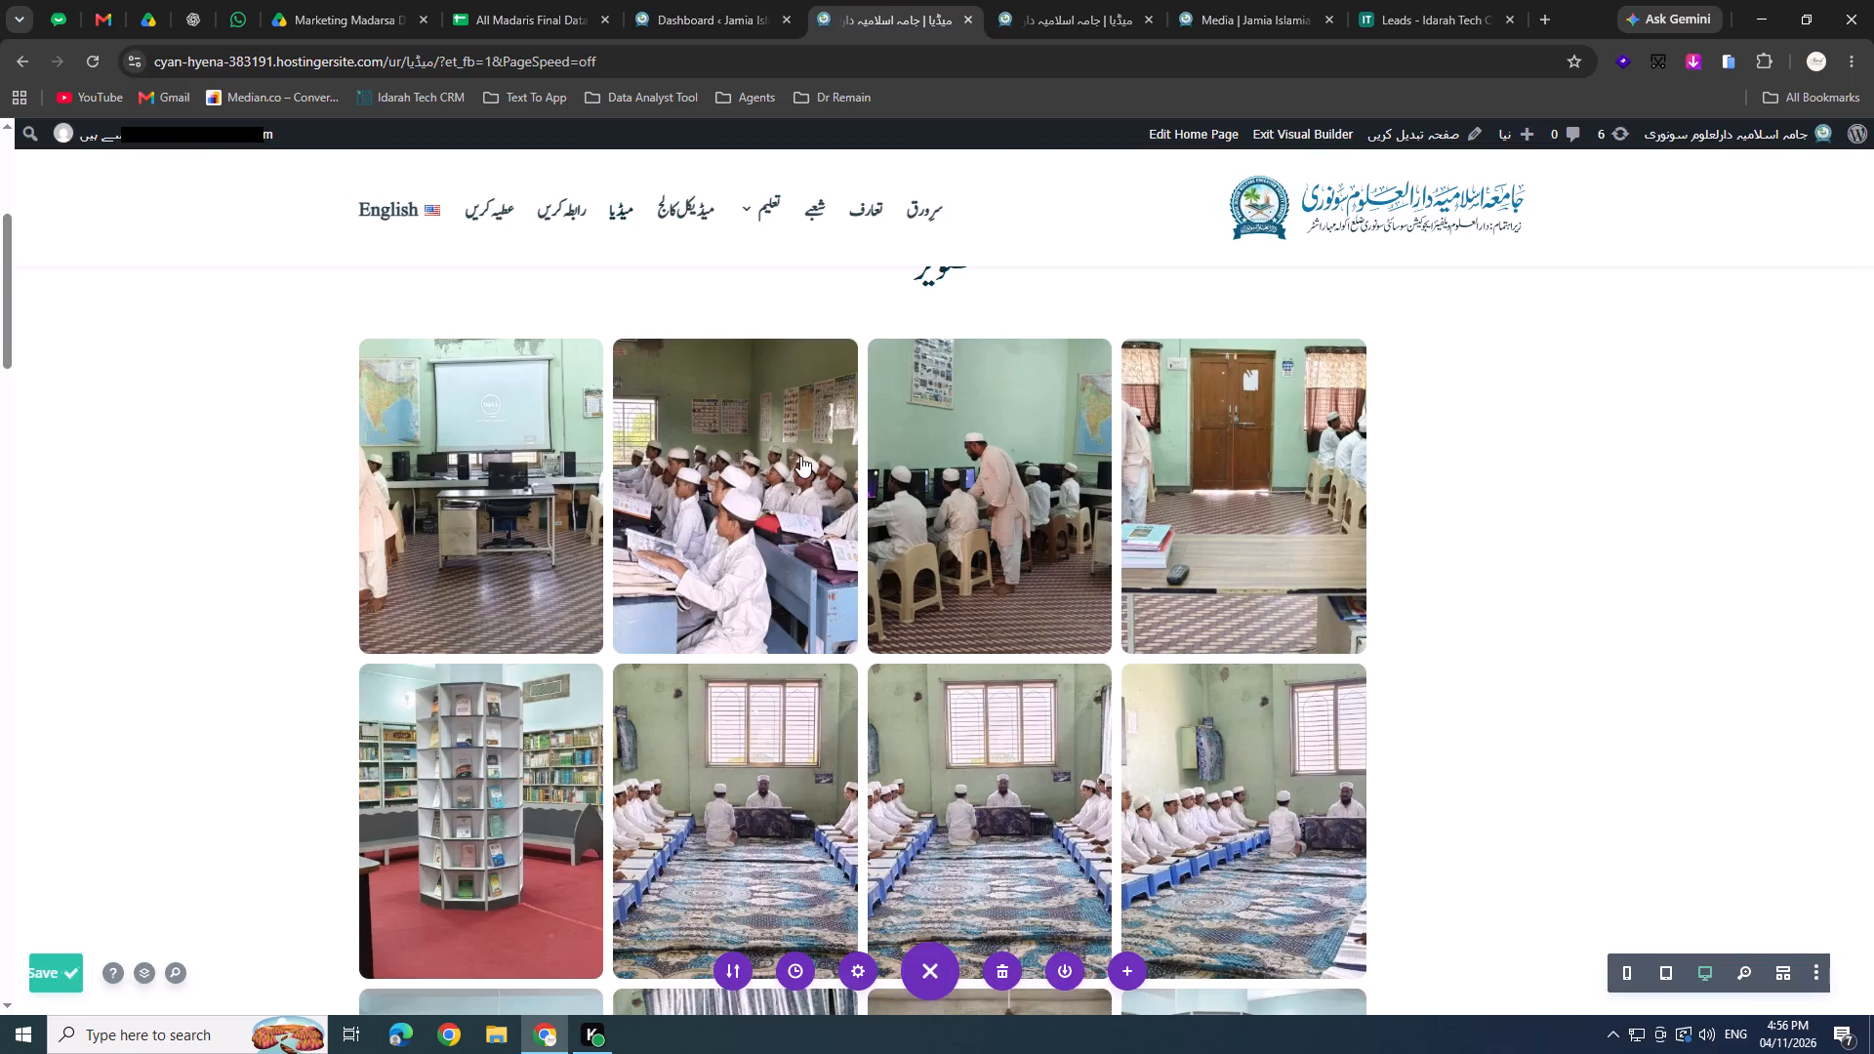
pyautogui.click(800, 456)
pyautogui.click(994, 389)
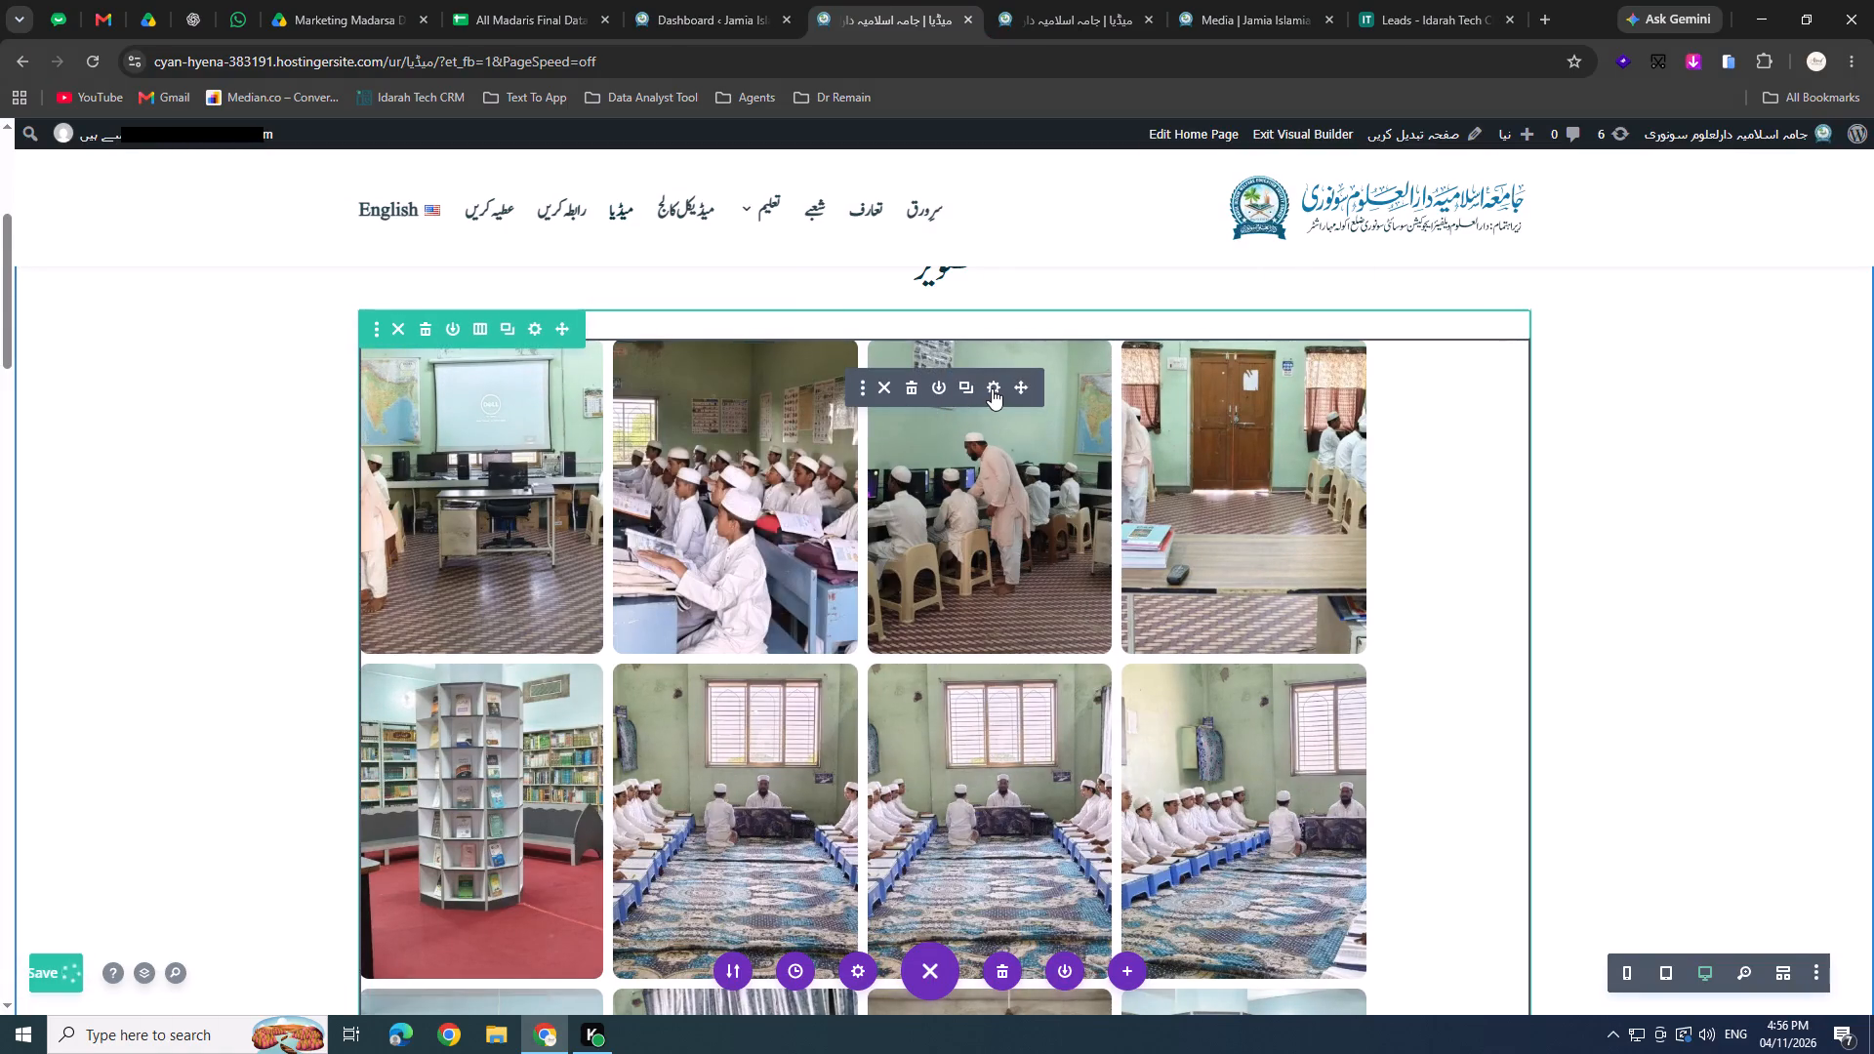
pyautogui.click(966, 345)
pyautogui.click(1006, 421)
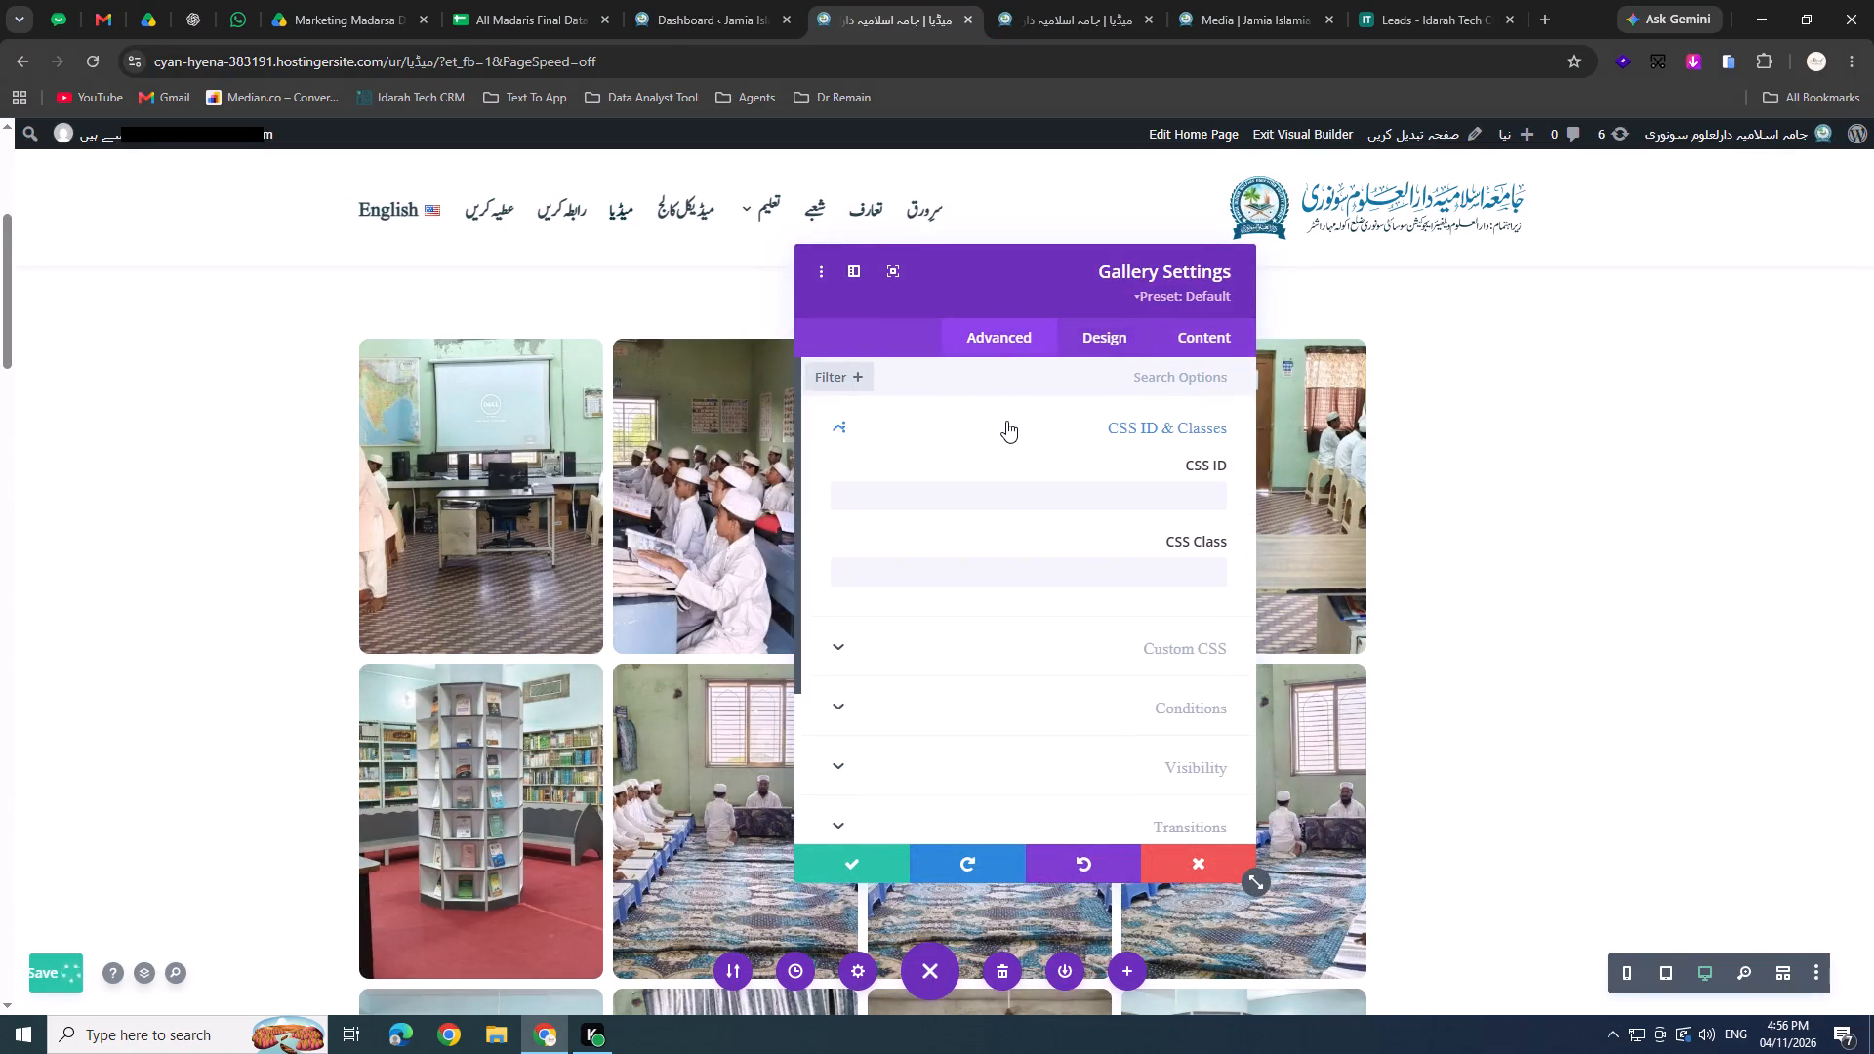
pyautogui.click(1028, 612)
pyautogui.click(1029, 633)
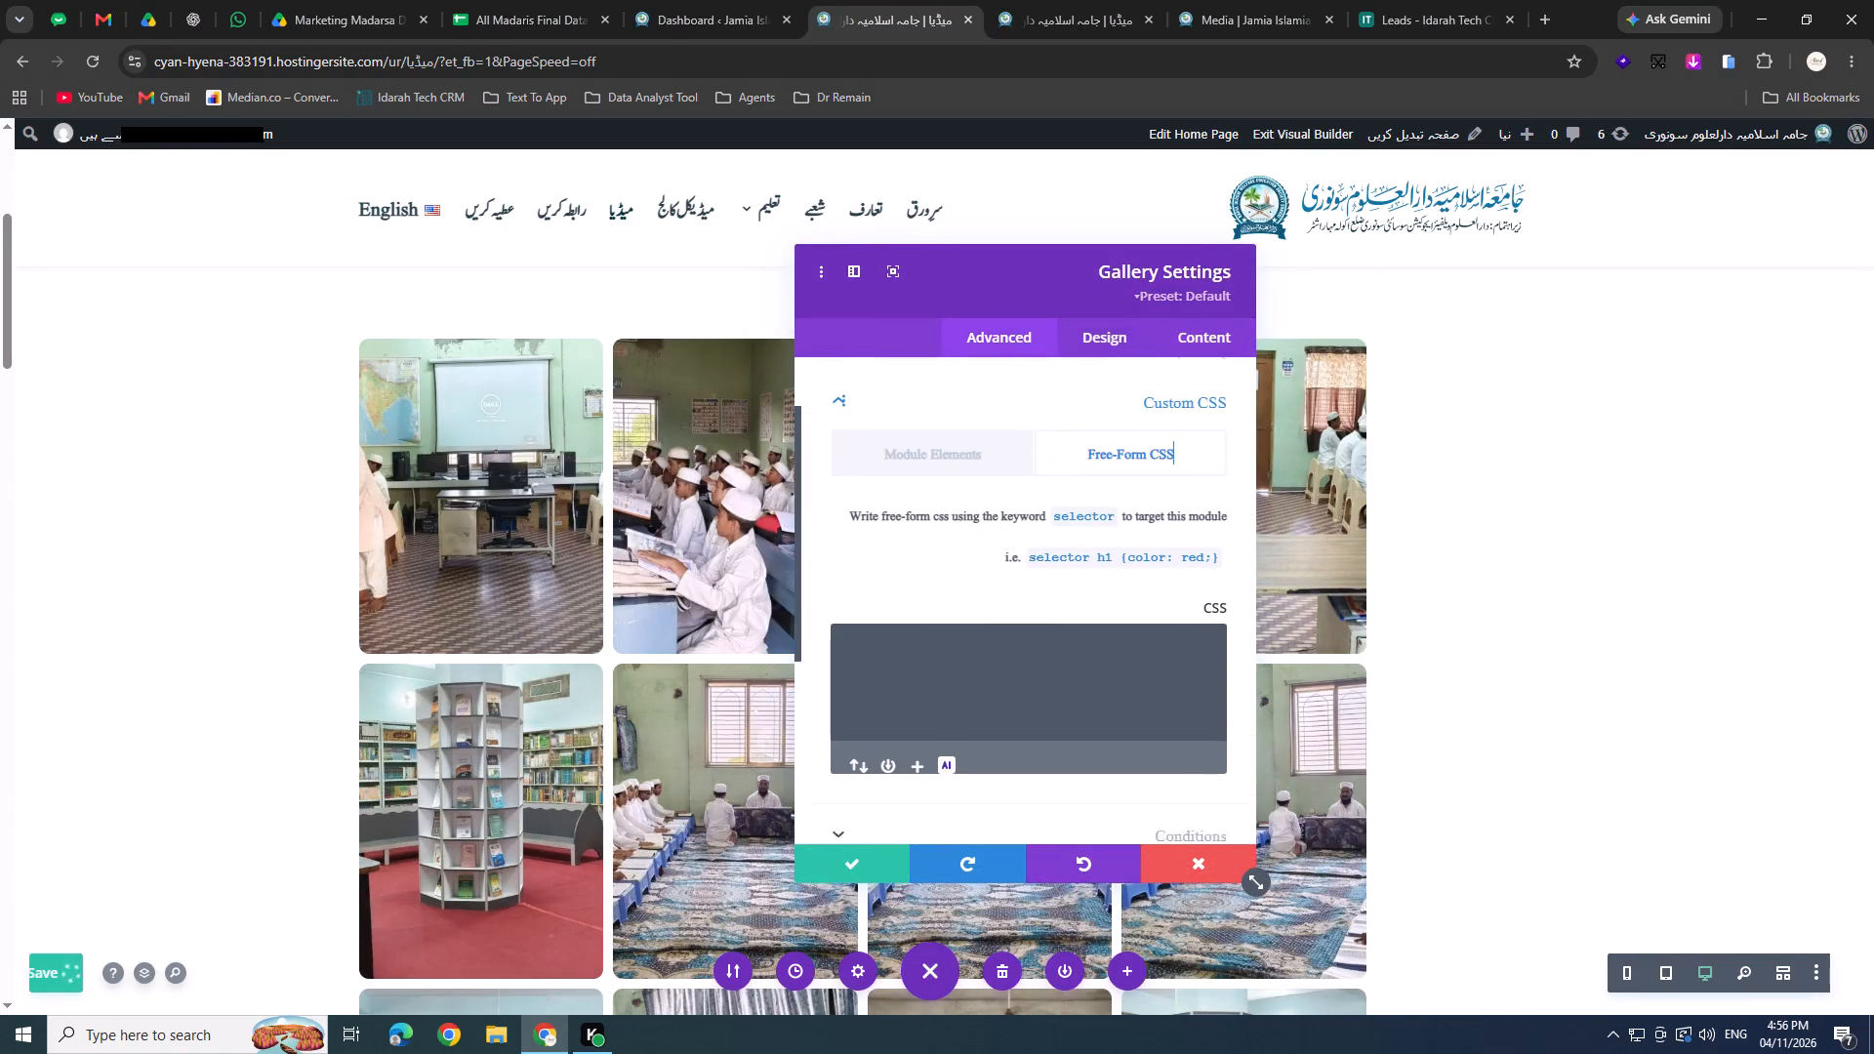
pyautogui.click(948, 421)
# Add a width:200px rule below the margin rules in the gallery's Gallery Item custom CSS.
pyautogui.scroll(-1, 982, 488)
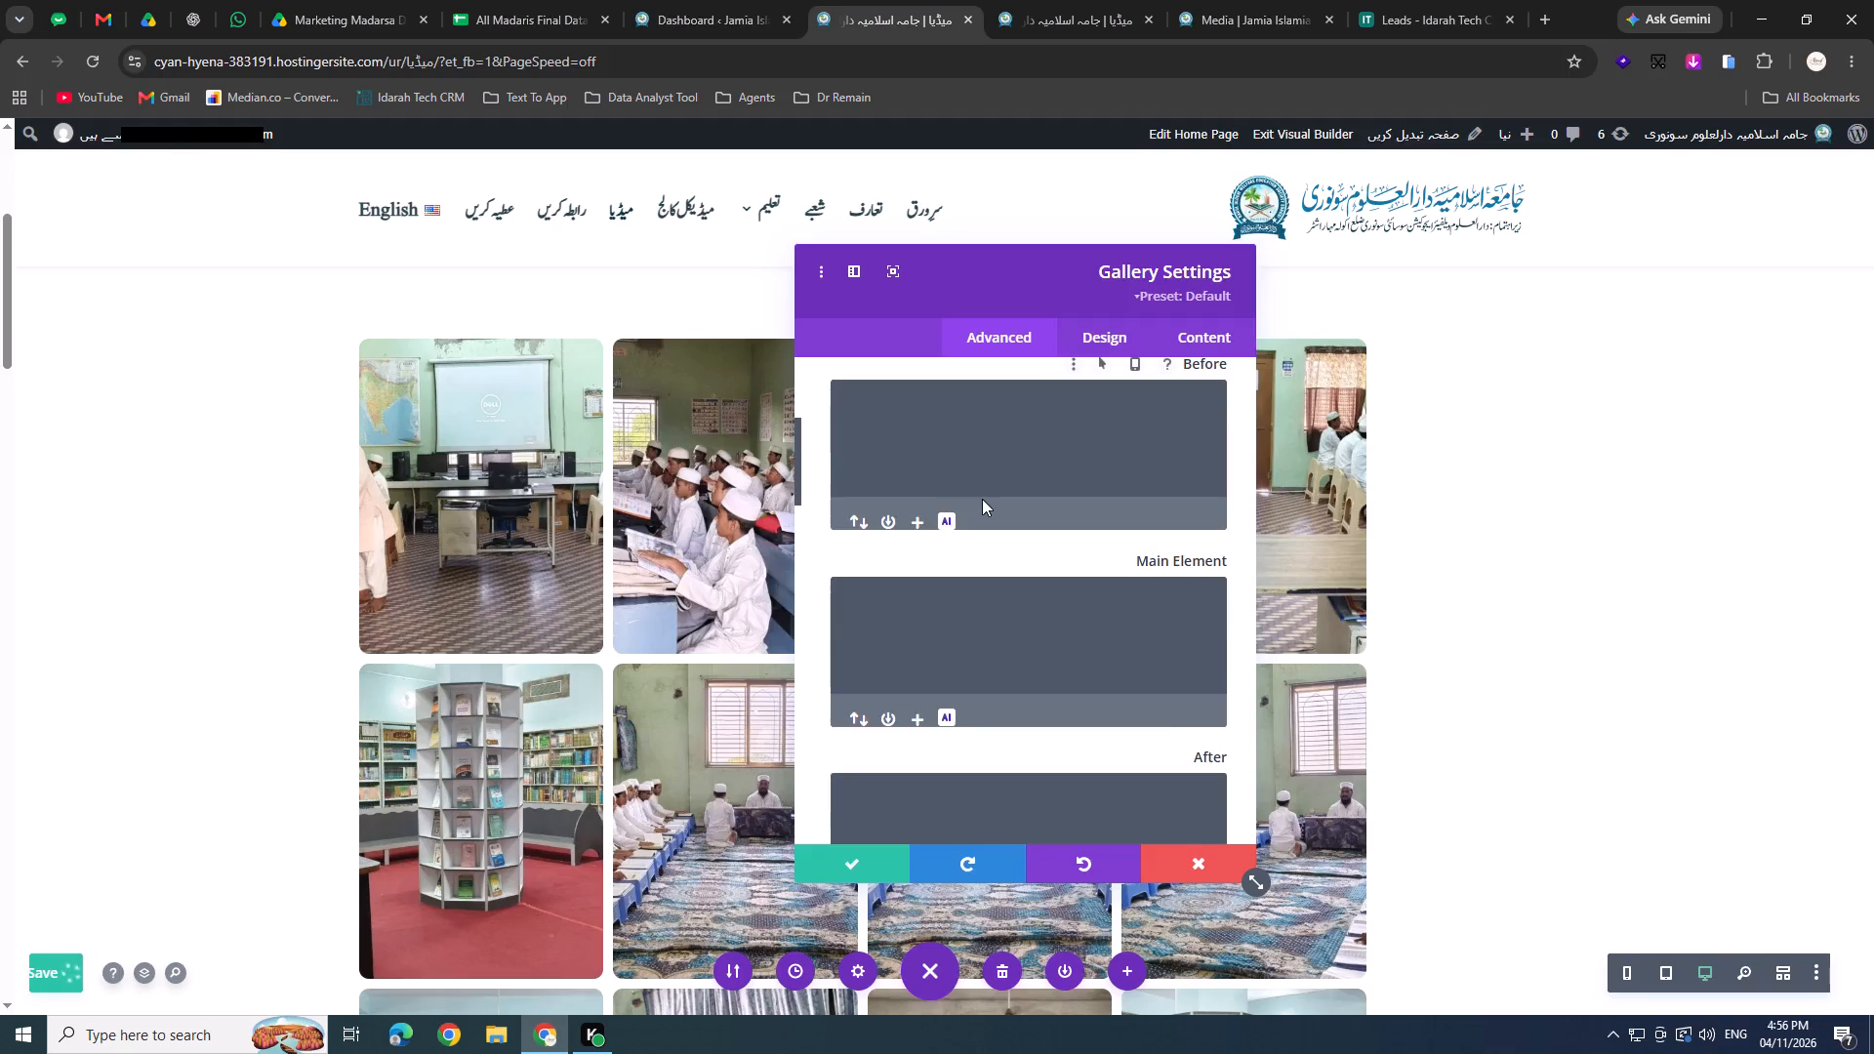
pyautogui.scroll(-3, 982, 499)
pyautogui.scroll(1, 985, 516)
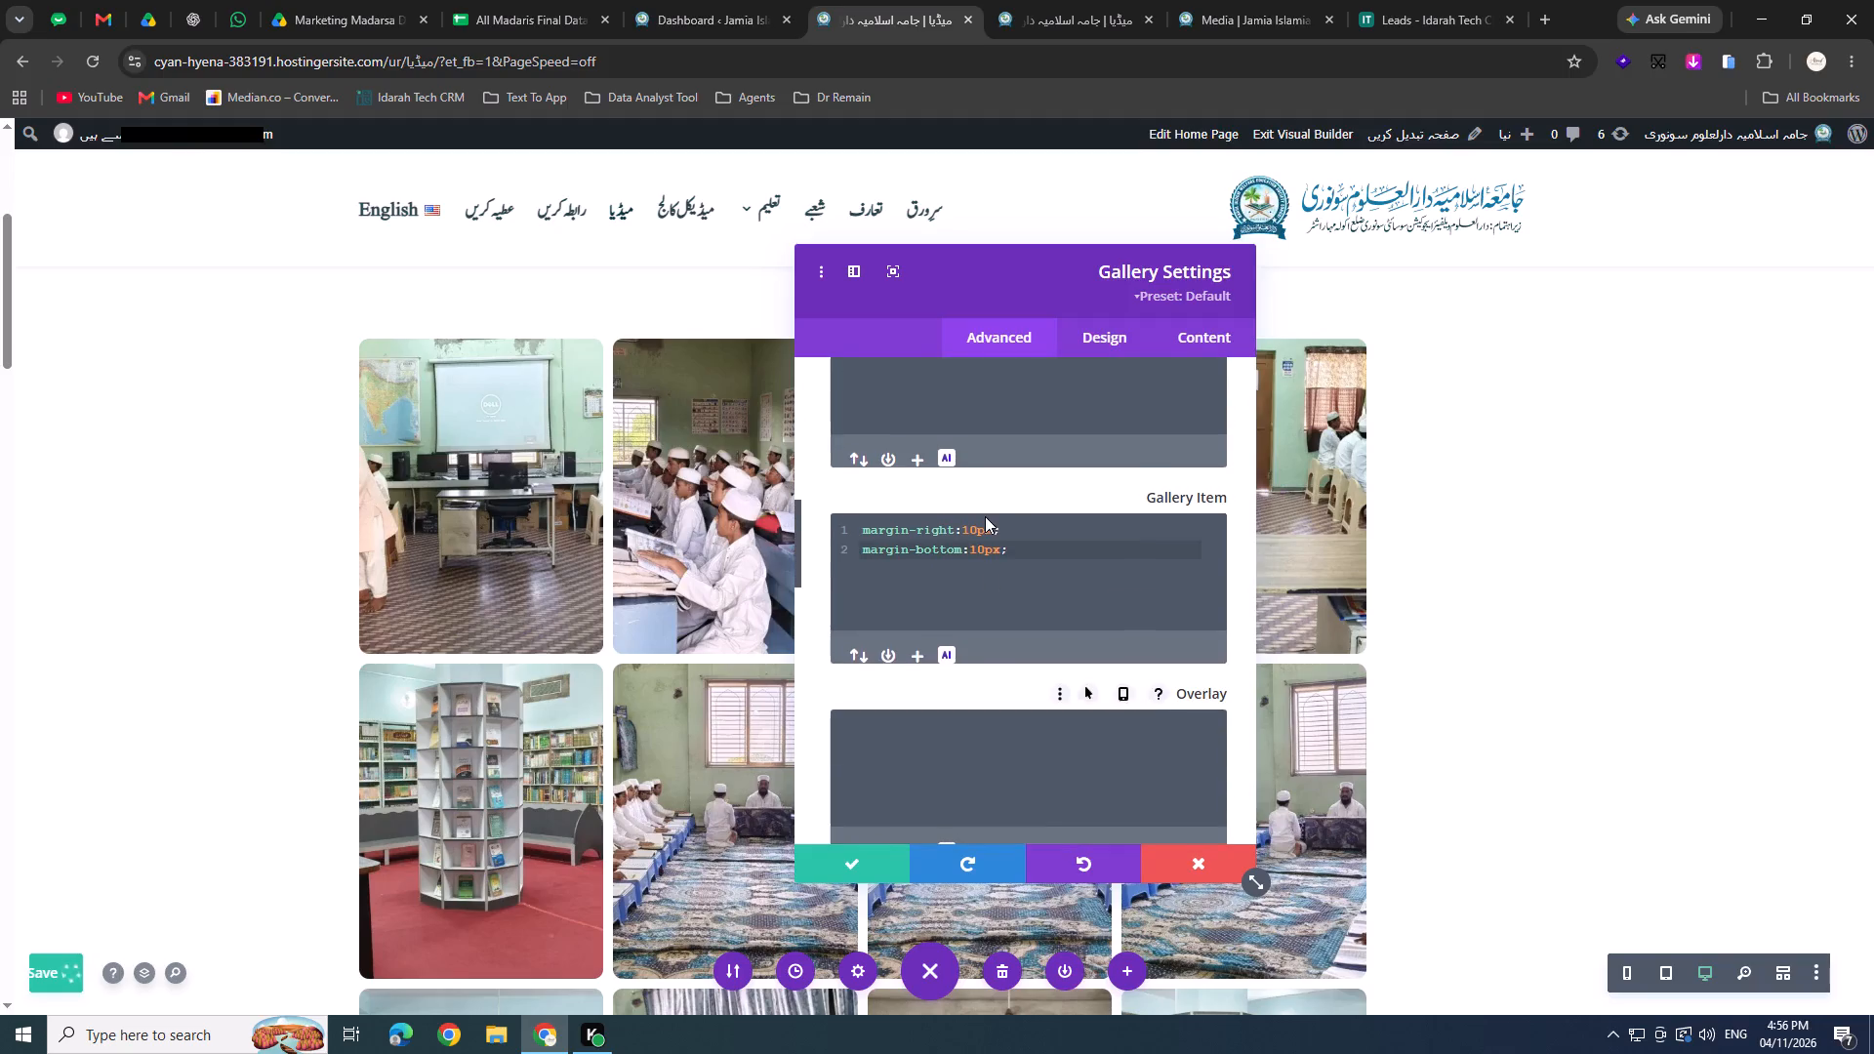
pyautogui.scroll(-3, 1007, 556)
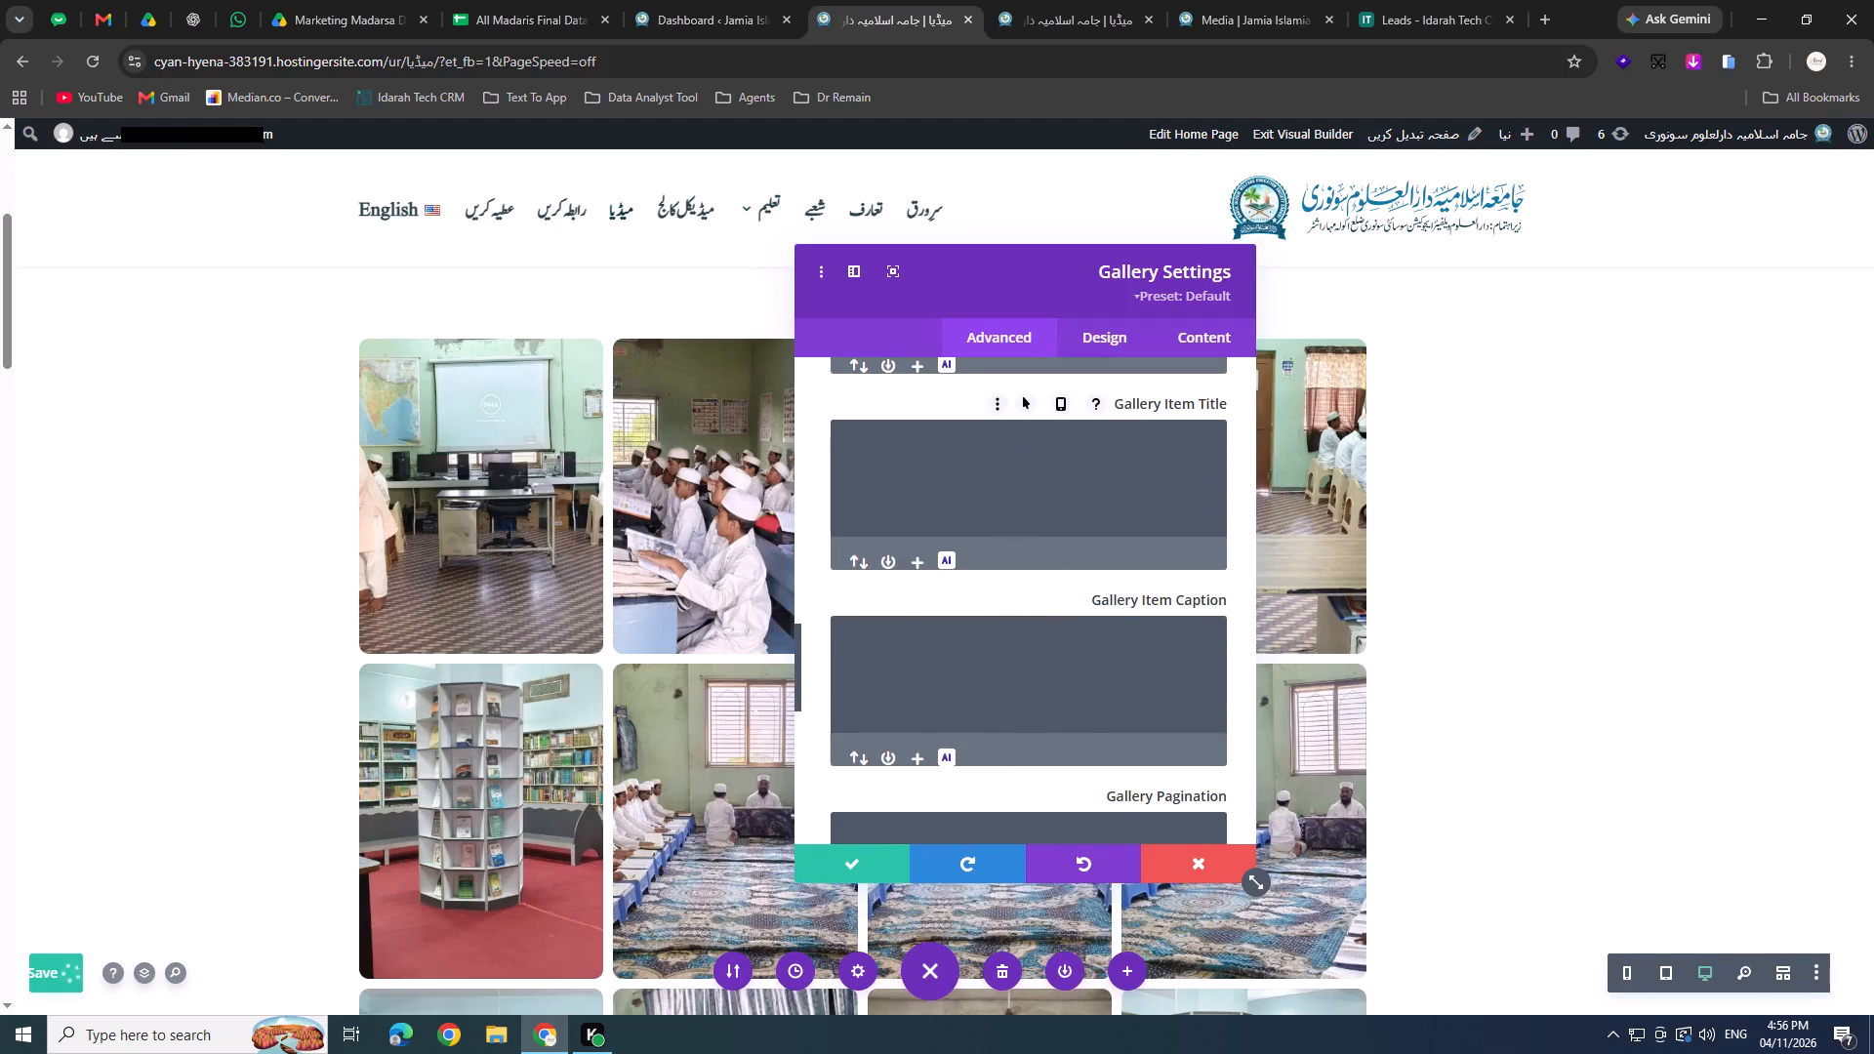
pyautogui.scroll(1, 1001, 468)
pyautogui.scroll(-3, 1001, 468)
pyautogui.scroll(4, 998, 466)
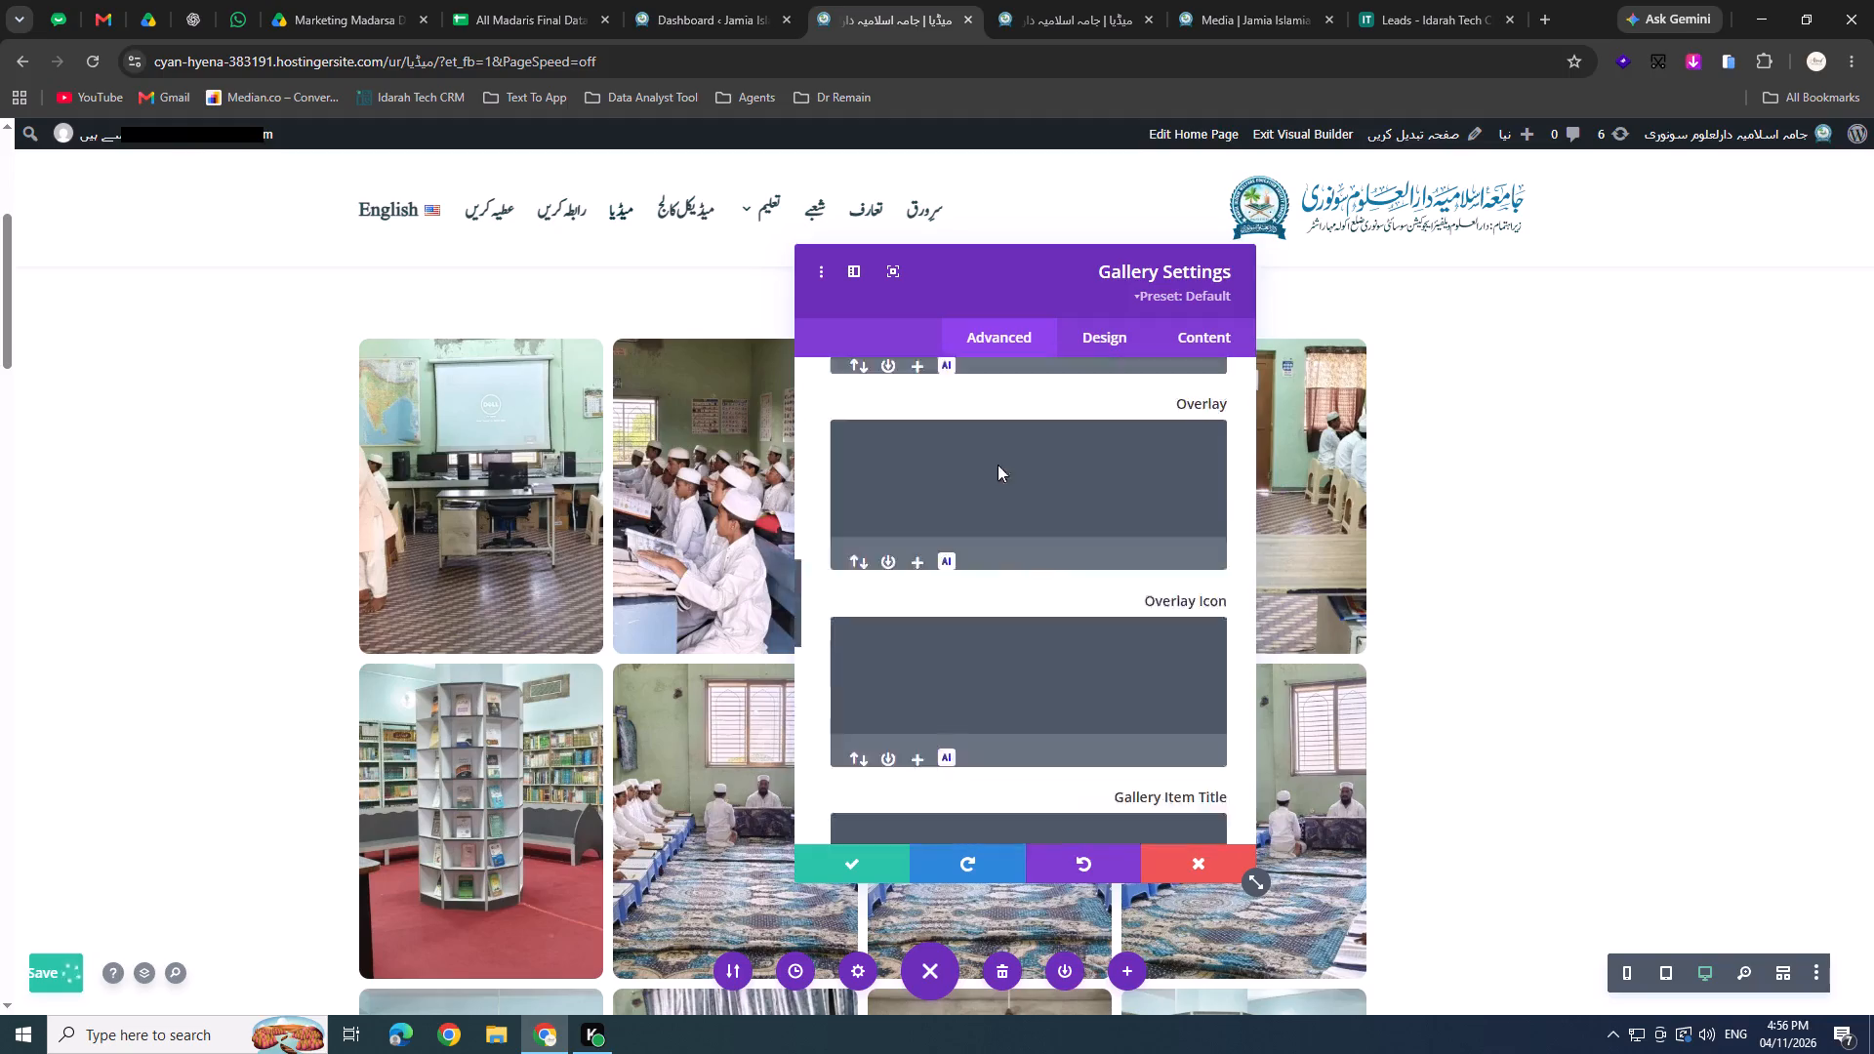
pyautogui.scroll(1, 998, 491)
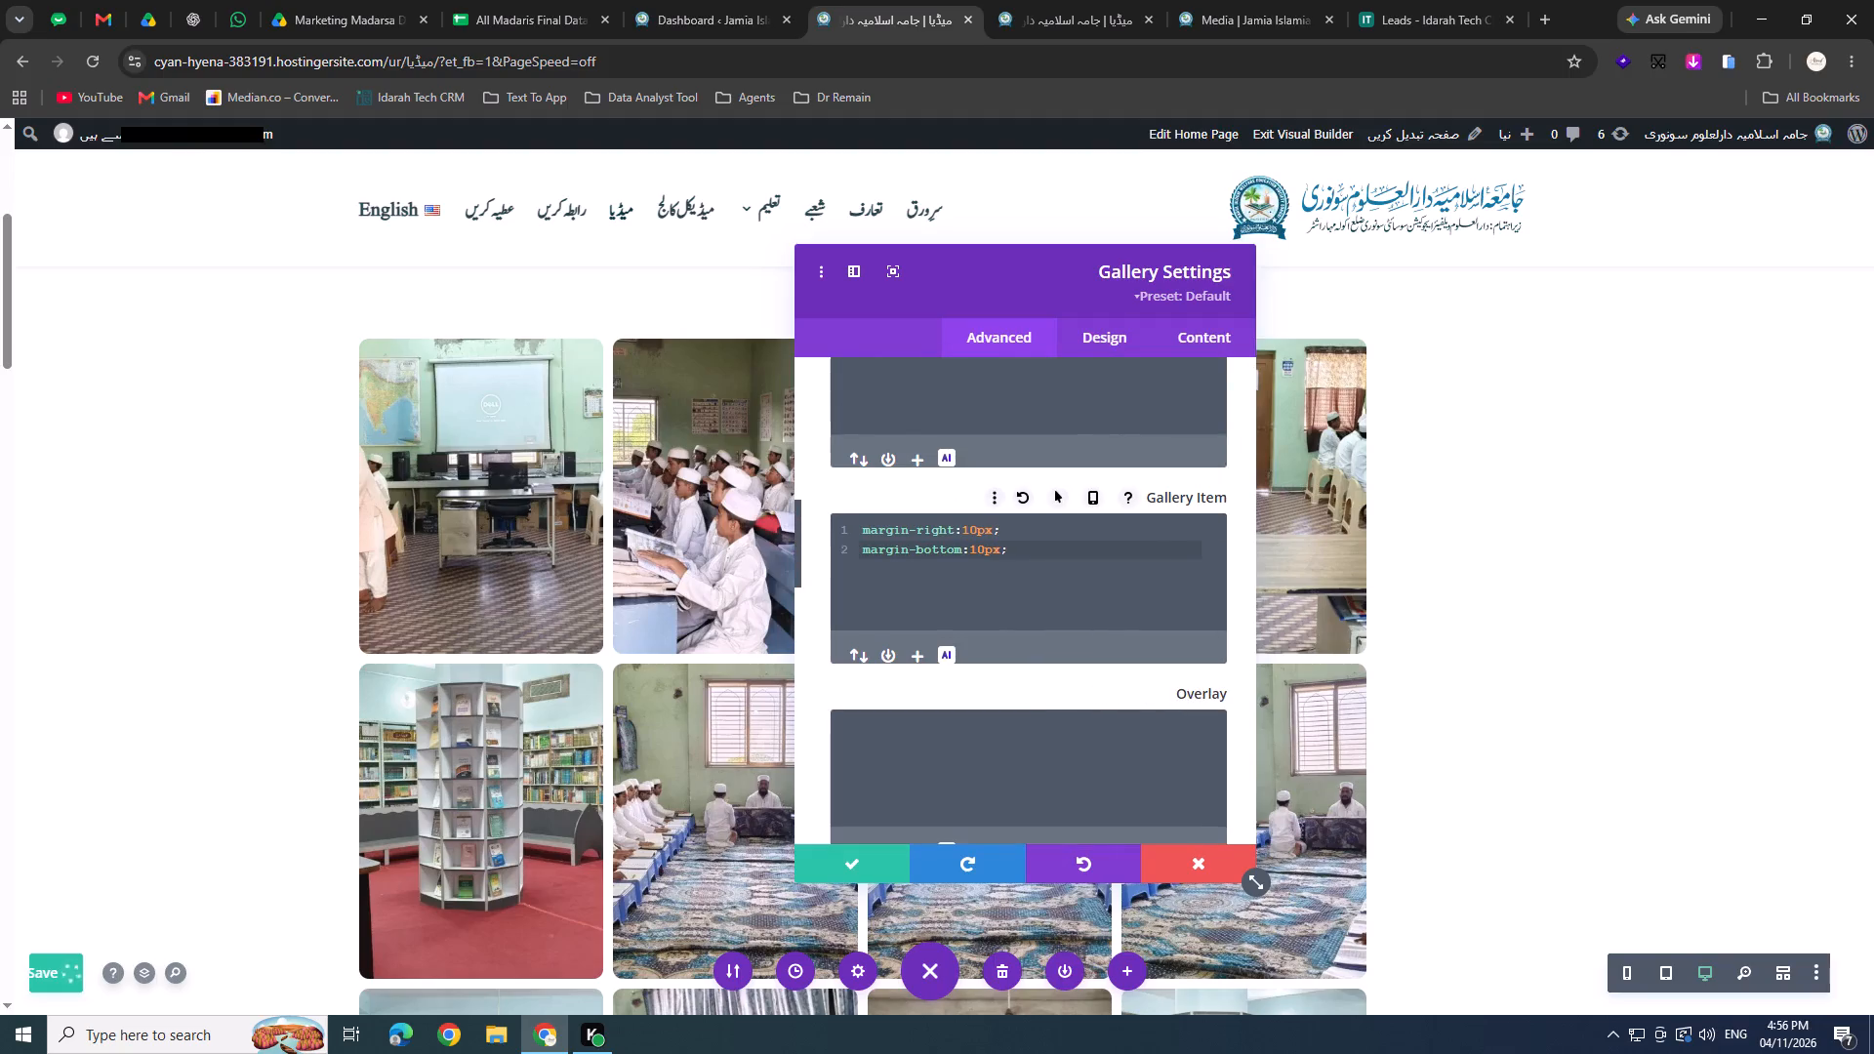
pyautogui.click(1019, 554)
pyautogui.press('Return')
pyautogui.write('widht')
pyautogui.hotkey('shift', 'Home')
pyautogui.write('width:200px')
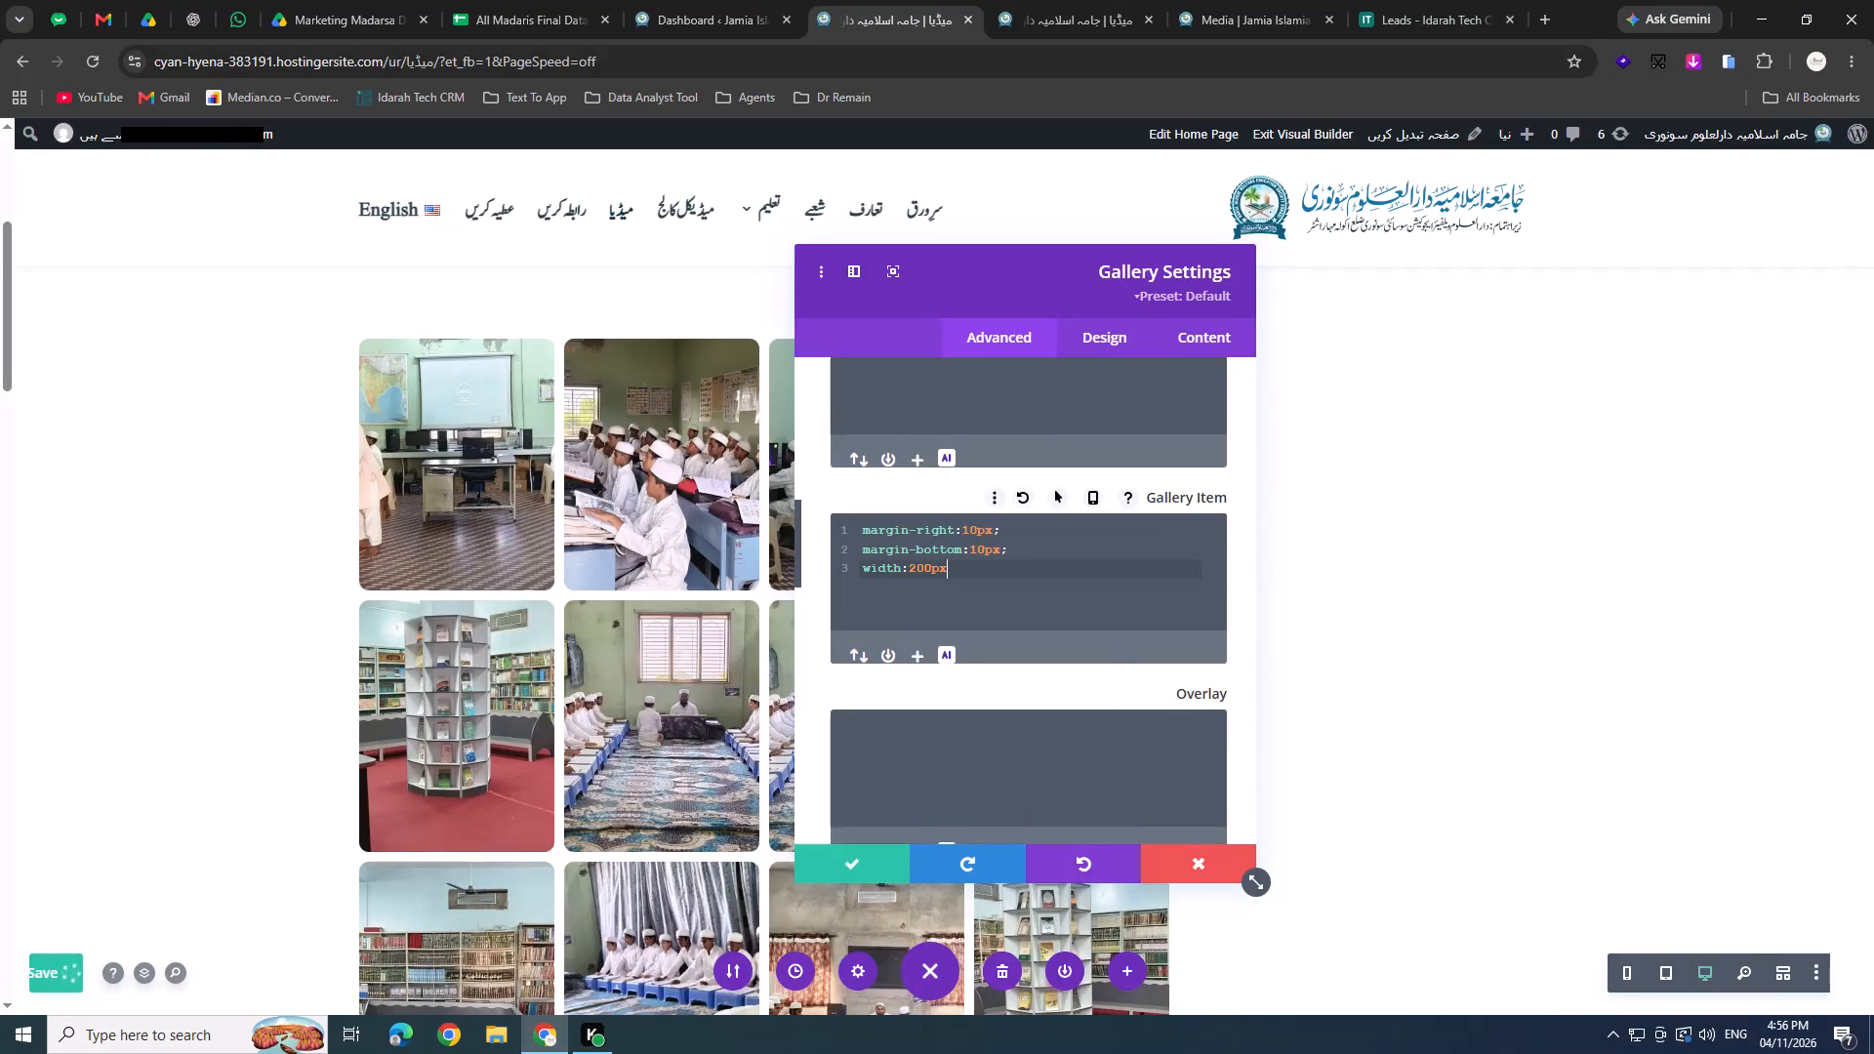
# Move the settings window off the photos and look through the gallery's image, element and layout options.
pyautogui.moveTo(1008, 291); pyautogui.dragTo(438, 322)
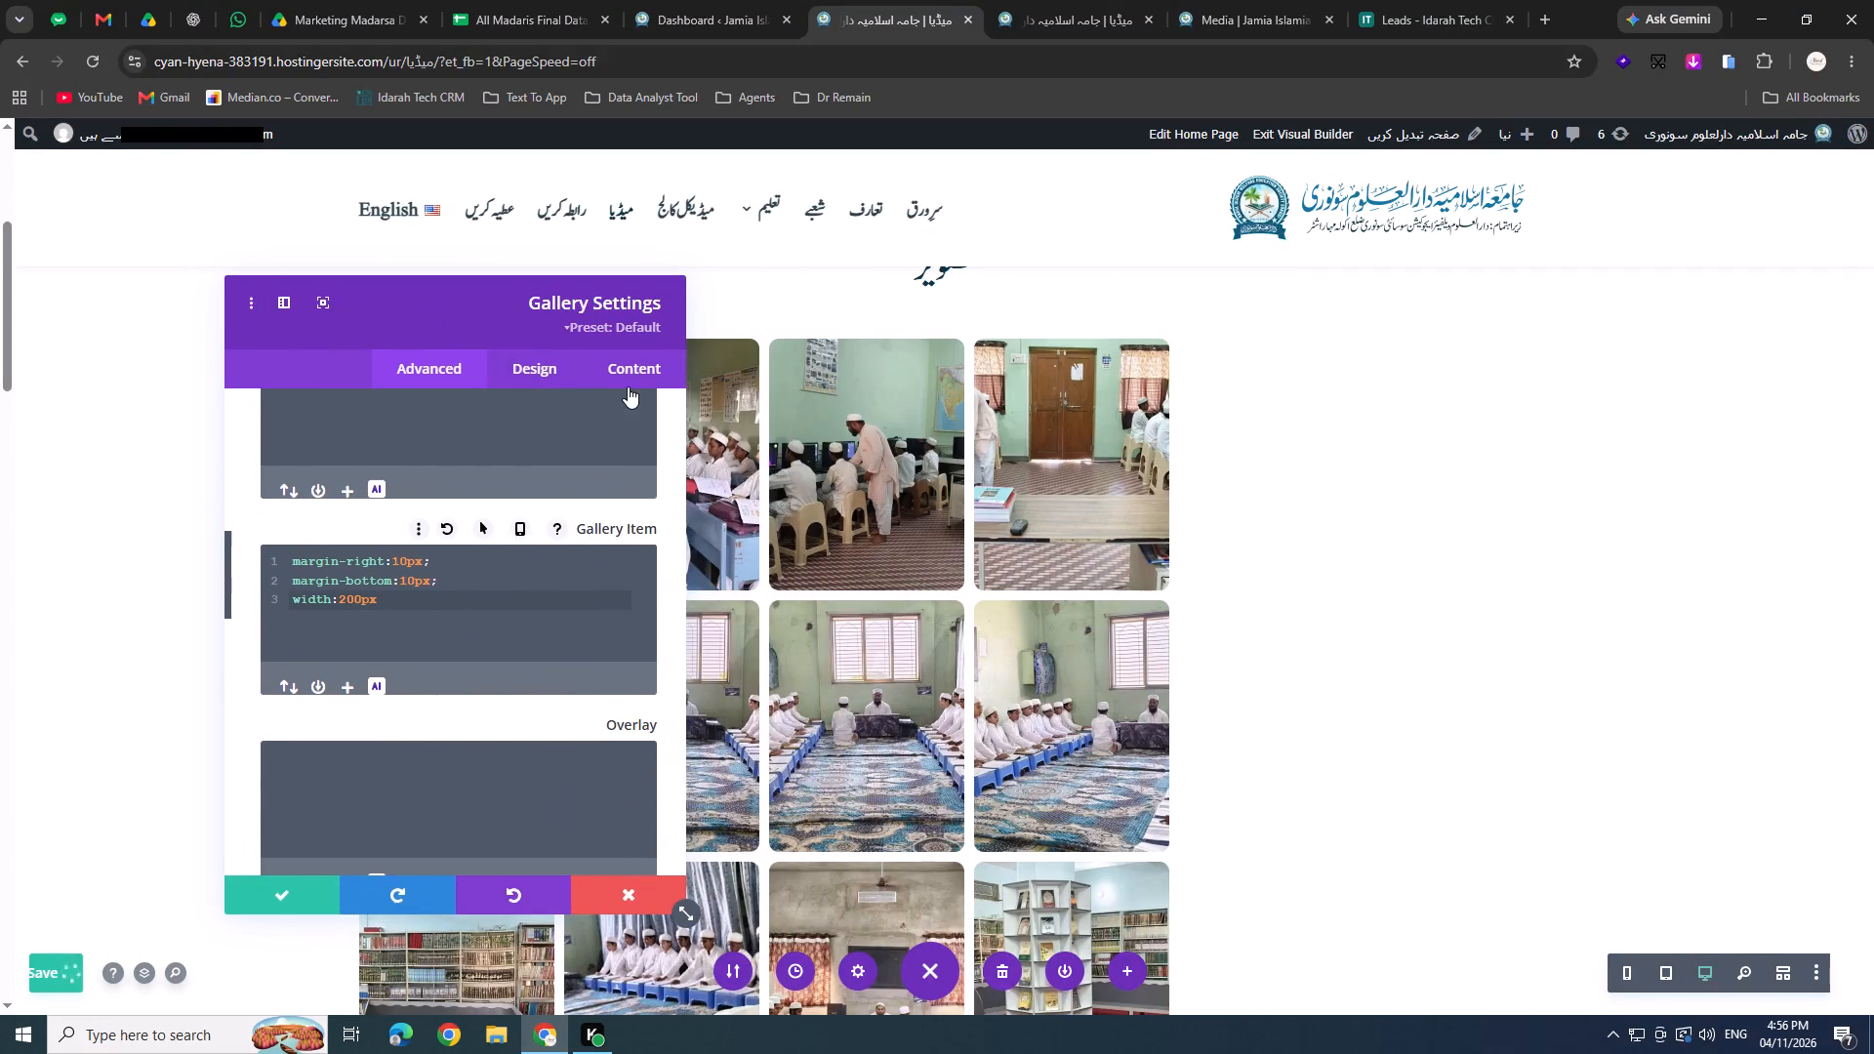
pyautogui.click(623, 370)
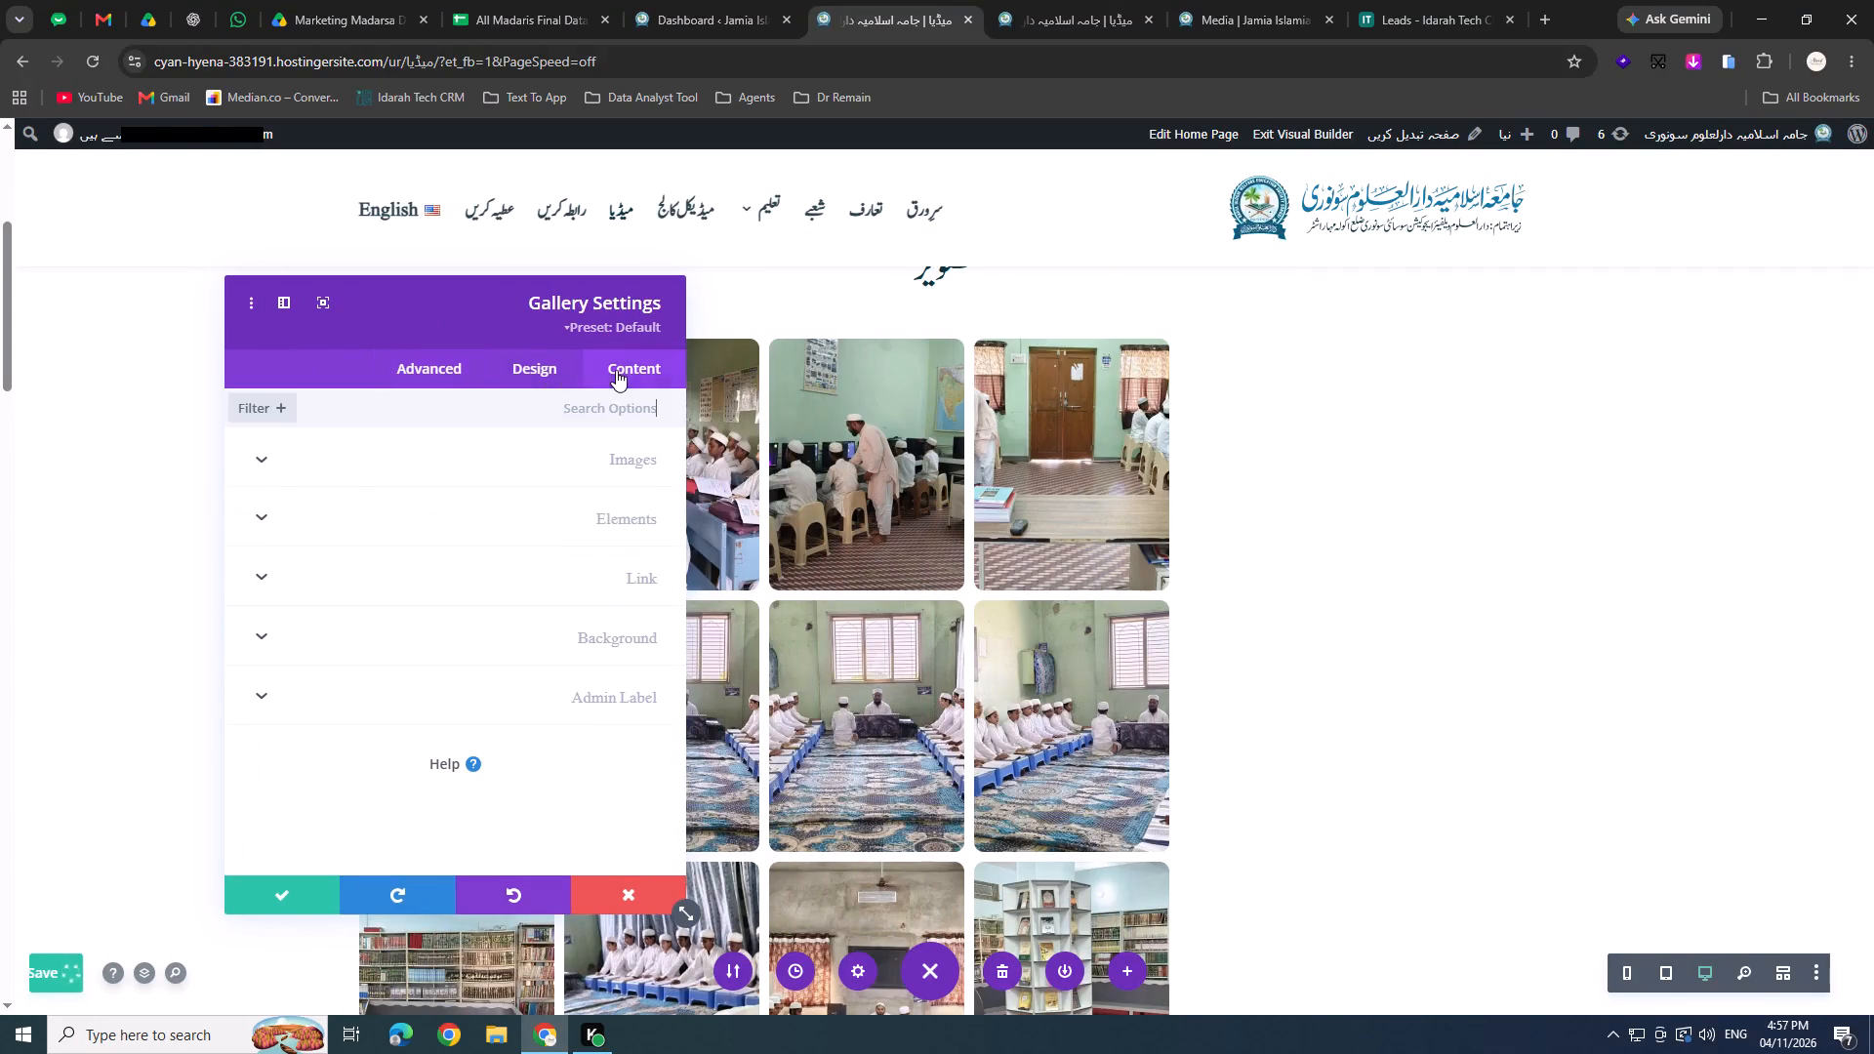
pyautogui.click(579, 530)
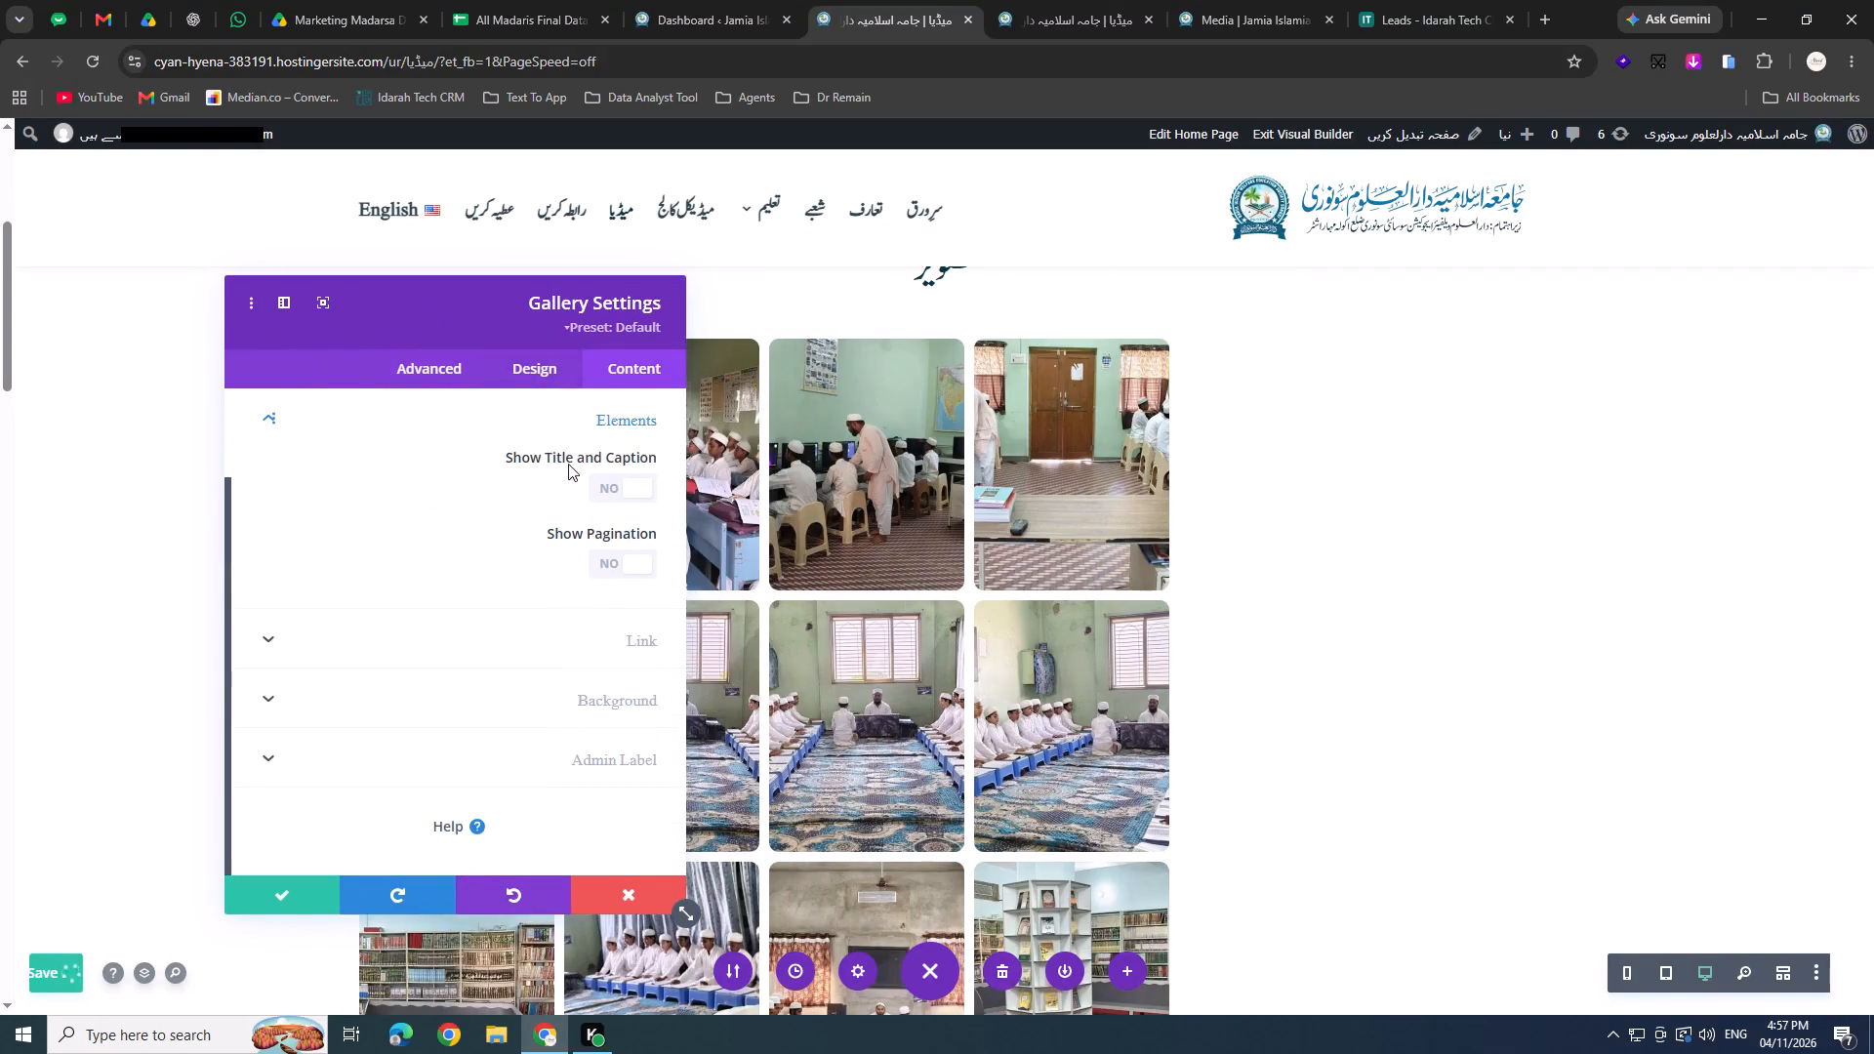
pyautogui.scroll(1, 568, 464)
pyautogui.click(562, 466)
pyautogui.scroll(-2, 538, 477)
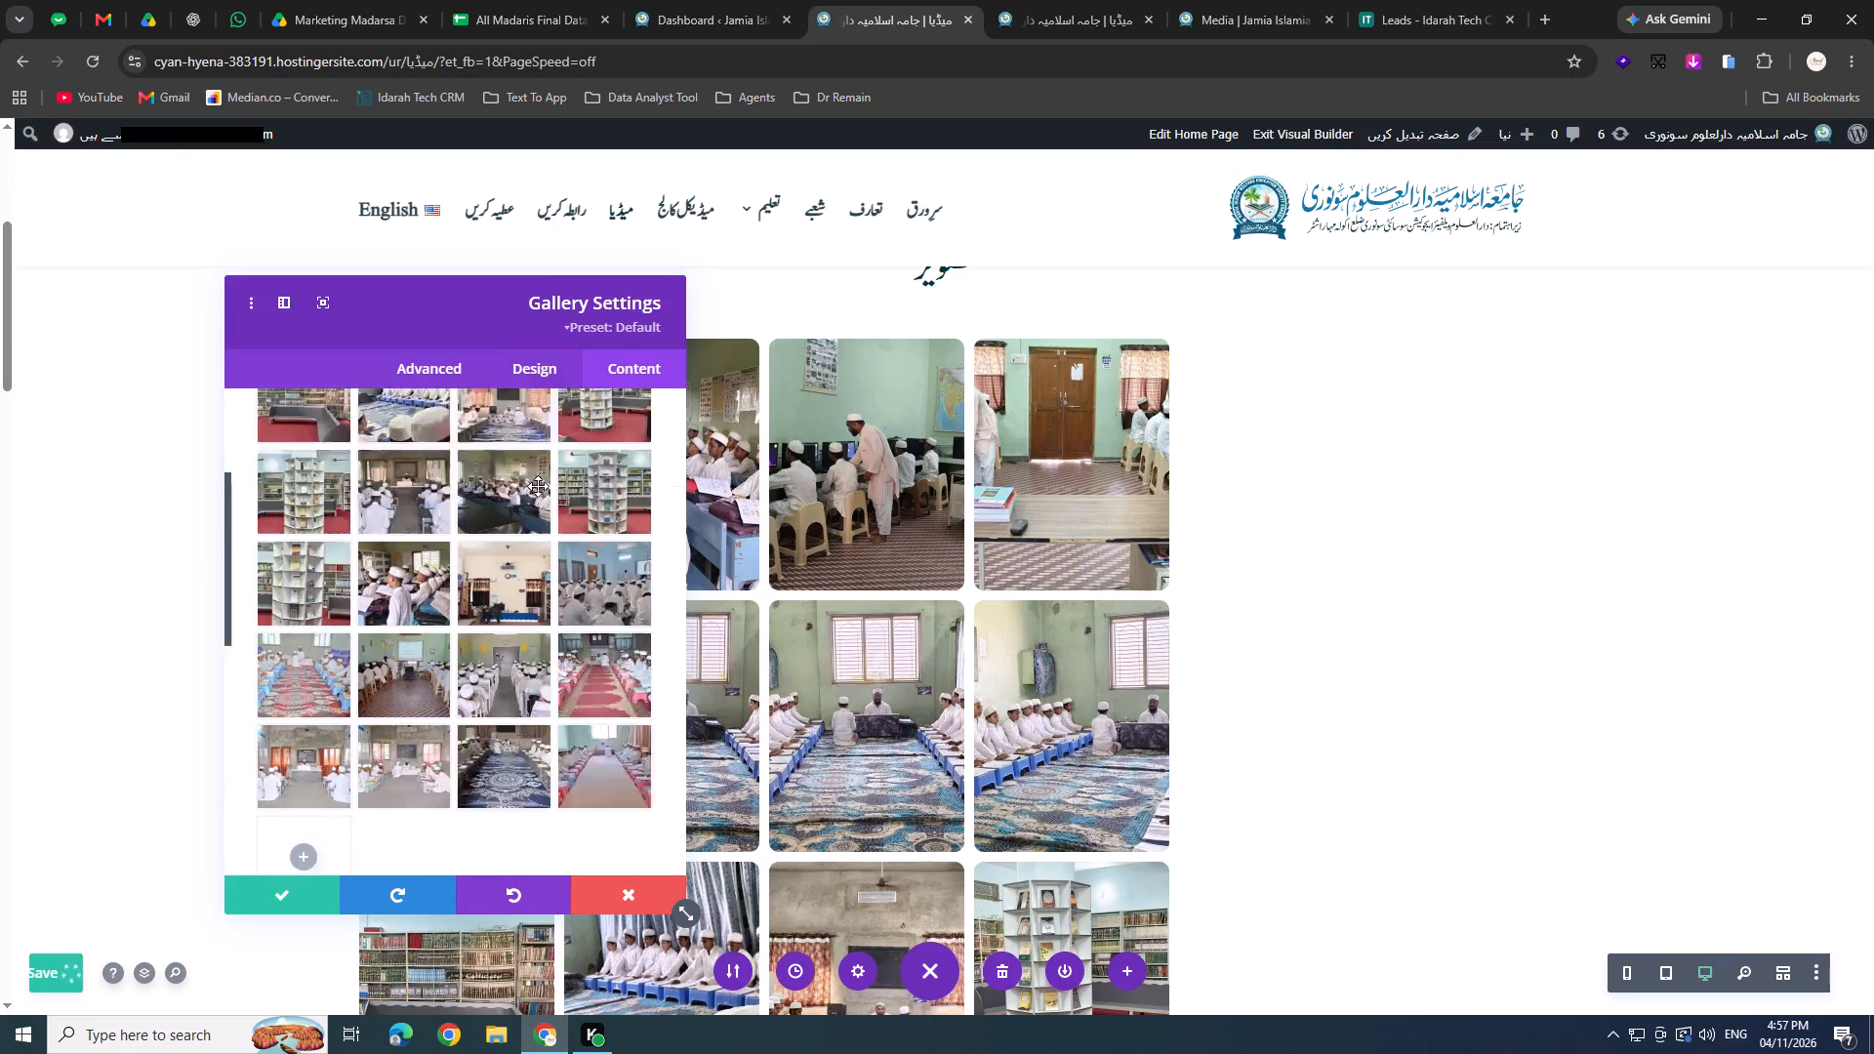
pyautogui.scroll(-2, 541, 553)
pyautogui.click(562, 503)
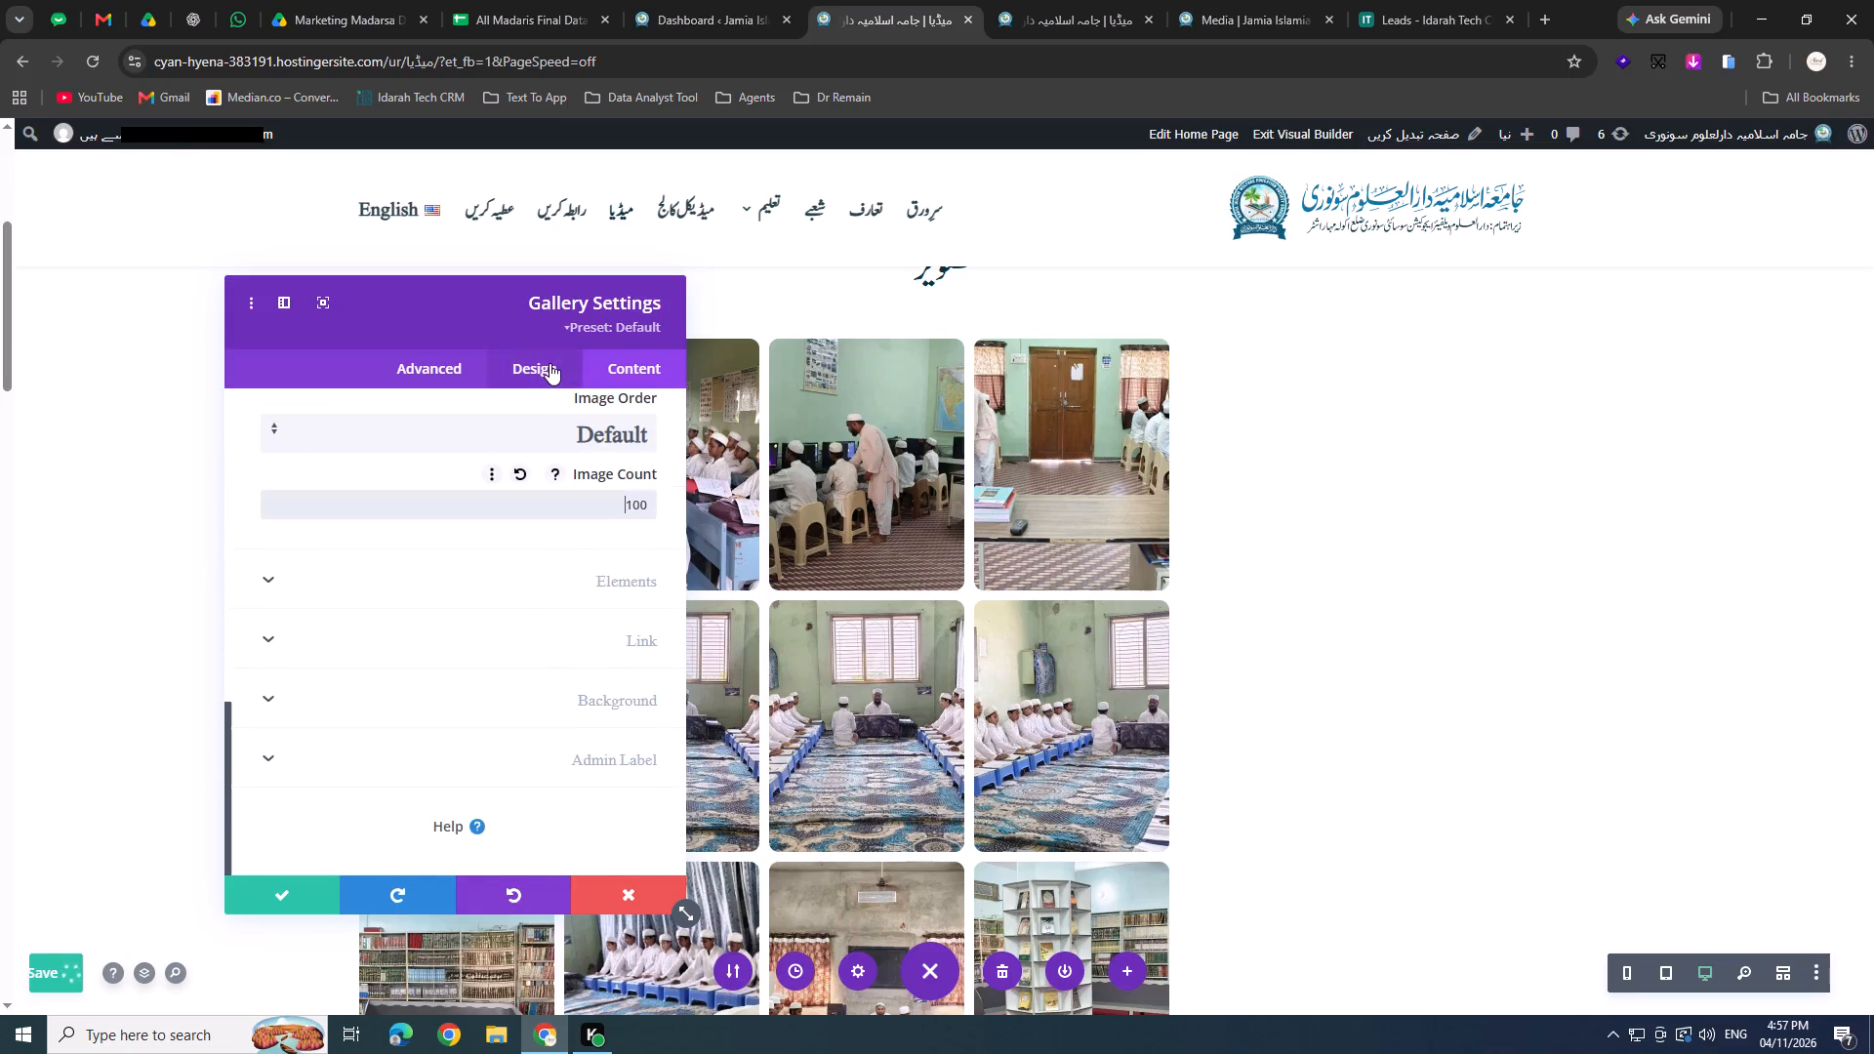
pyautogui.click(550, 363)
pyautogui.click(550, 469)
pyautogui.click(550, 525)
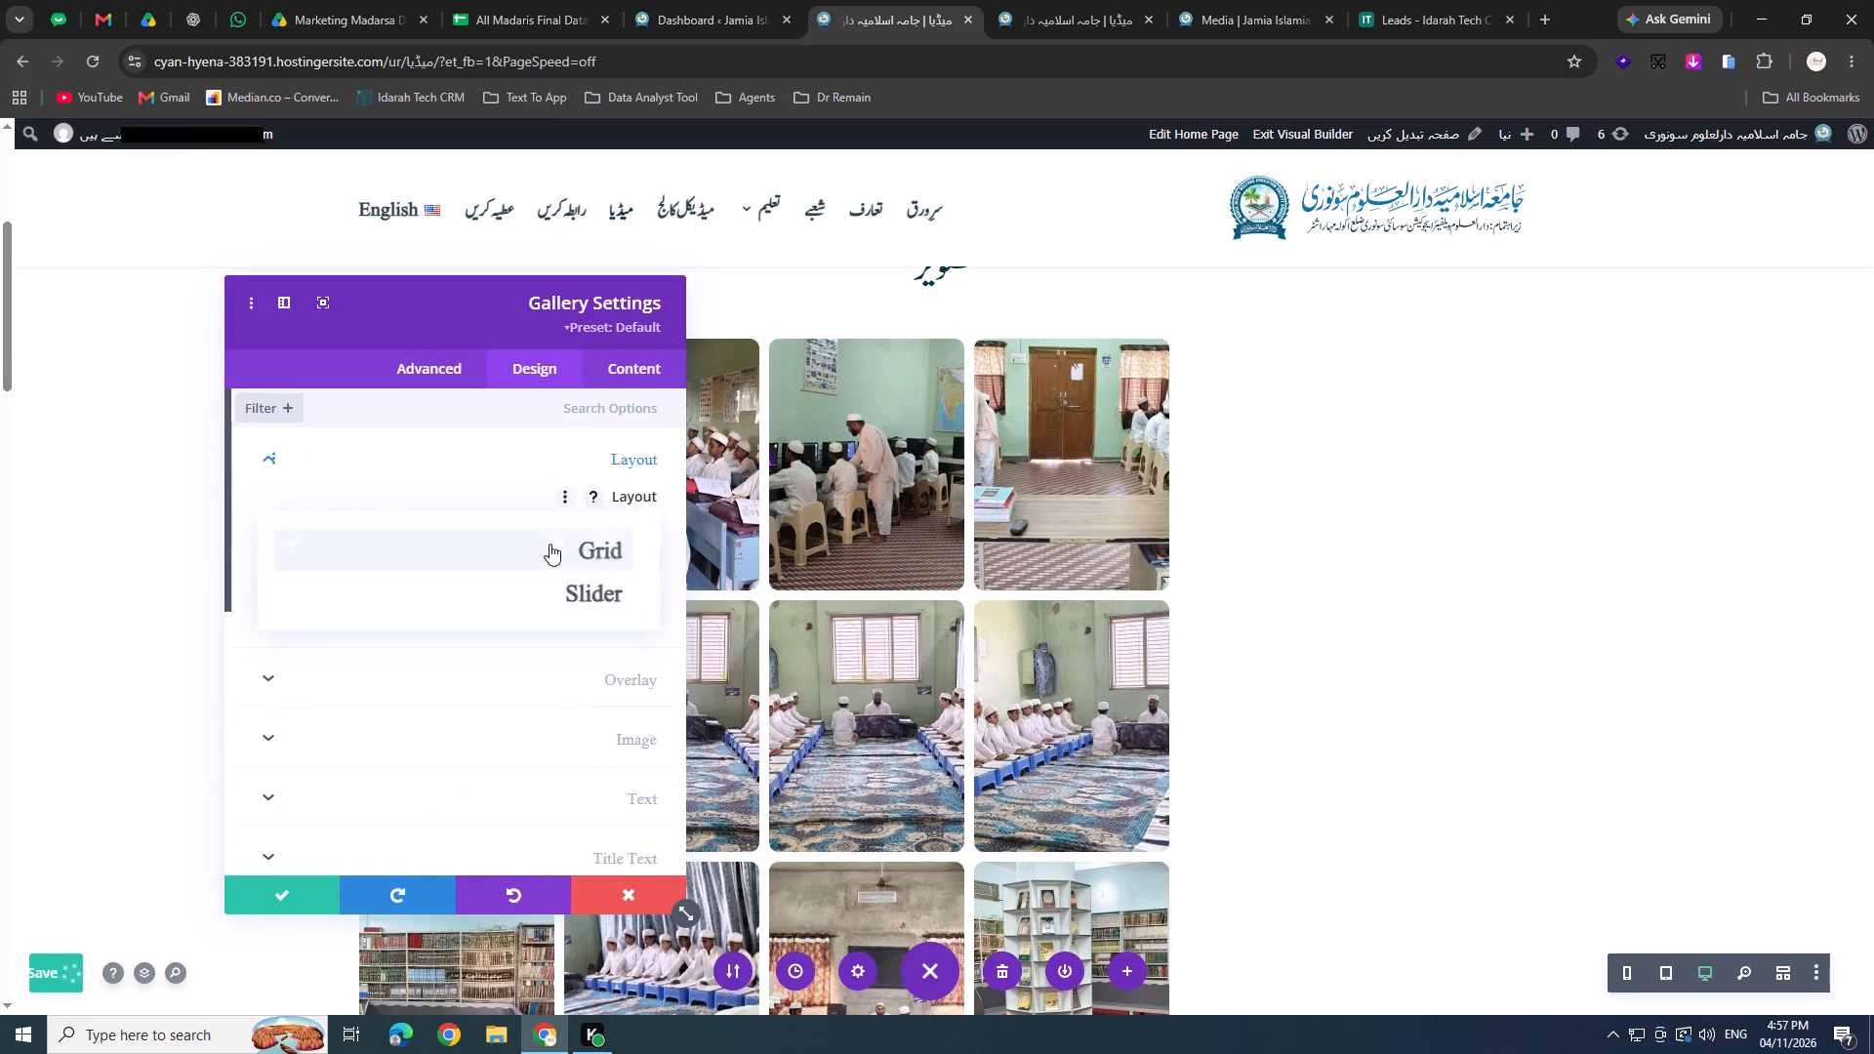
pyautogui.click(541, 537)
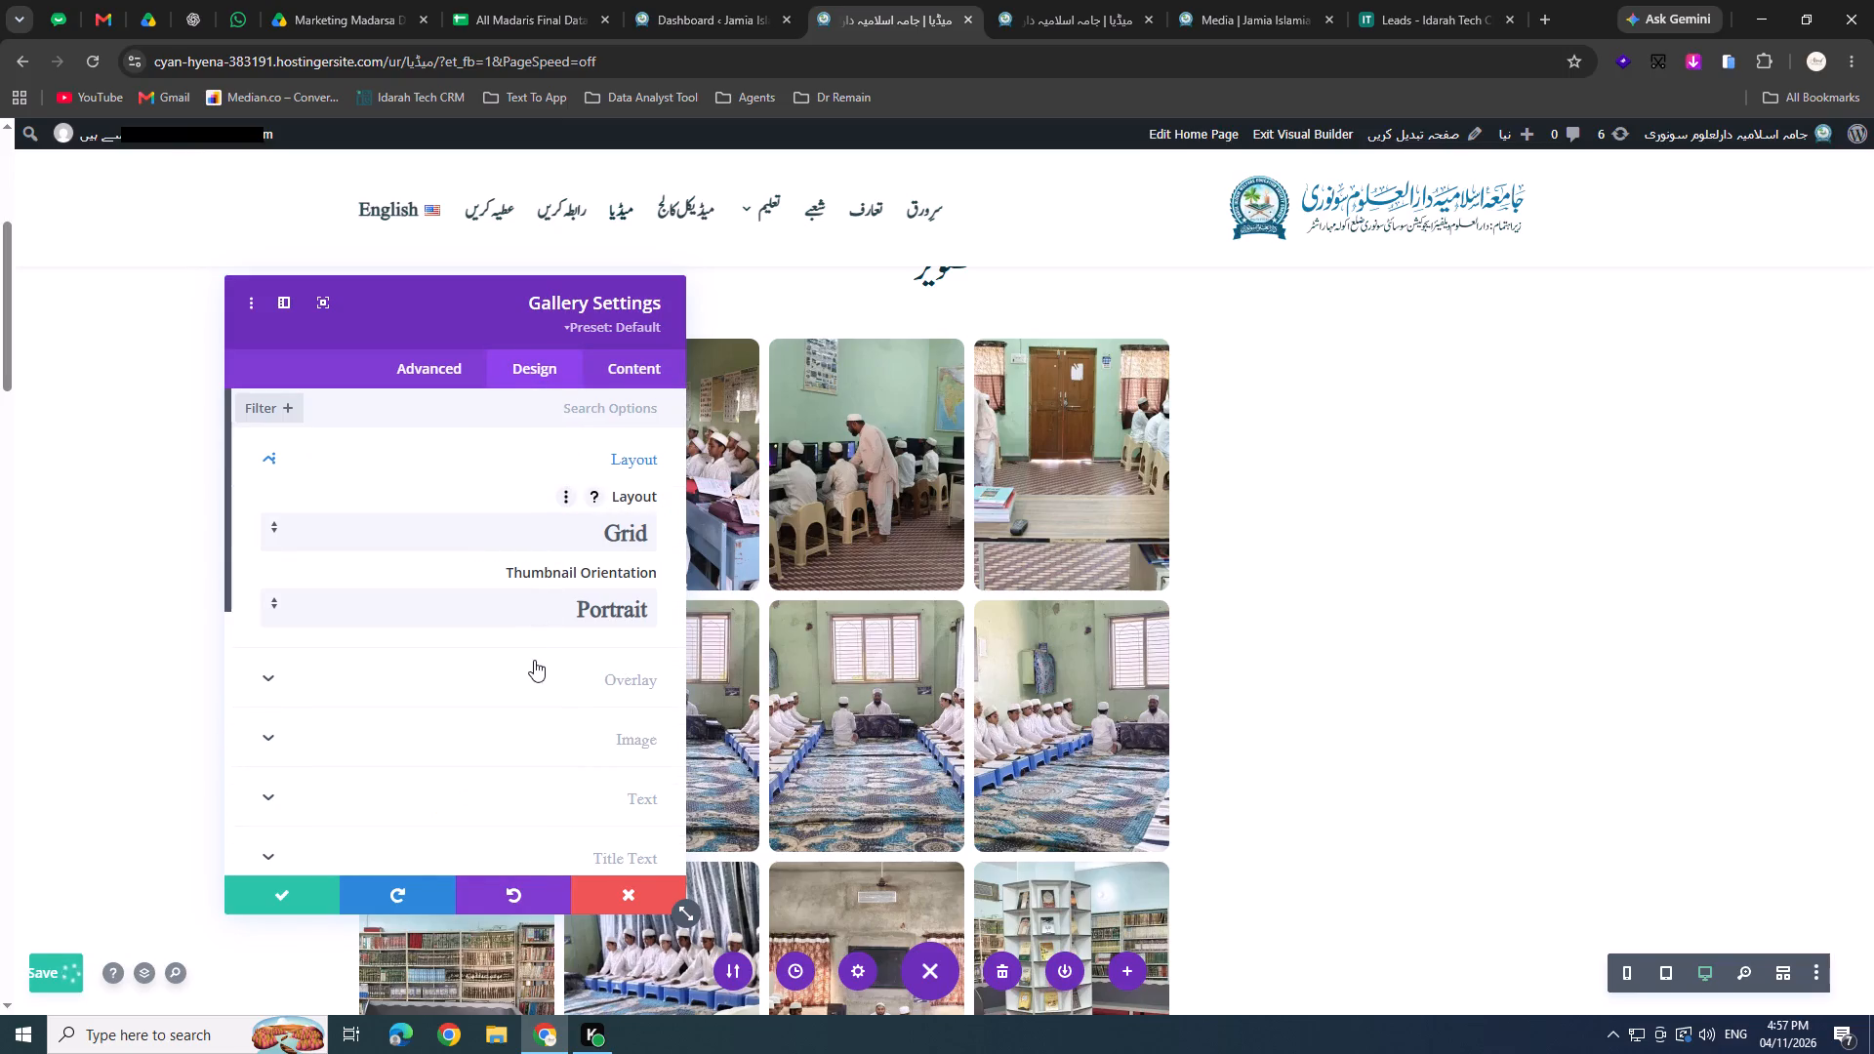
pyautogui.click(594, 373)
# Return to the Gallery Item custom CSS, end the width rule with a semicolon, and save the page.
pyautogui.click(469, 358)
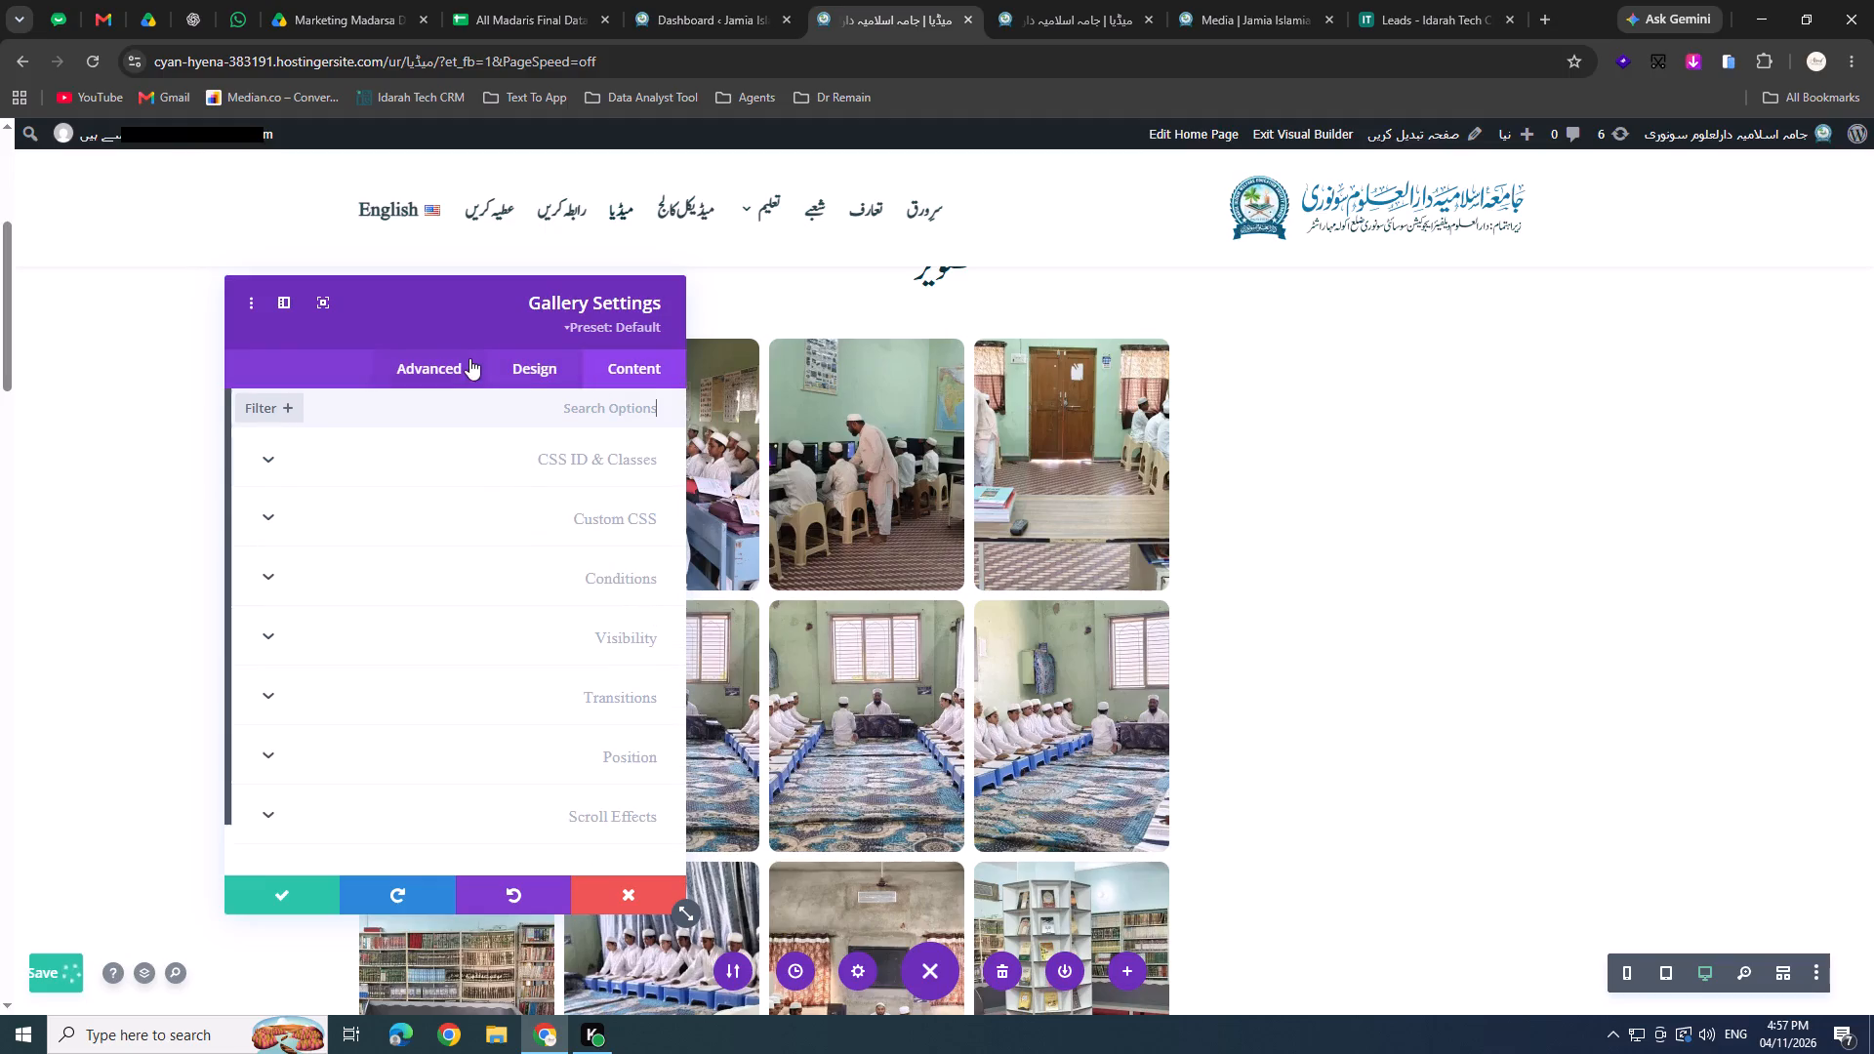
pyautogui.click(561, 507)
pyautogui.scroll(-1, 474, 501)
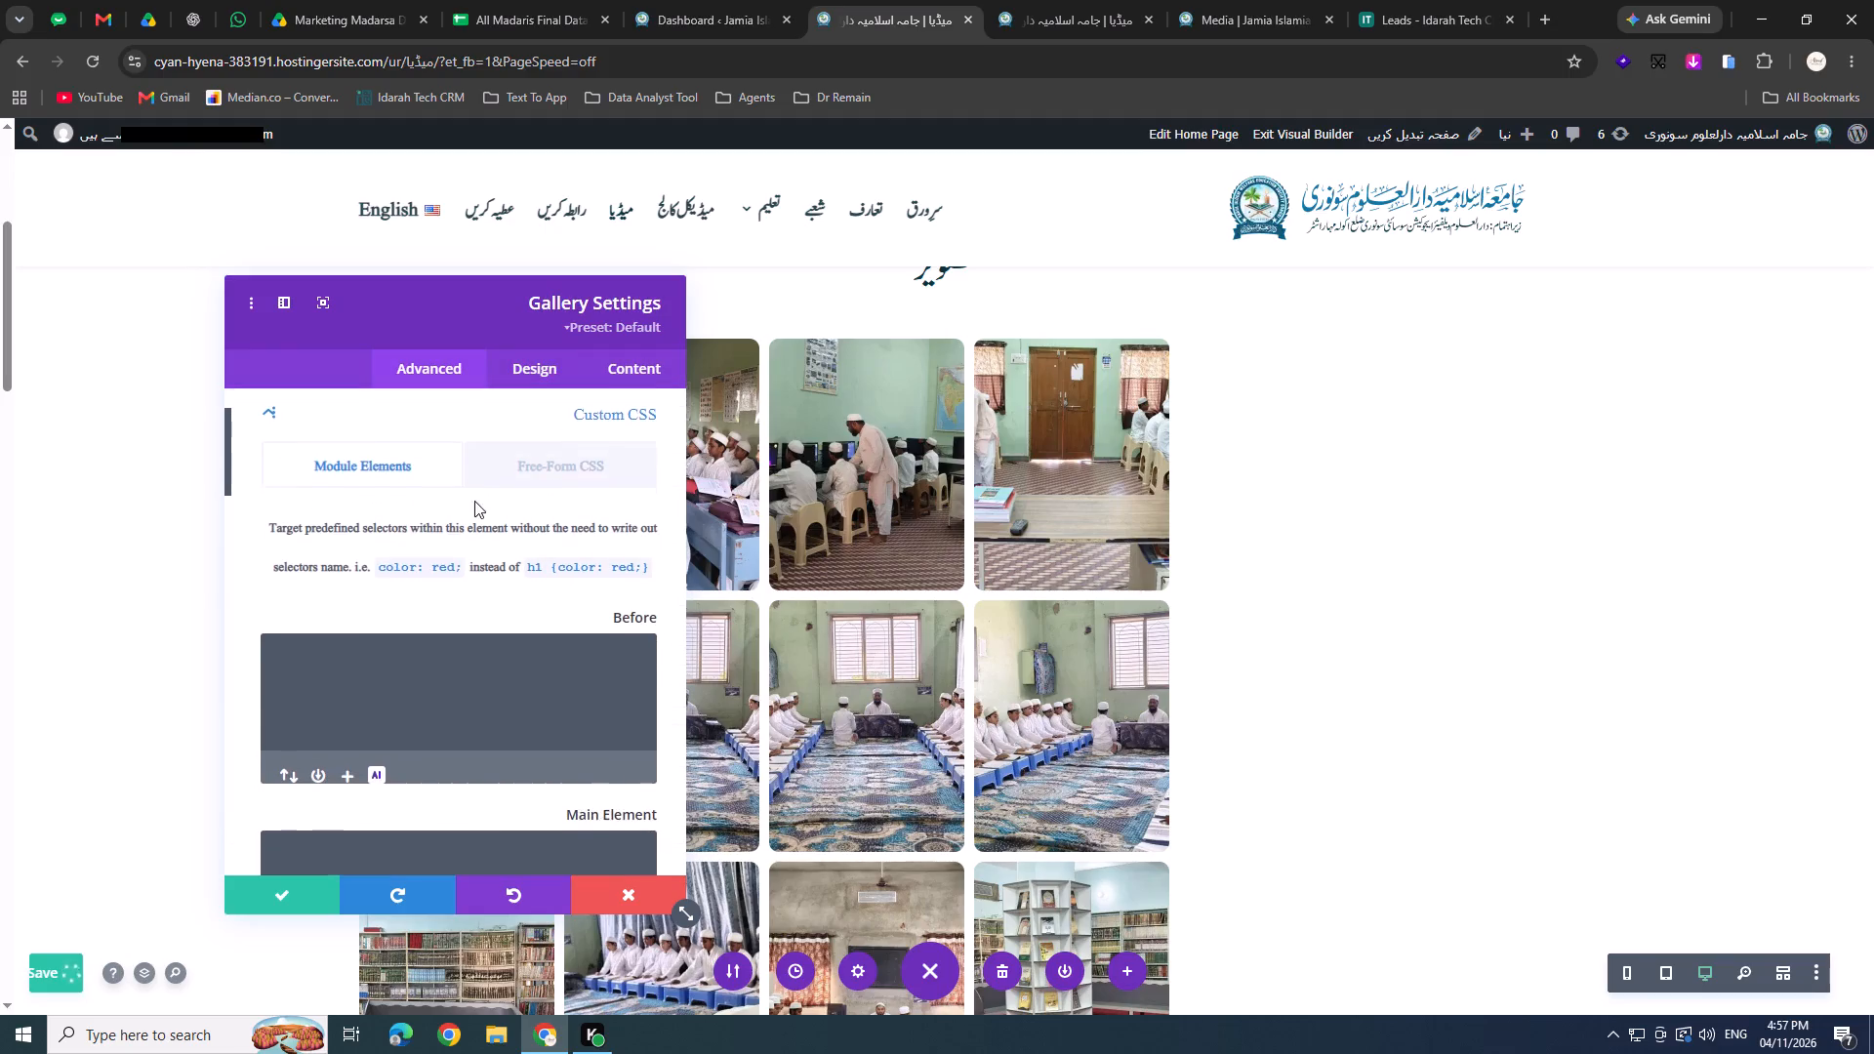
pyautogui.scroll(-1, 474, 501)
pyautogui.scroll(-1, 556, 610)
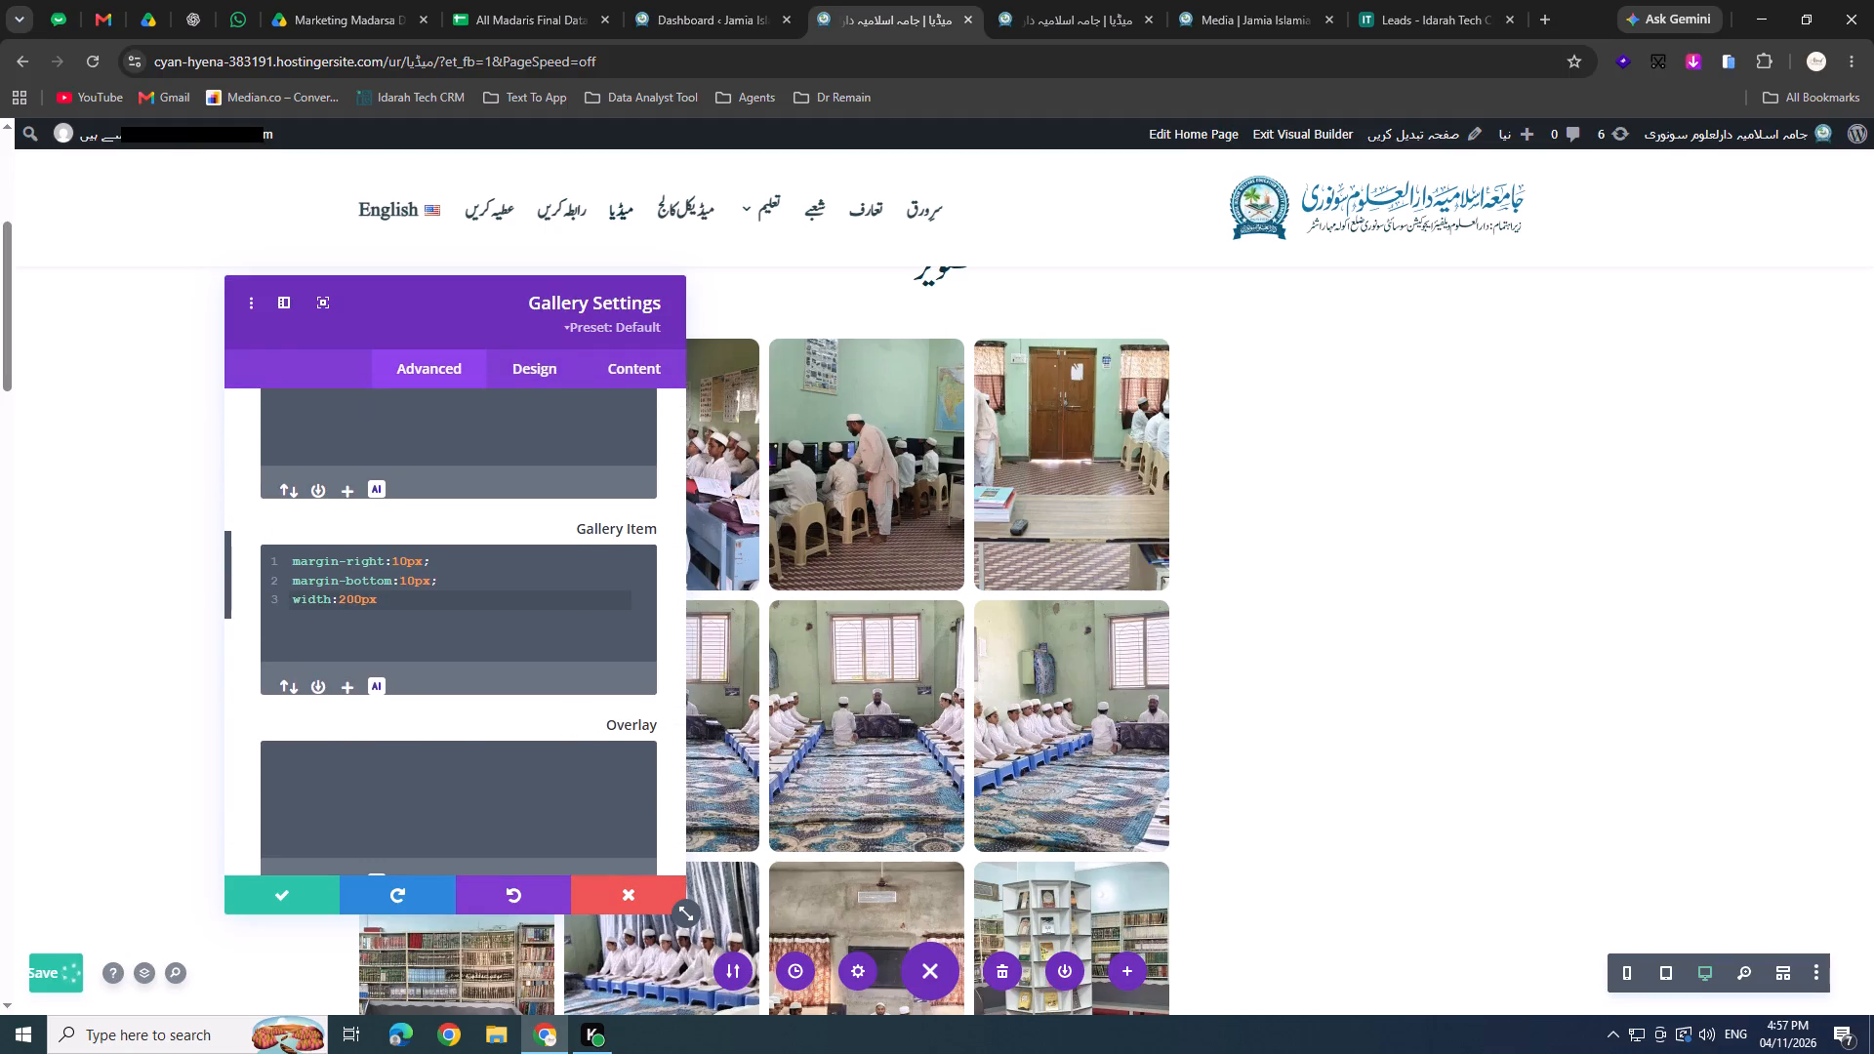
pyautogui.click(444, 627)
pyautogui.scroll(-2, 1032, 614)
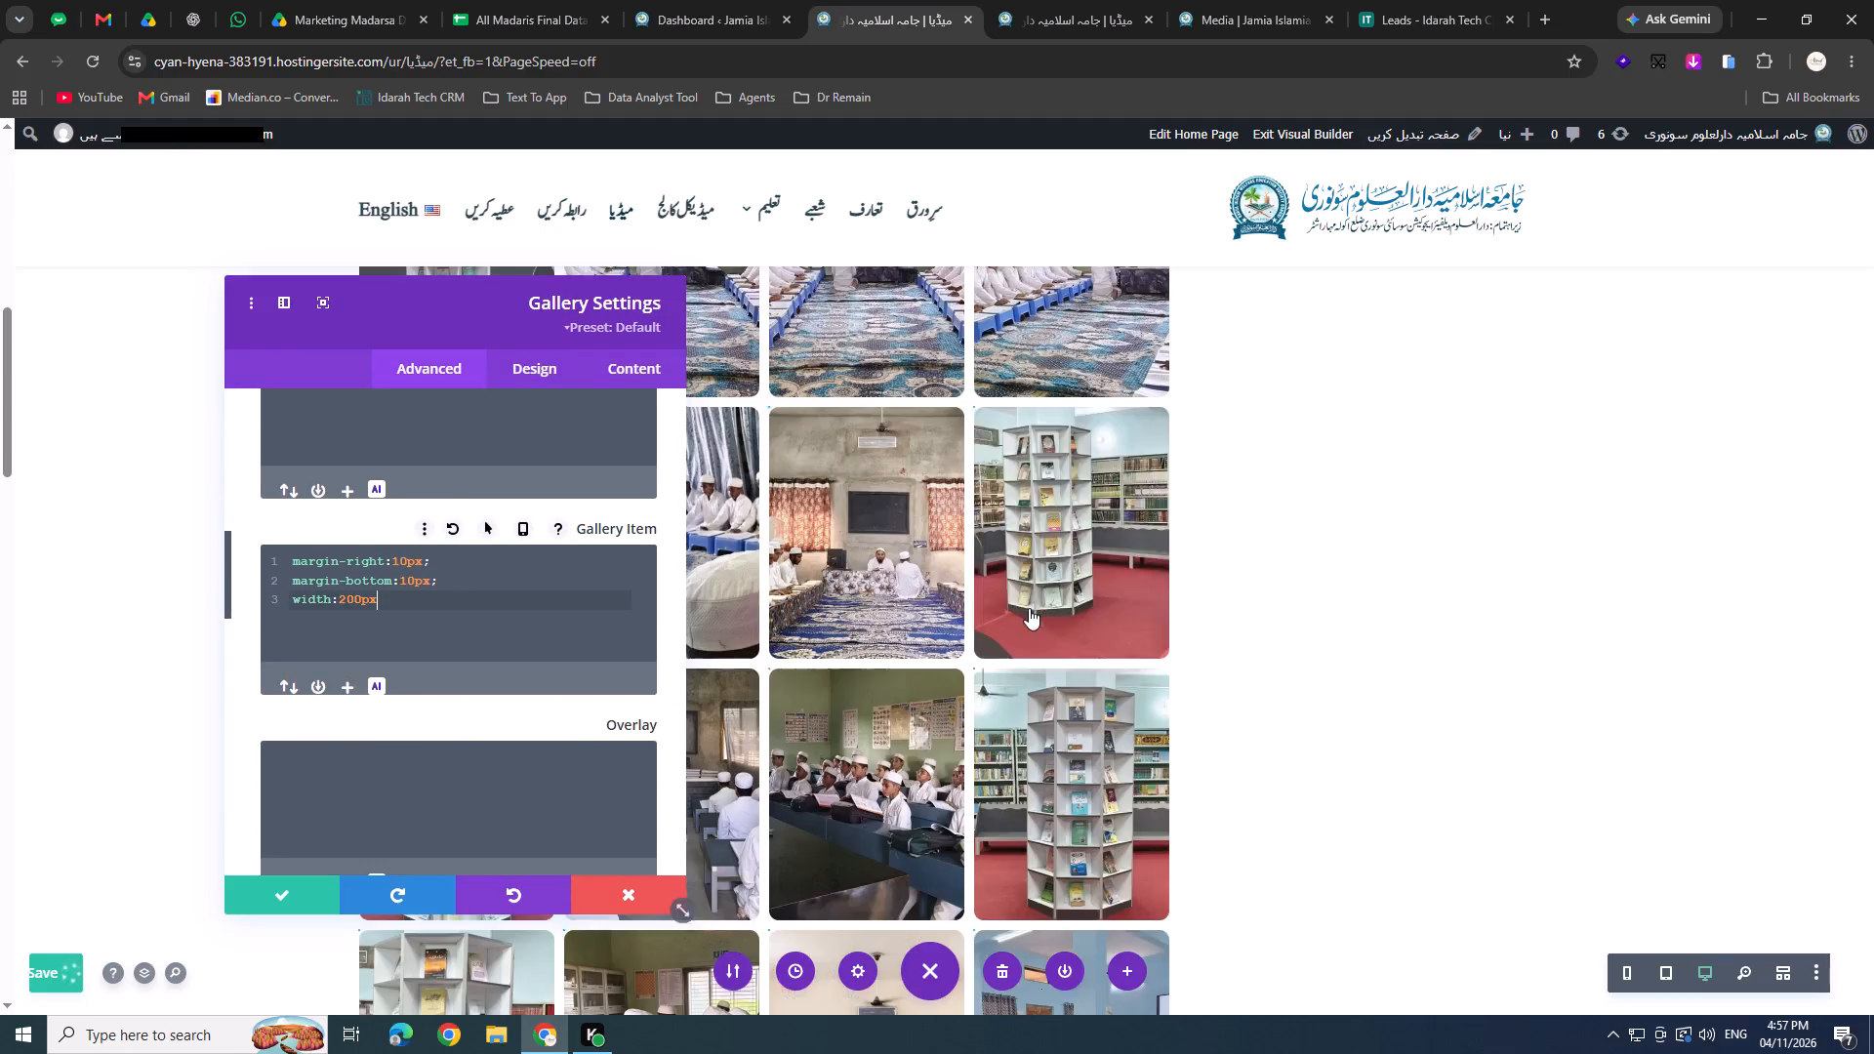
pyautogui.scroll(-2, 1024, 590)
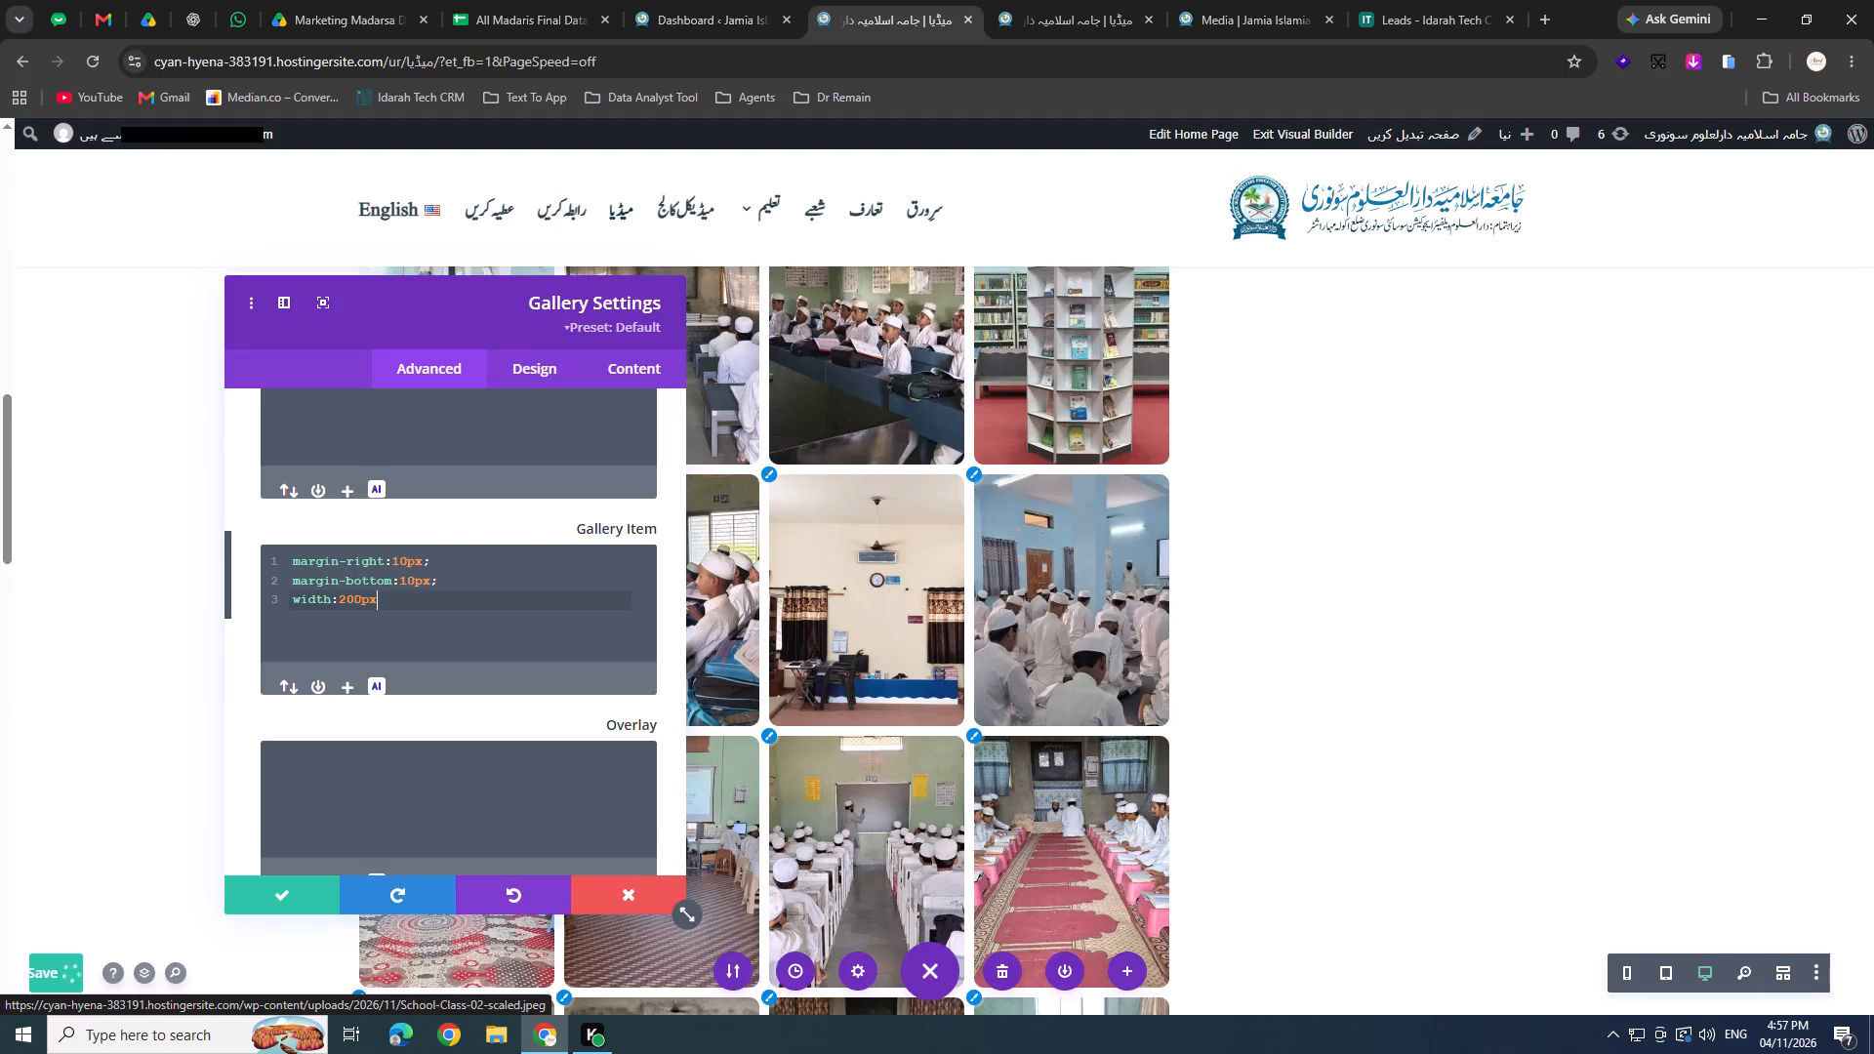
pyautogui.press(';')
pyautogui.hotkey('ctrl', 's')
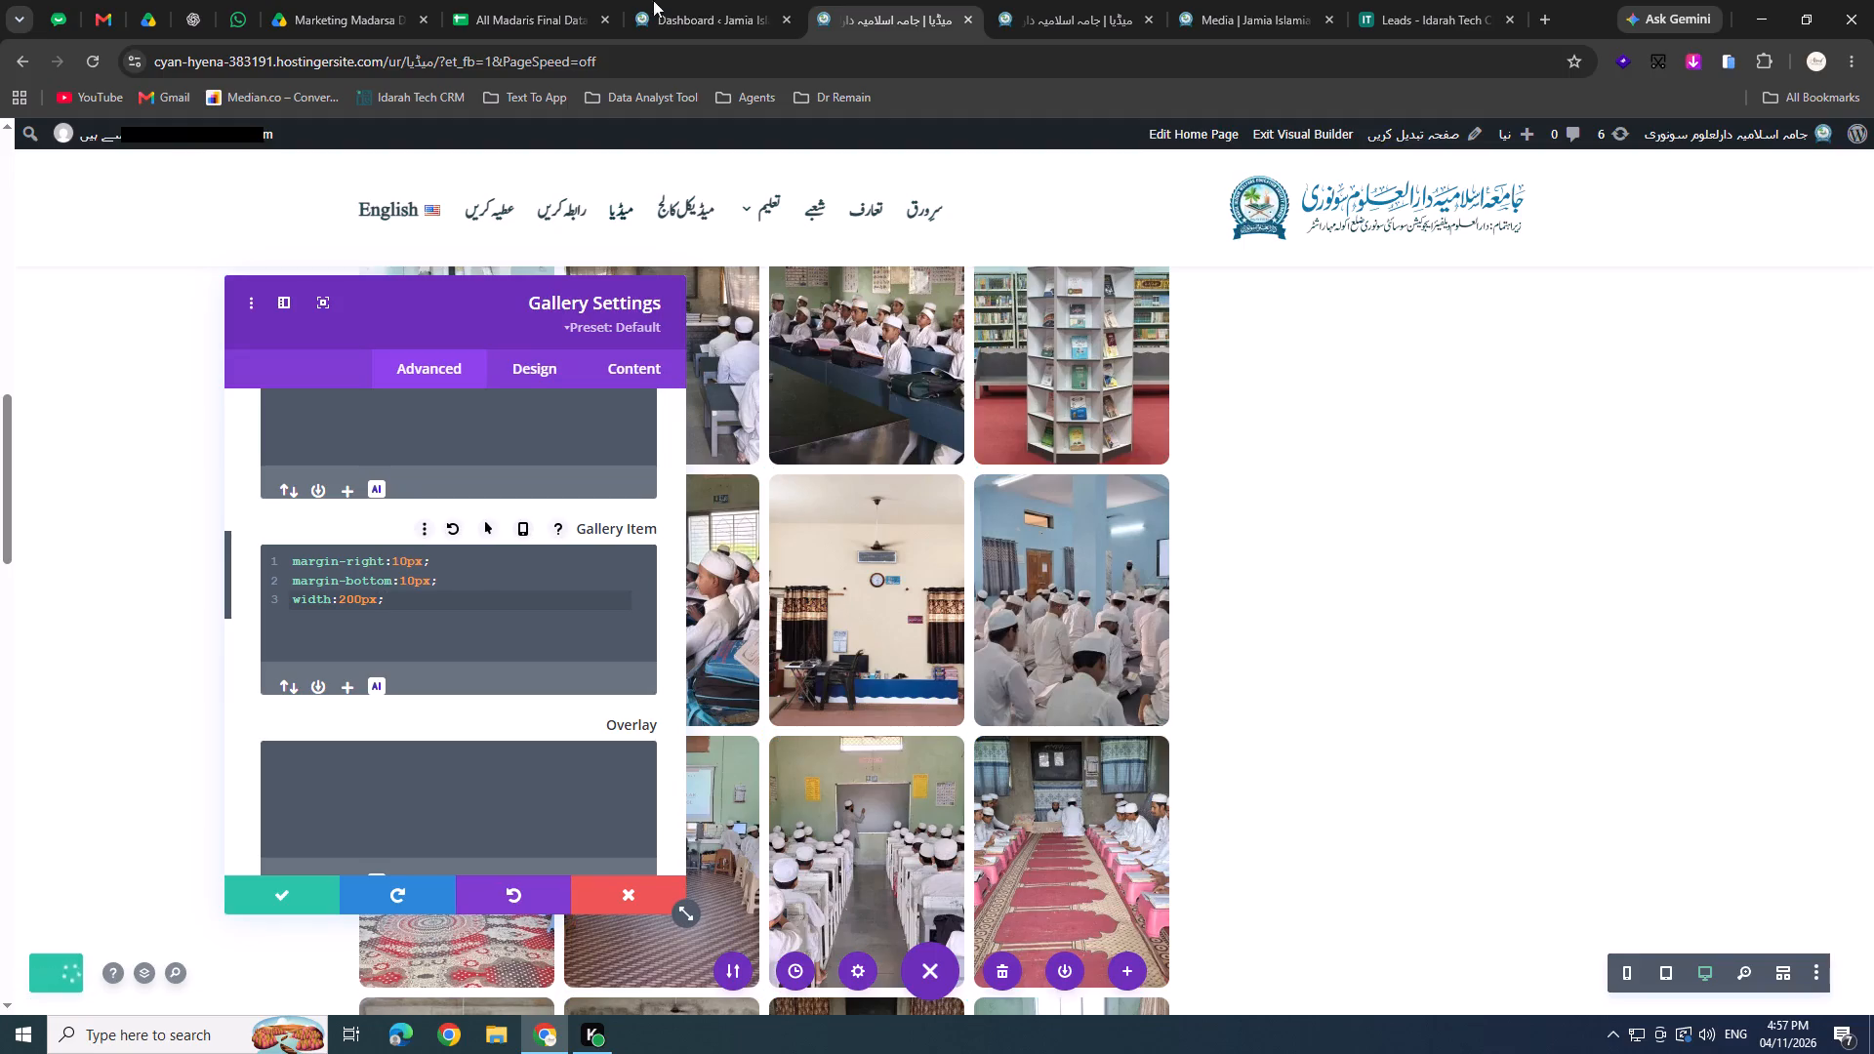
# Reload the live Urdu media page and check how the gallery's photo rows are laid out.
pyautogui.click(1032, 0)
pyautogui.click(85, 56)
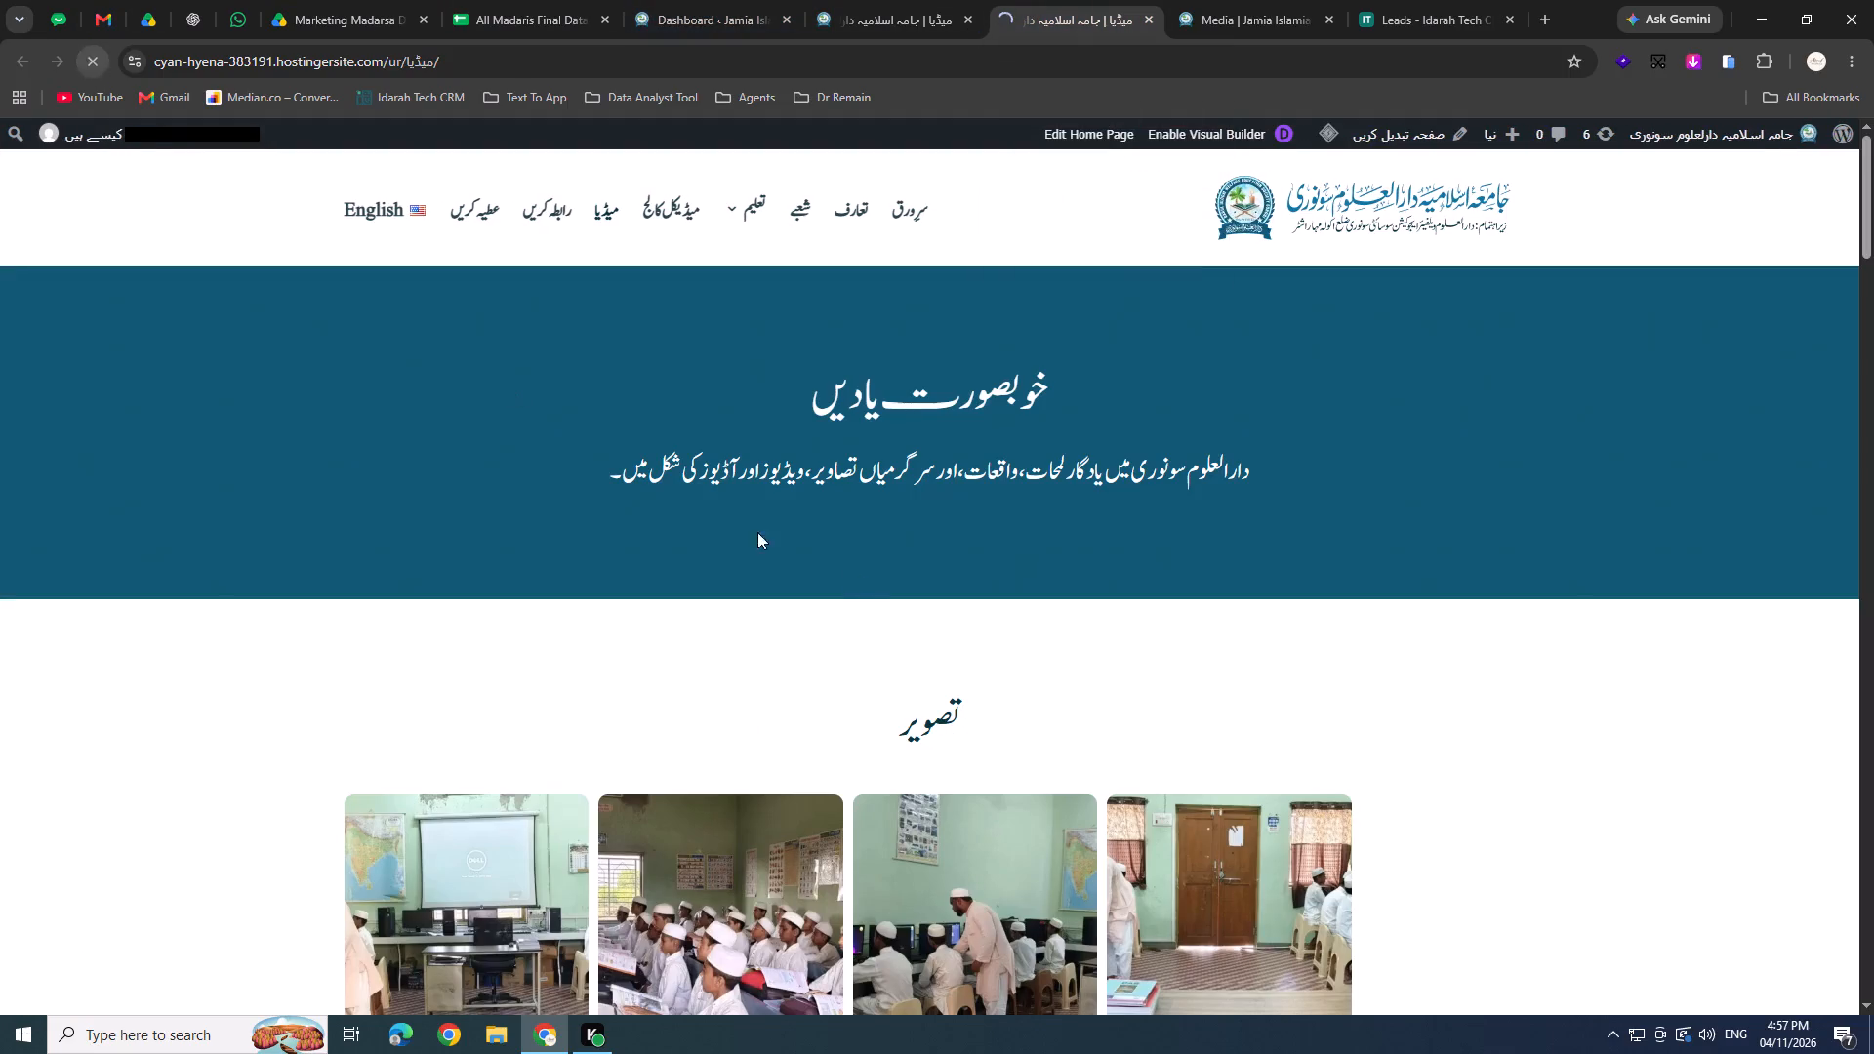
pyautogui.scroll(-2, 852, 575)
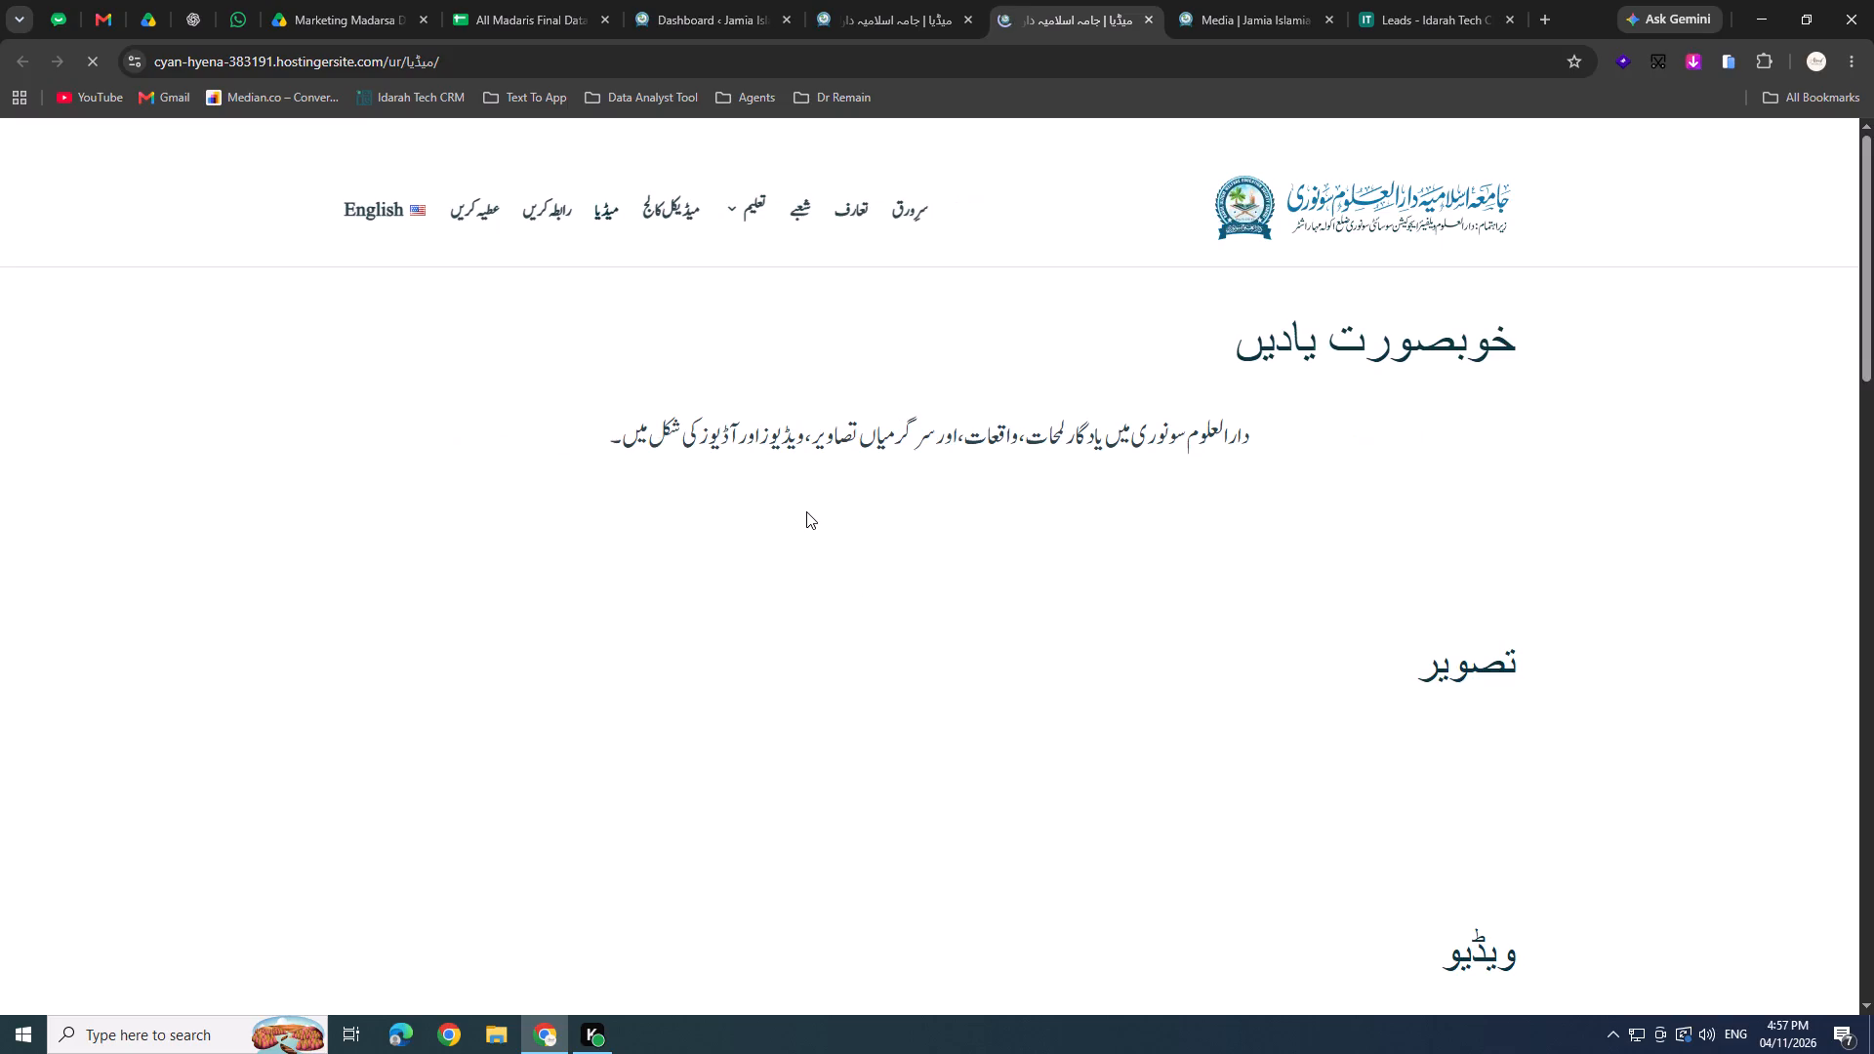
pyautogui.scroll(3, 806, 509)
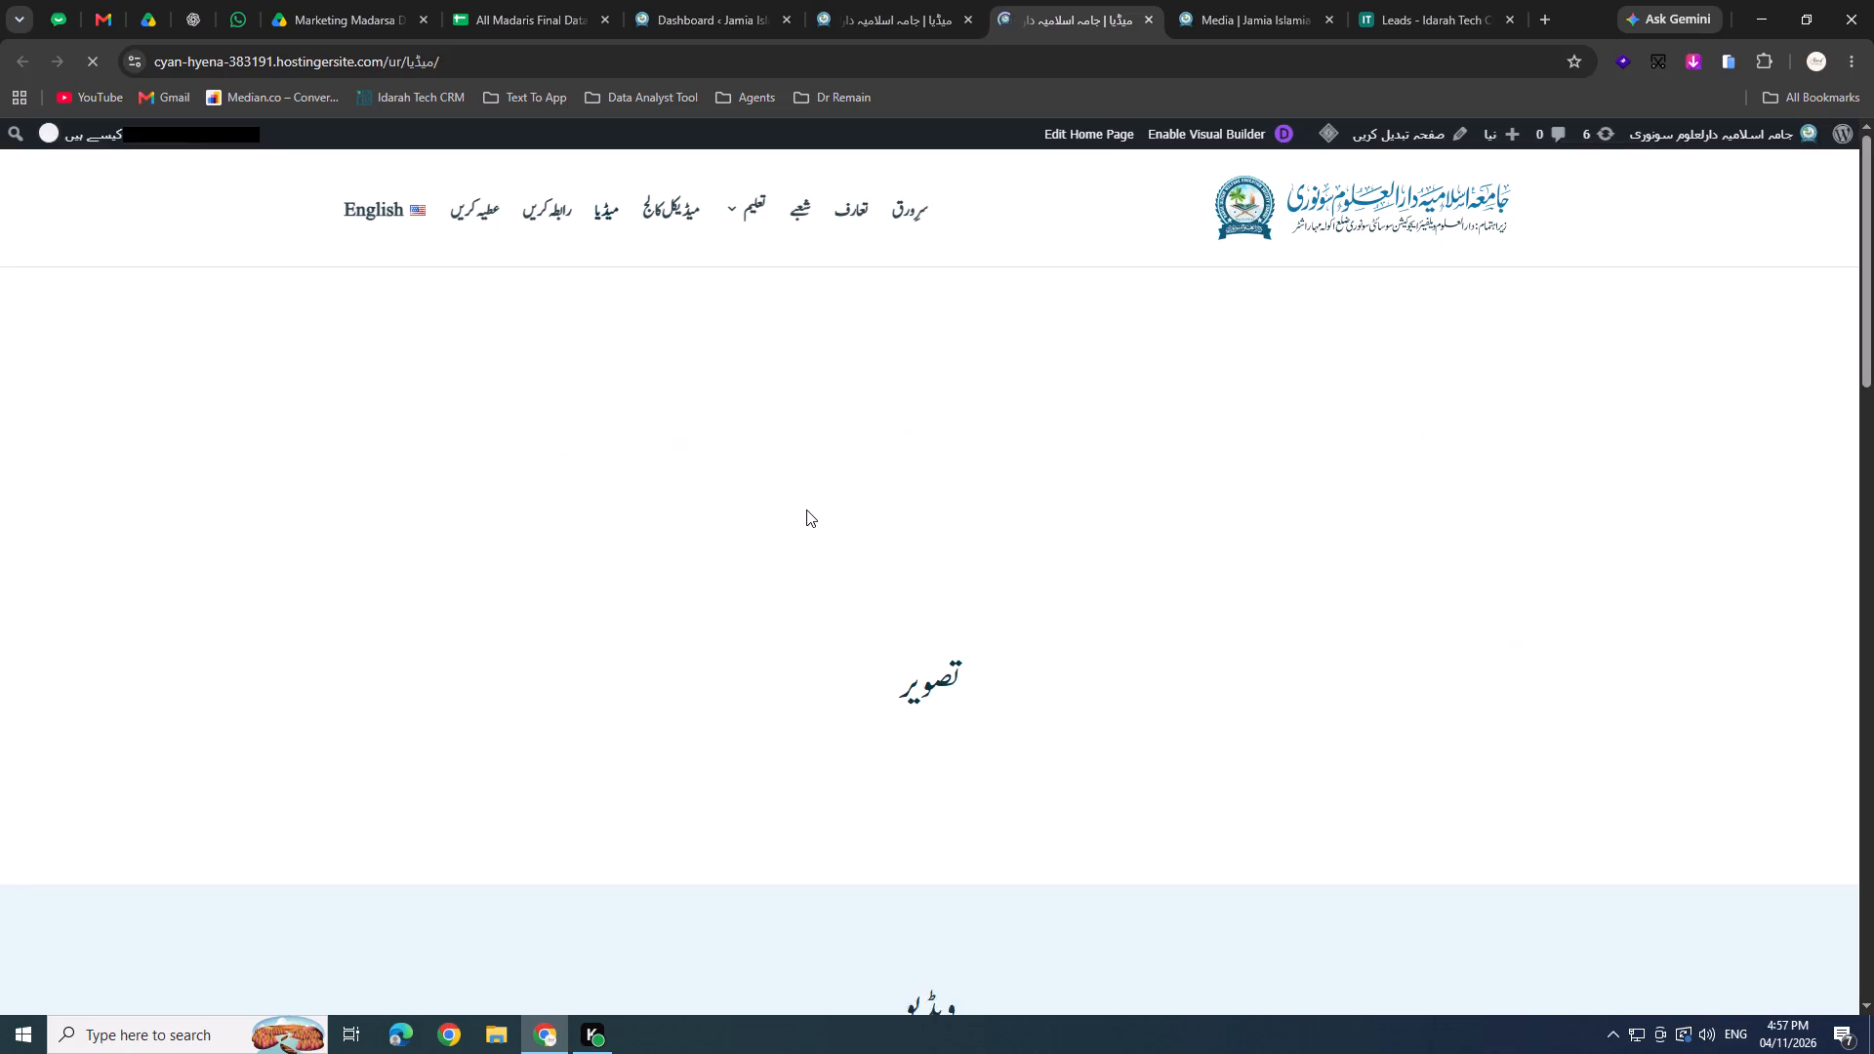
pyautogui.scroll(-1, 810, 472)
pyautogui.scroll(-2, 1172, 733)
pyautogui.scroll(1, 1029, 476)
pyautogui.scroll(1, 1244, 489)
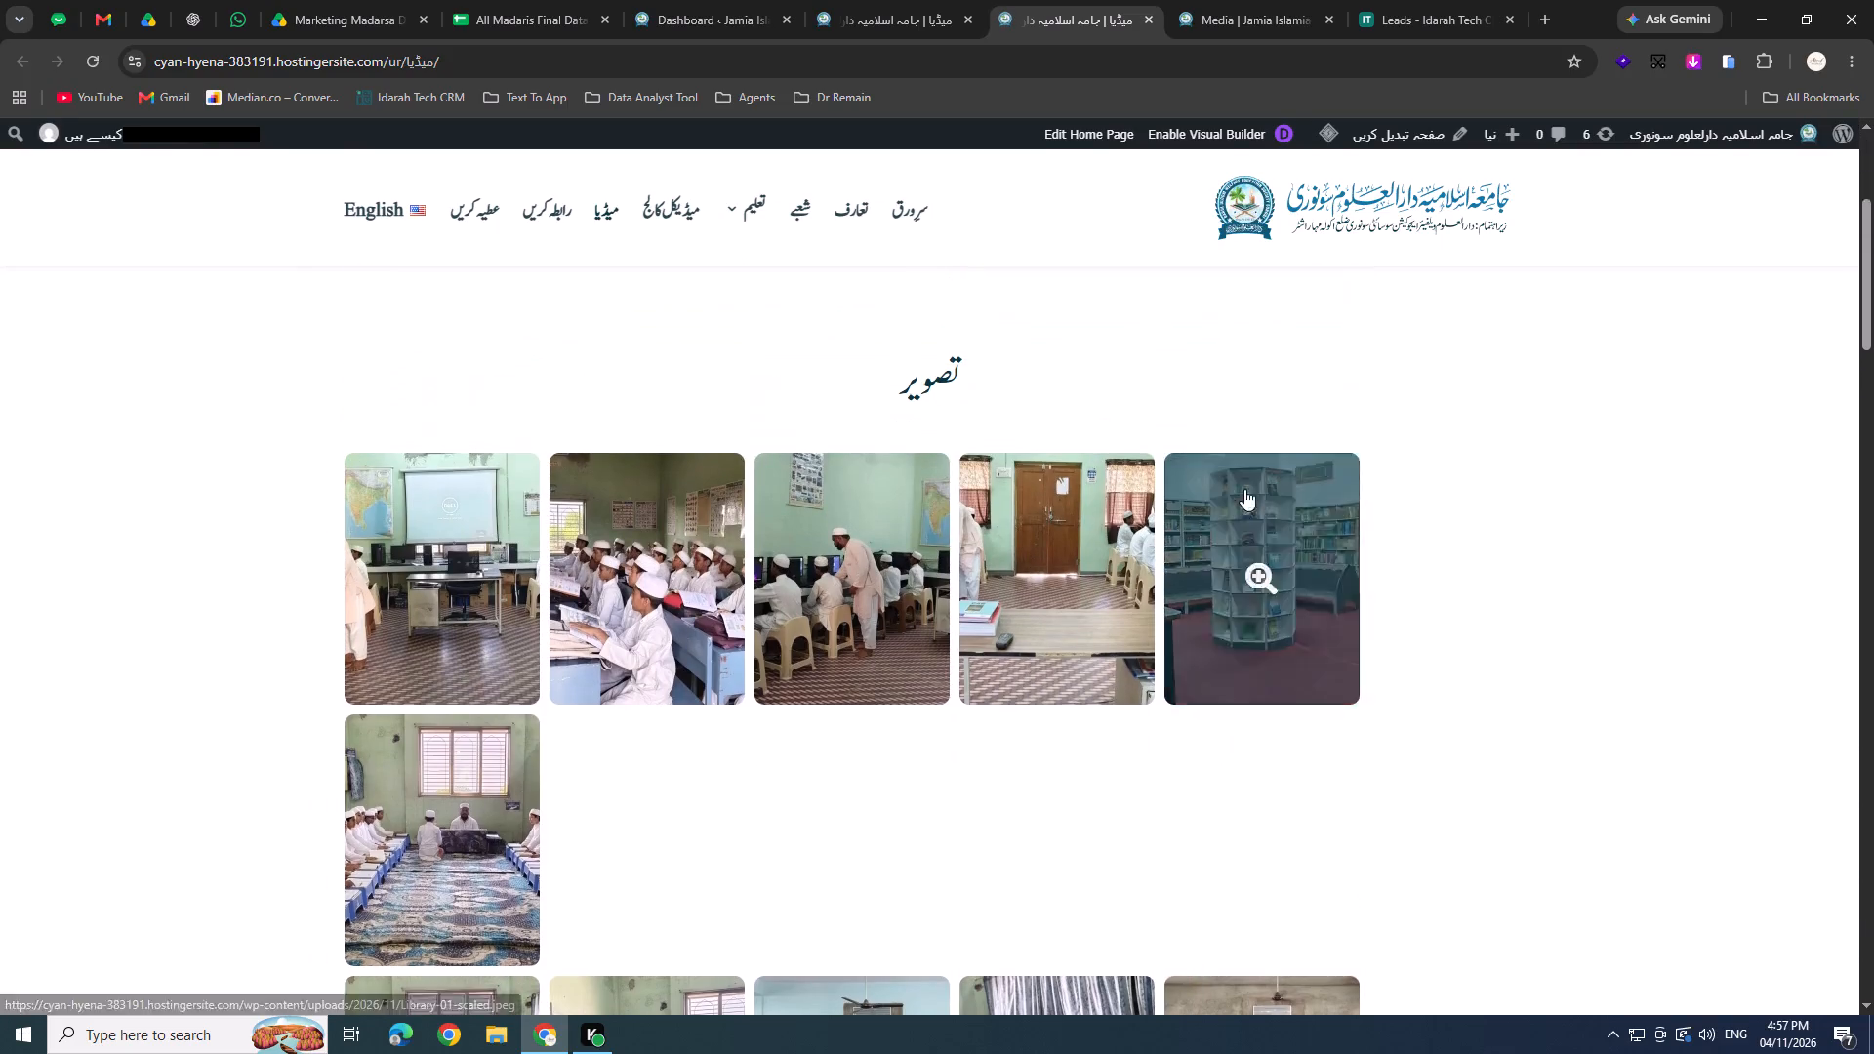
pyautogui.scroll(-1, 1273, 706)
# Set the Gallery Item width in the builder's custom CSS to 250px and save the page.
pyautogui.click(940, 0)
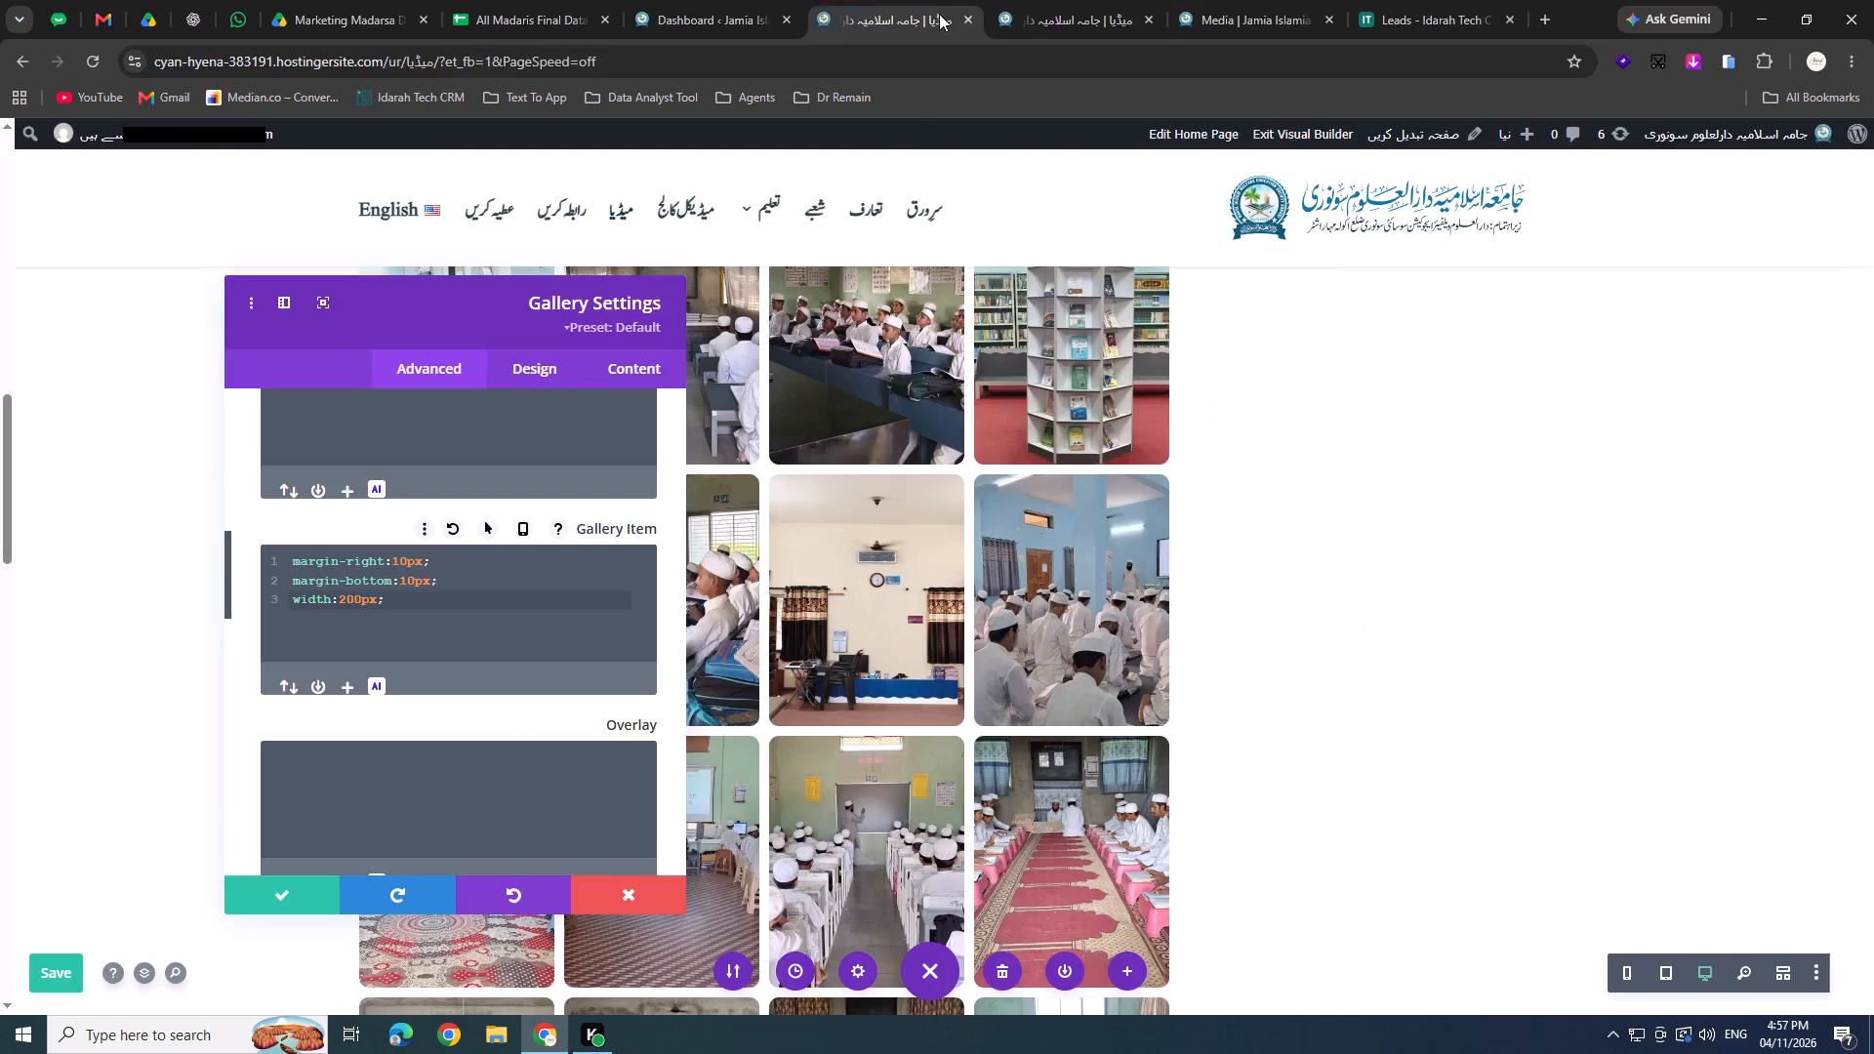
pyautogui.click(354, 598)
pyautogui.press('BackSpace')
pyautogui.press('5')
pyautogui.hotkey('ctrl', 's')
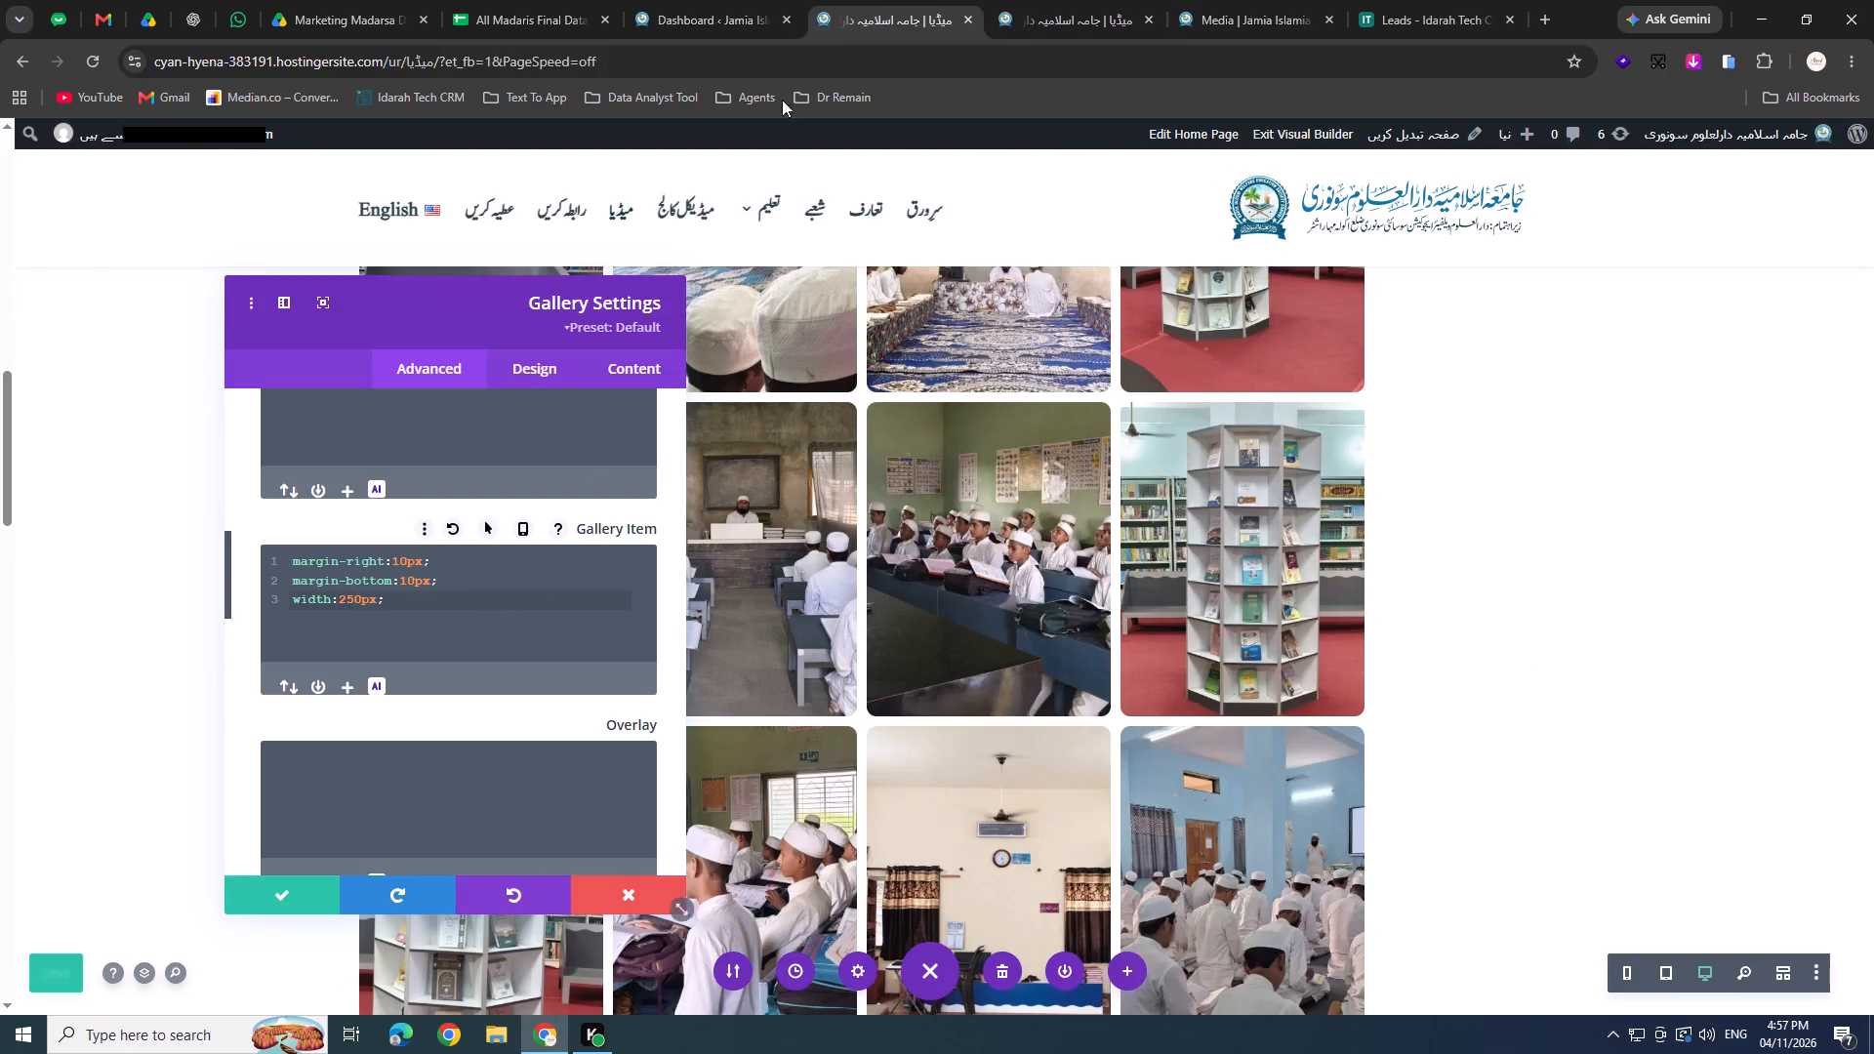
# Reload the live Urdu media page and check the first photo row of the gallery.
pyautogui.click(1082, 0)
pyautogui.press('F5')
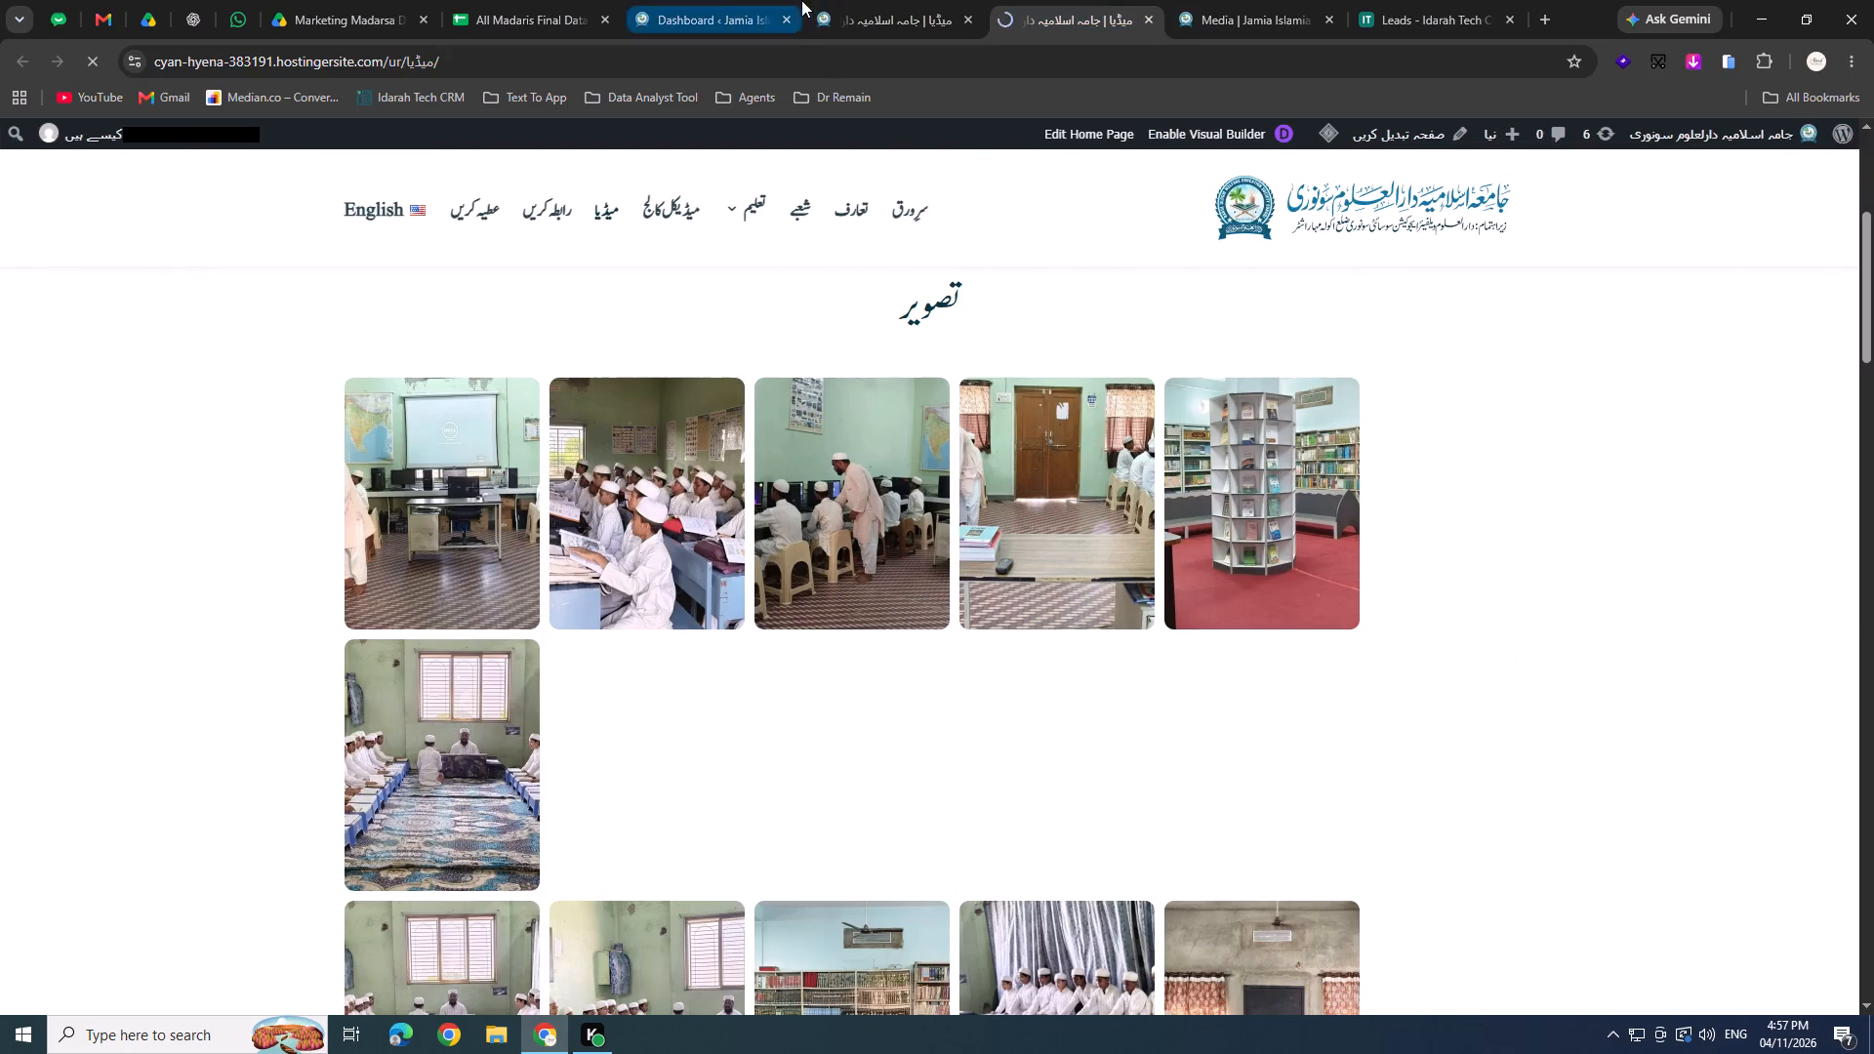
pyautogui.click(887, 0)
pyautogui.click(1071, 0)
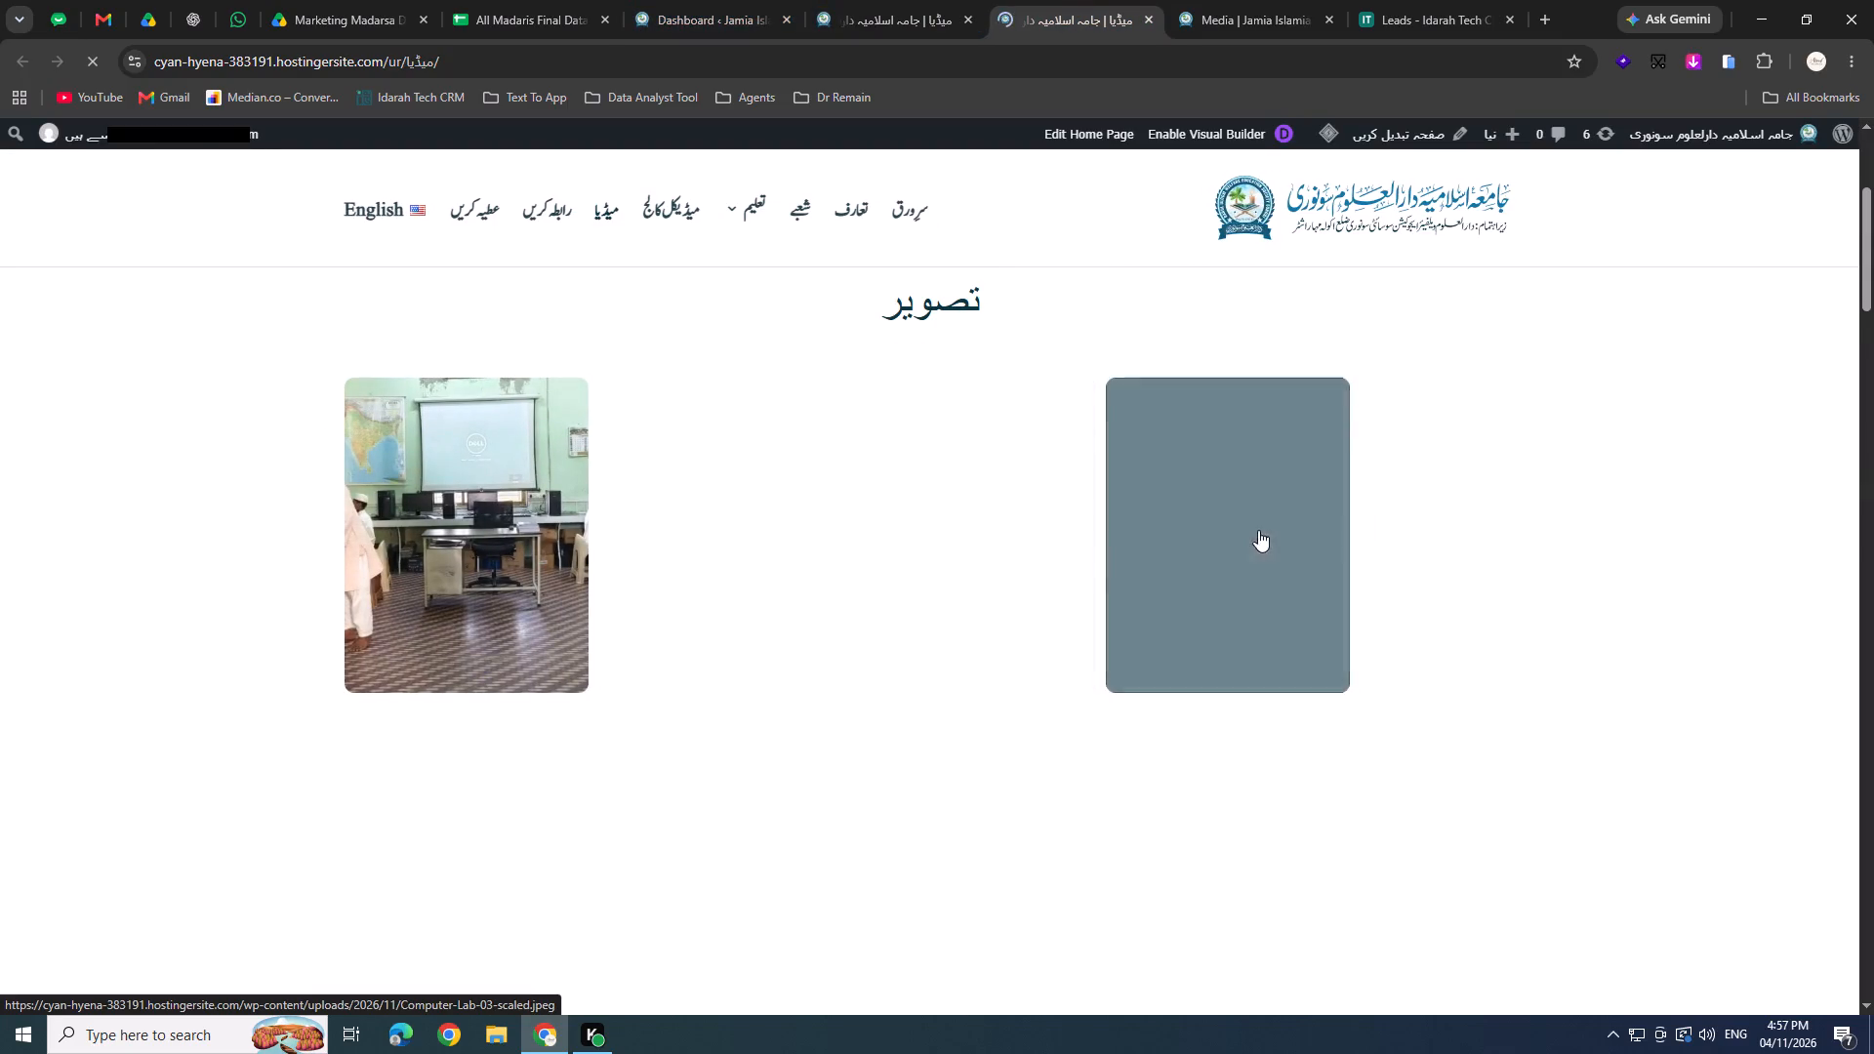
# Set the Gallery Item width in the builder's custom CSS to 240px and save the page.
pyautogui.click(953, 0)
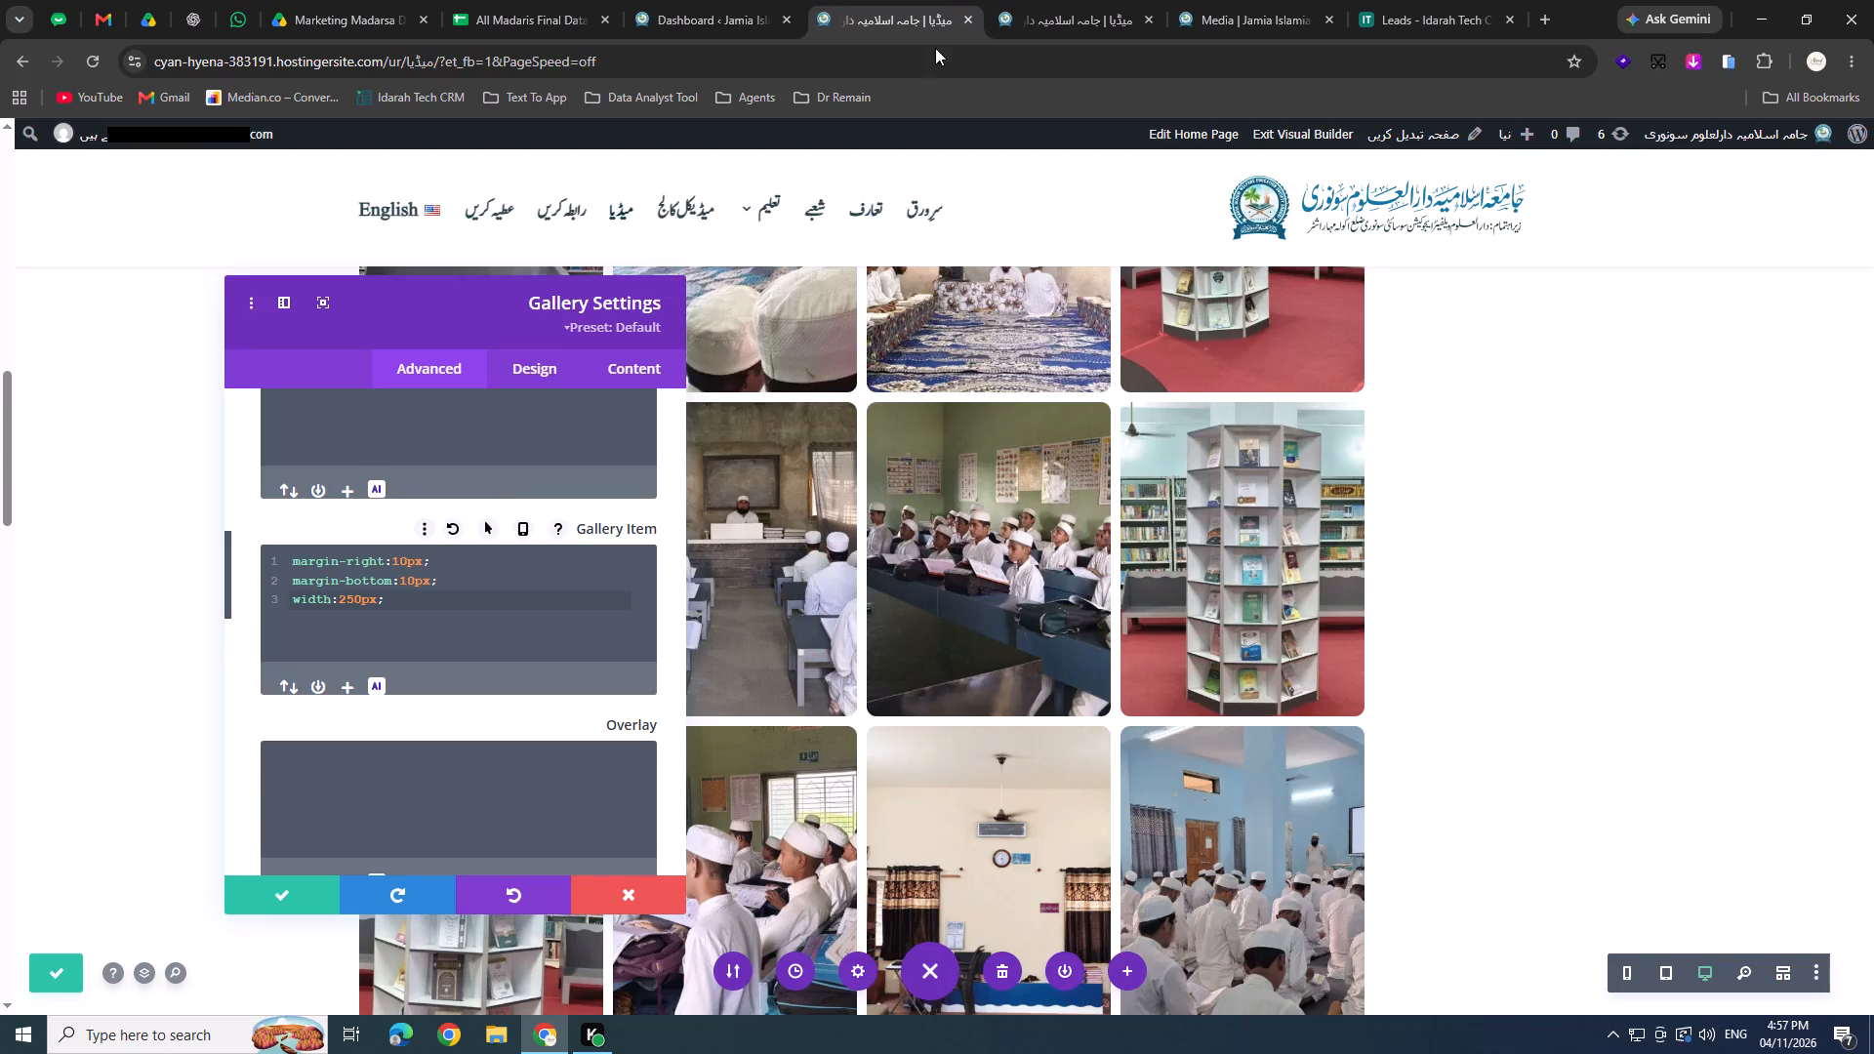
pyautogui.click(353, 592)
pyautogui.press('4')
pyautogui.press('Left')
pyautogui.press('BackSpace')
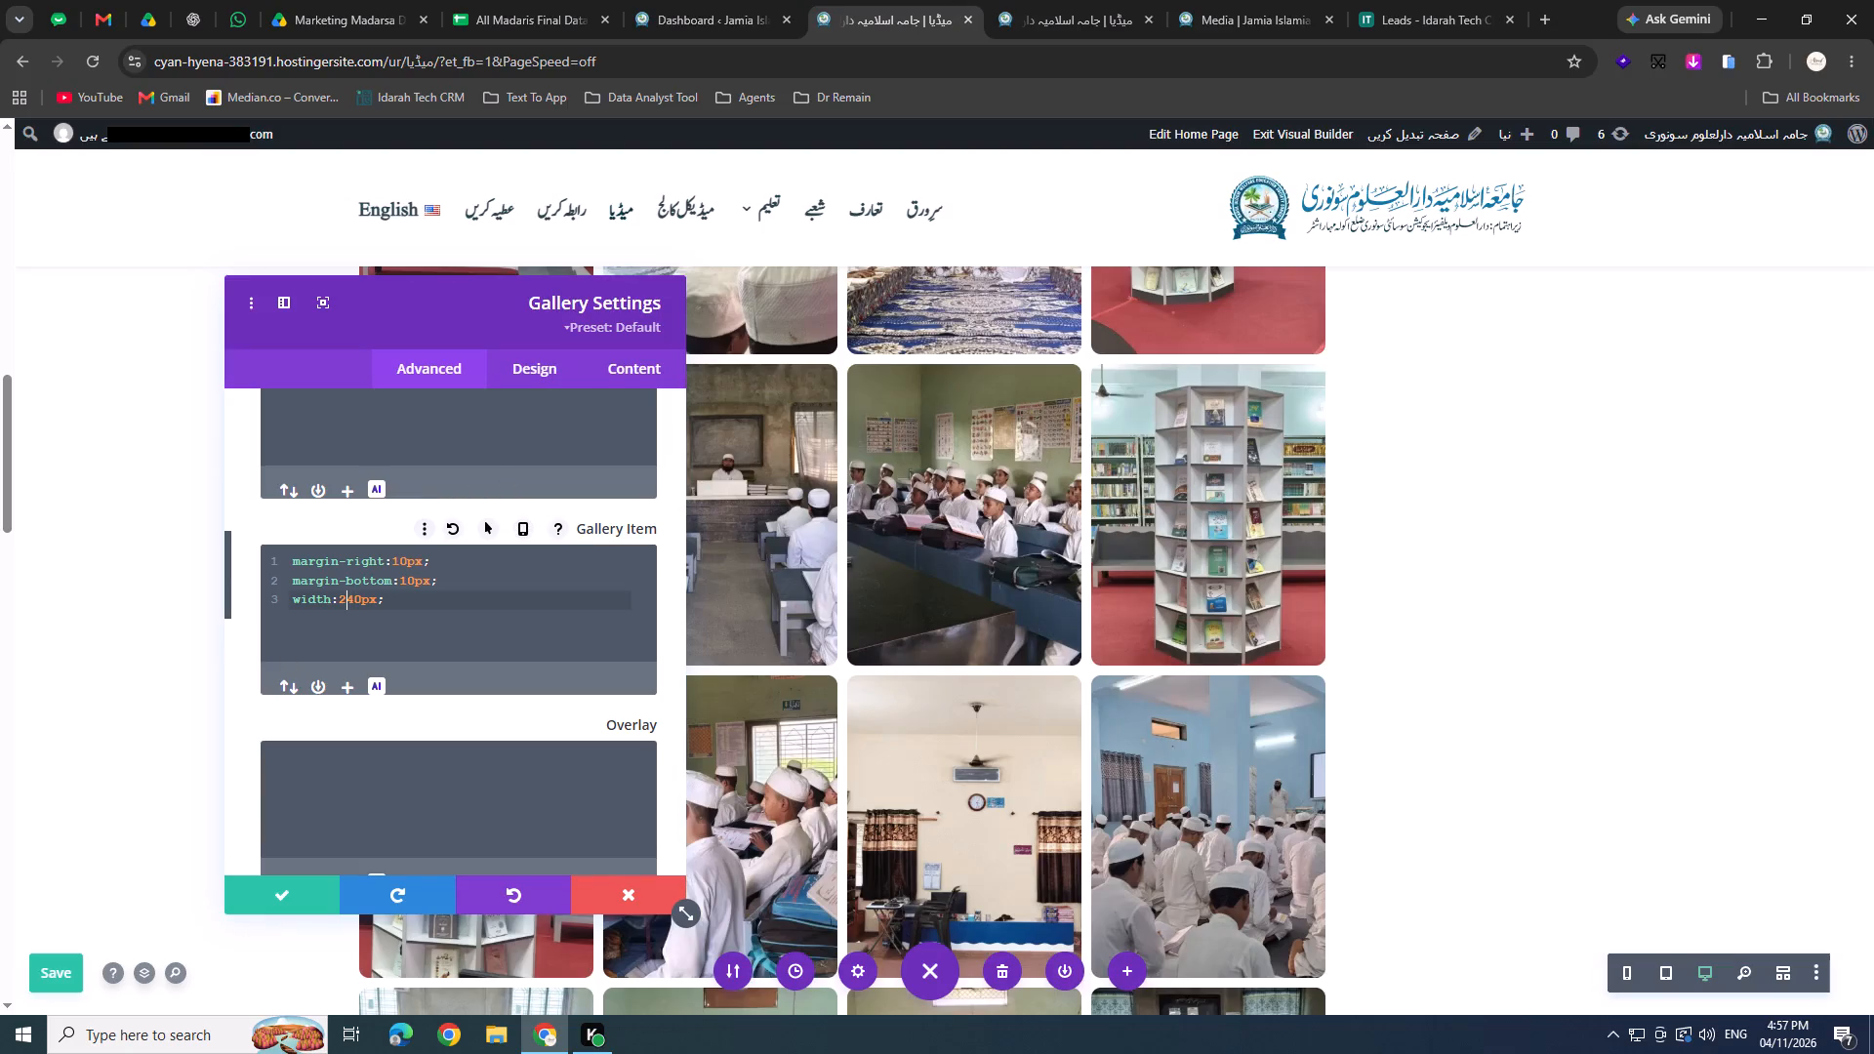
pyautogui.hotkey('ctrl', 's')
# Reload the live Urdu media page and check how many photos fit in the gallery's first row.
pyautogui.click(1097, 0)
pyautogui.press('F5')
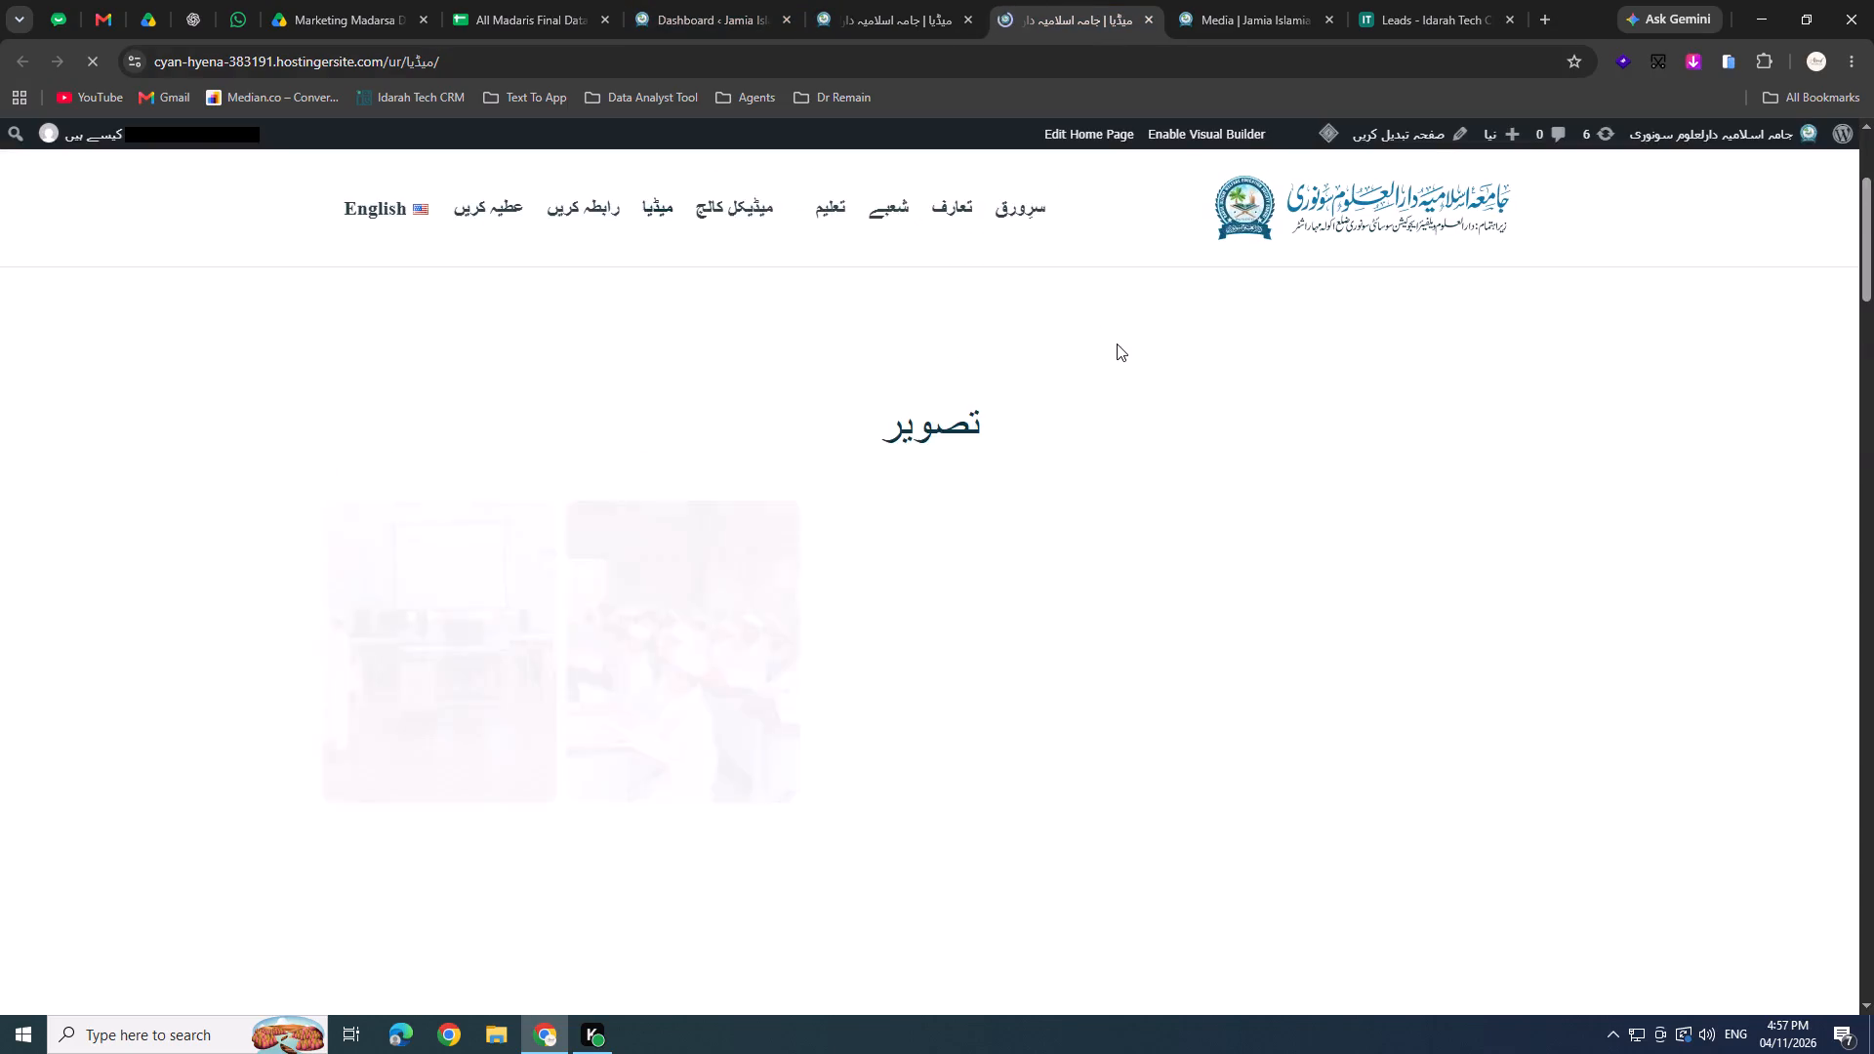
pyautogui.scroll(-2, 905, 585)
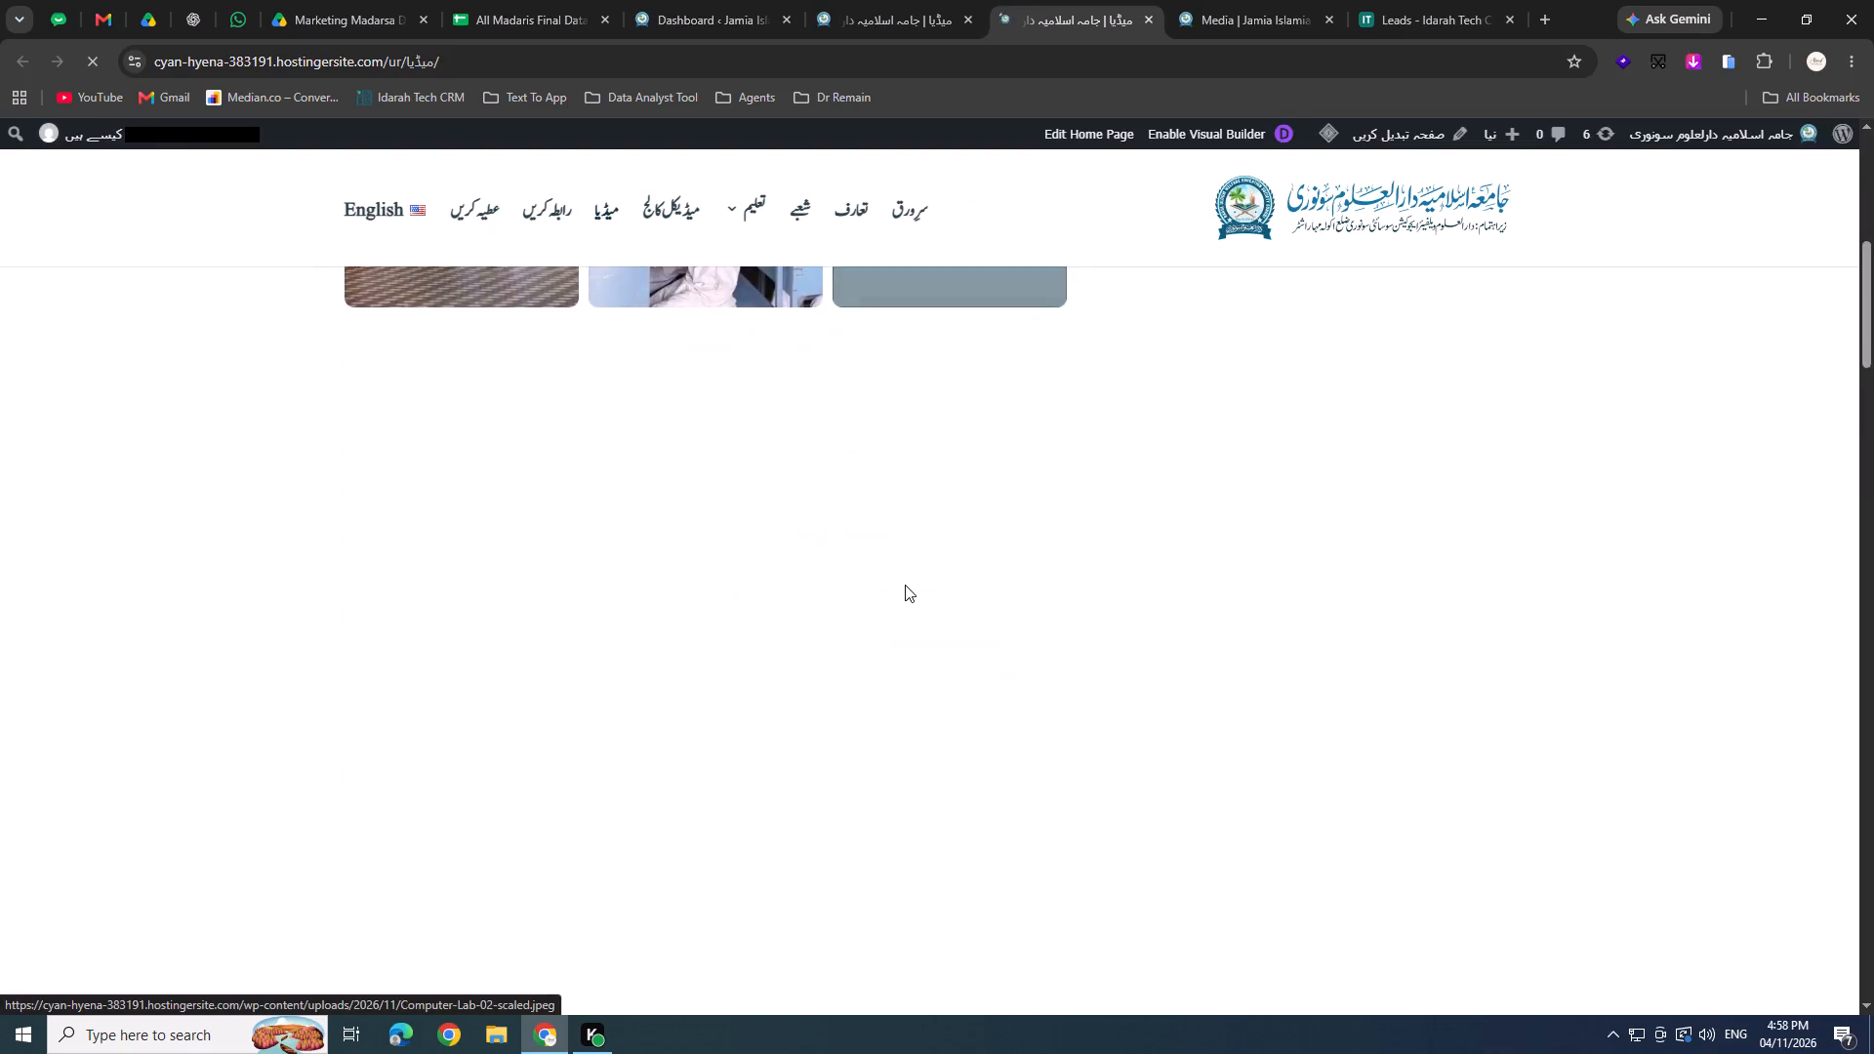
pyautogui.scroll(1, 905, 585)
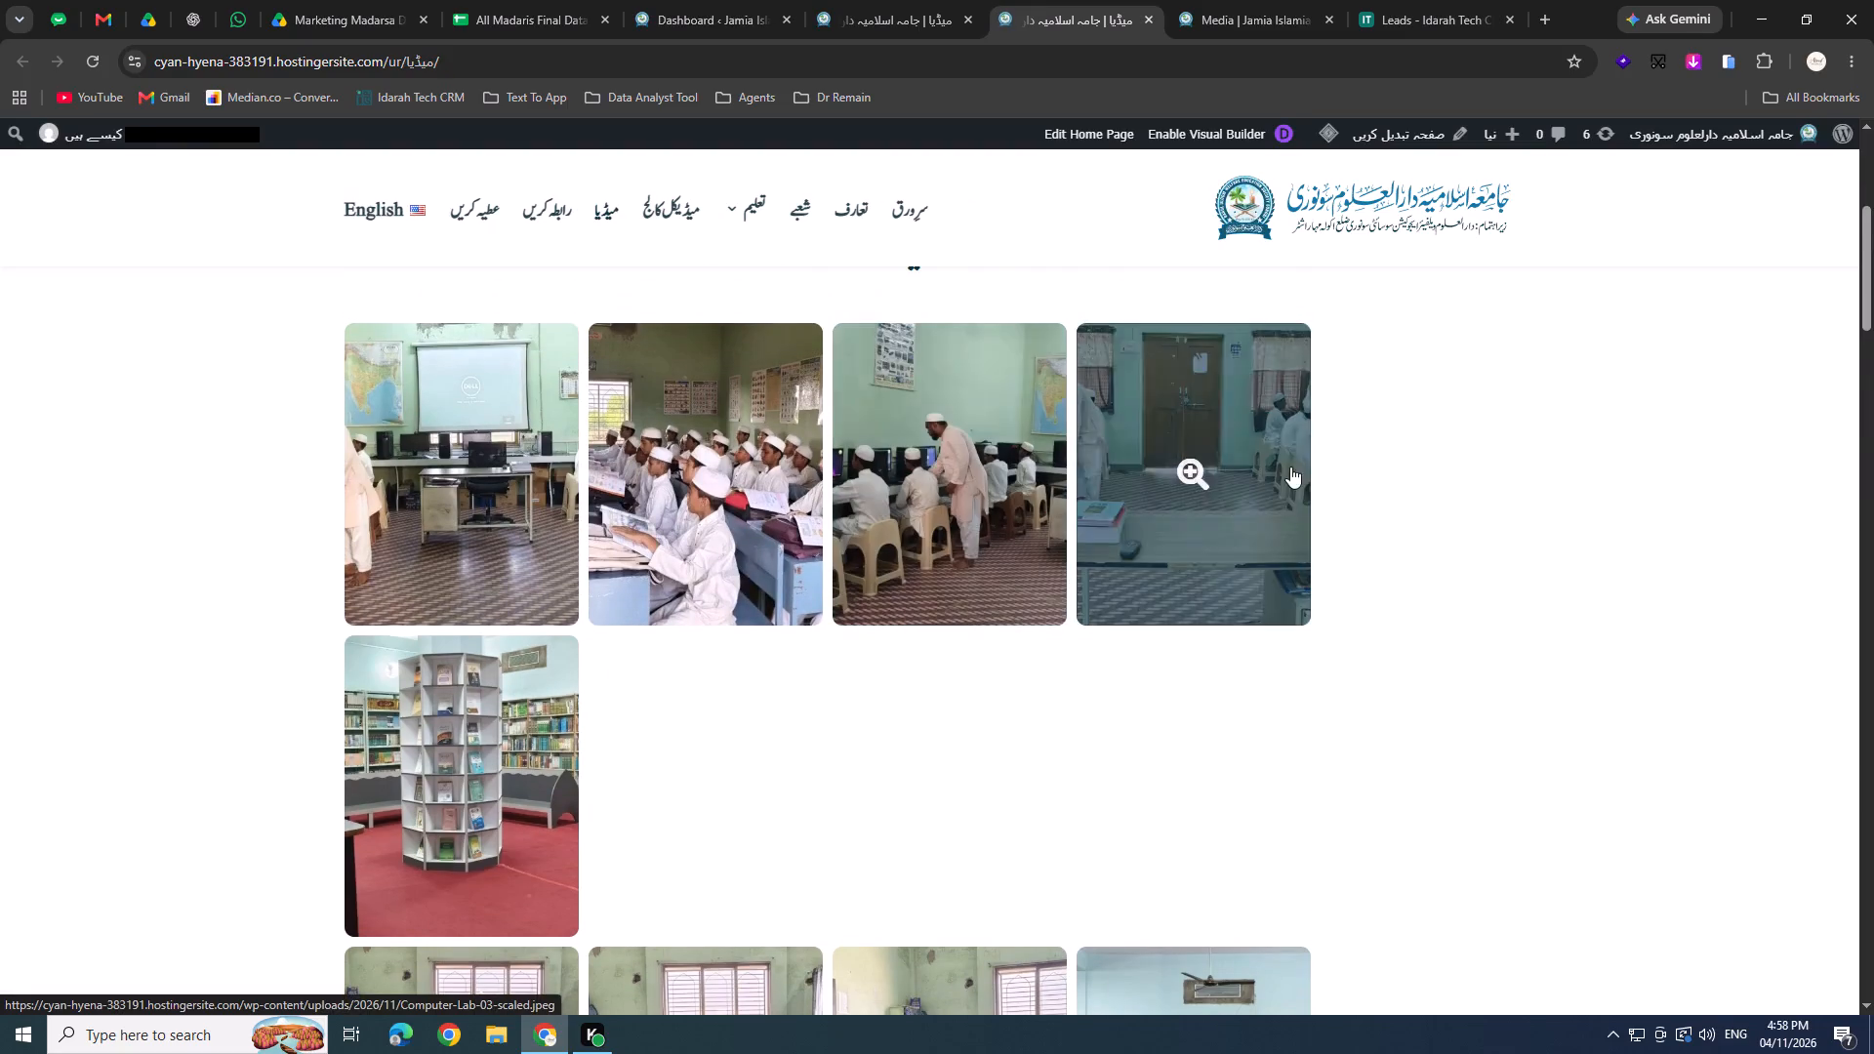
# Set the Gallery Item width in the builder's custom CSS to 230px and save the page.
pyautogui.click(887, 0)
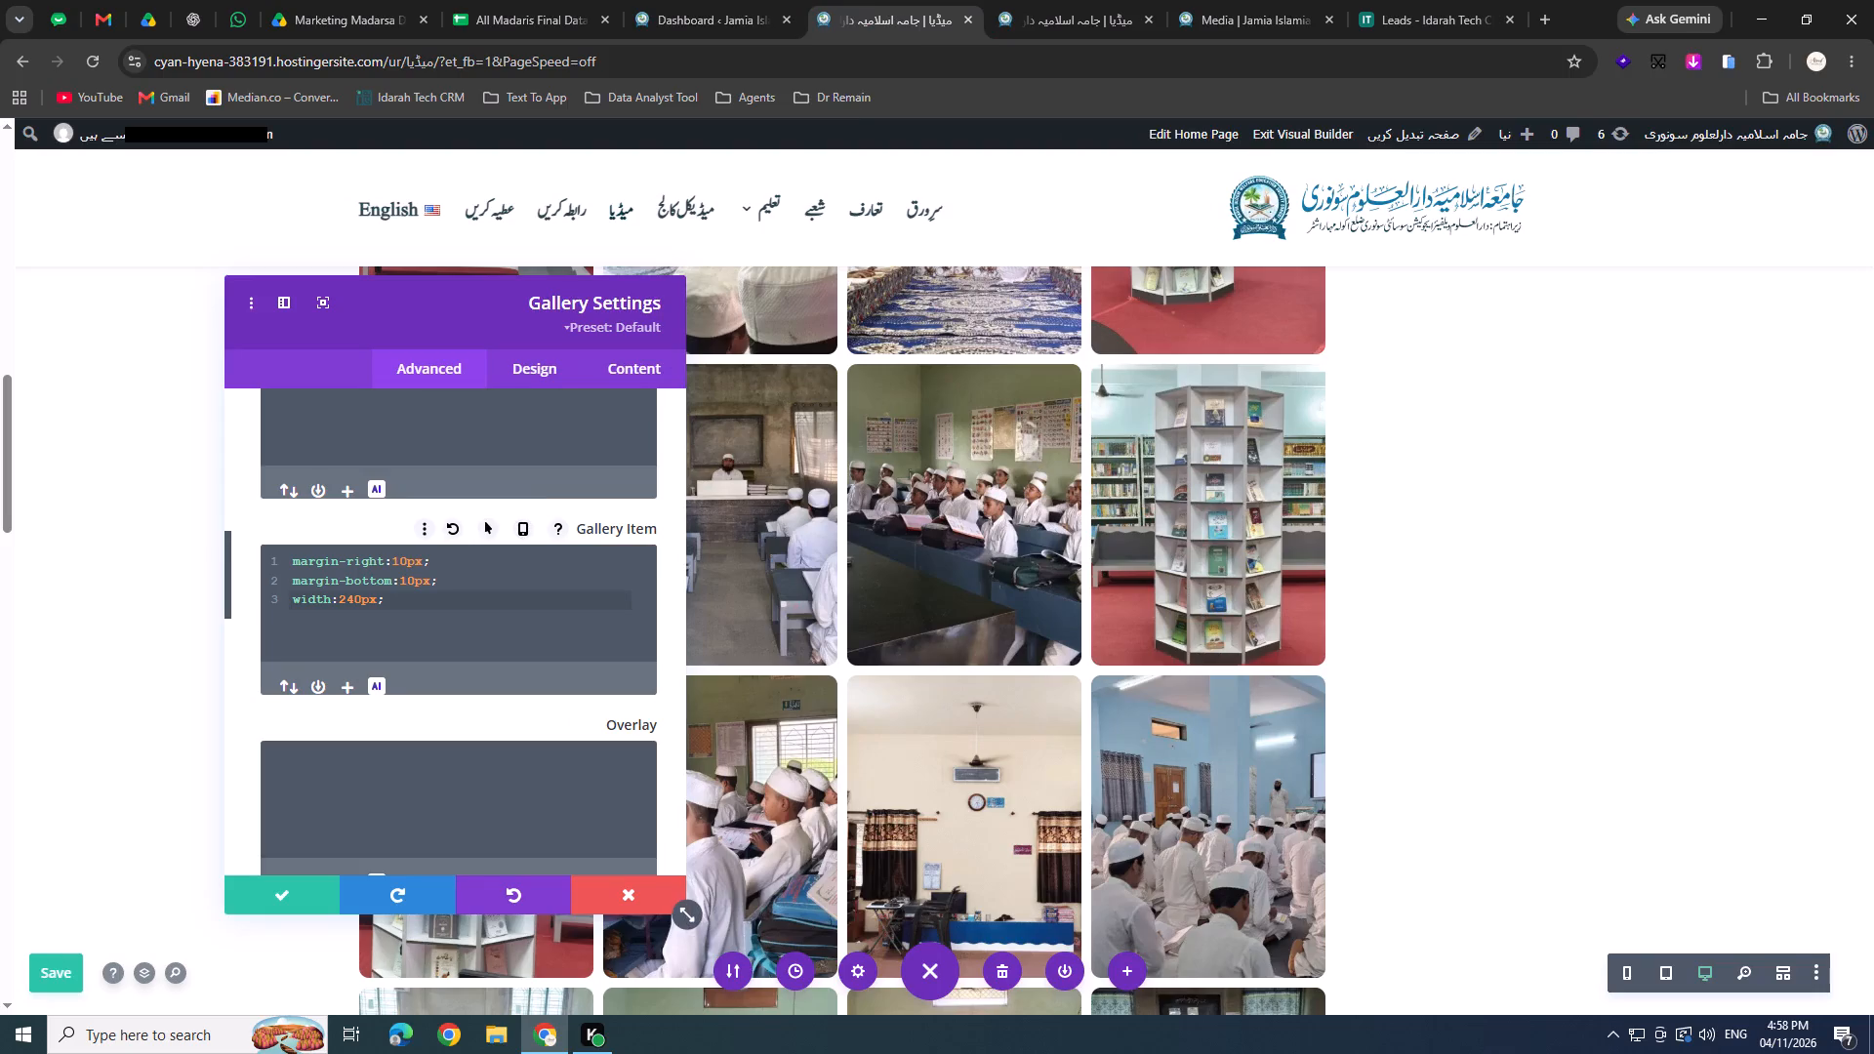
pyautogui.click(349, 590)
pyautogui.press('Delete')
pyautogui.press('3')
pyautogui.hotkey('ctrl', 's')
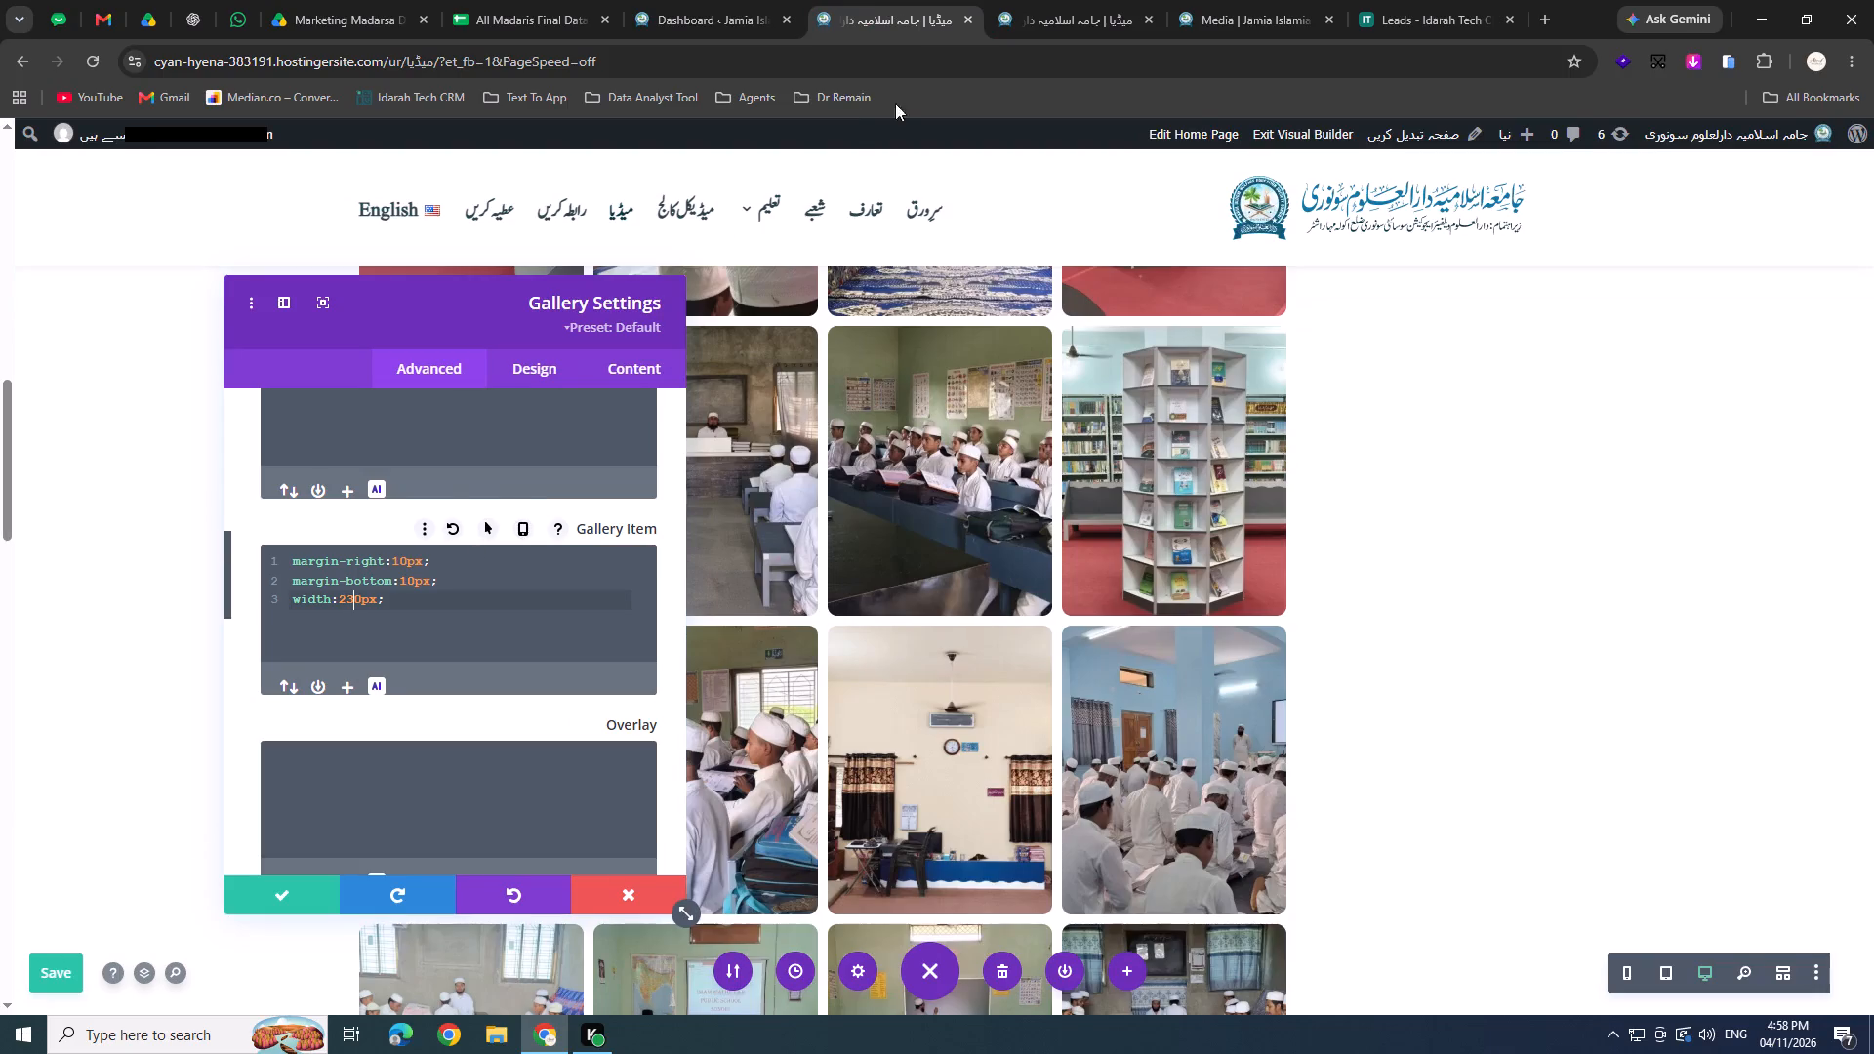
# Reload the live Urdu media page and check all of the gallery's photo rows down to the video section.
pyautogui.click(1062, 0)
pyautogui.press('F5')
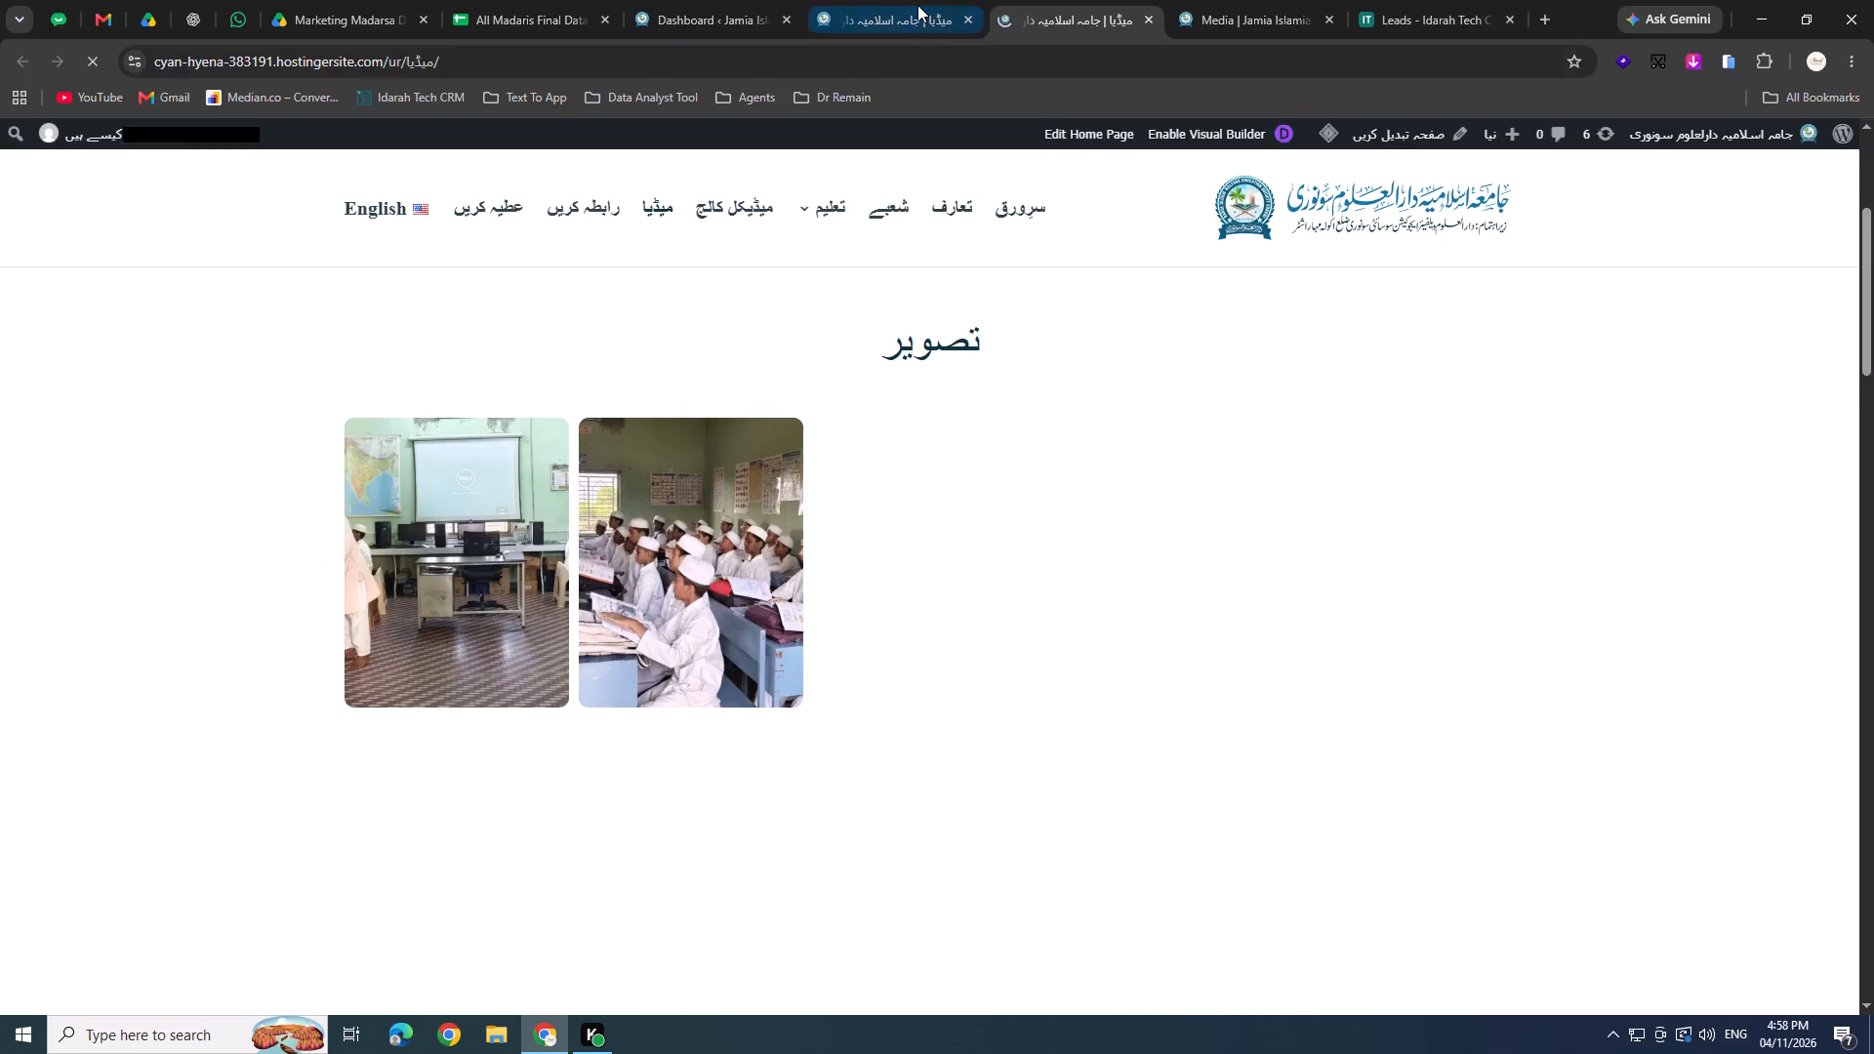
pyautogui.click(917, 5)
pyautogui.click(1063, 0)
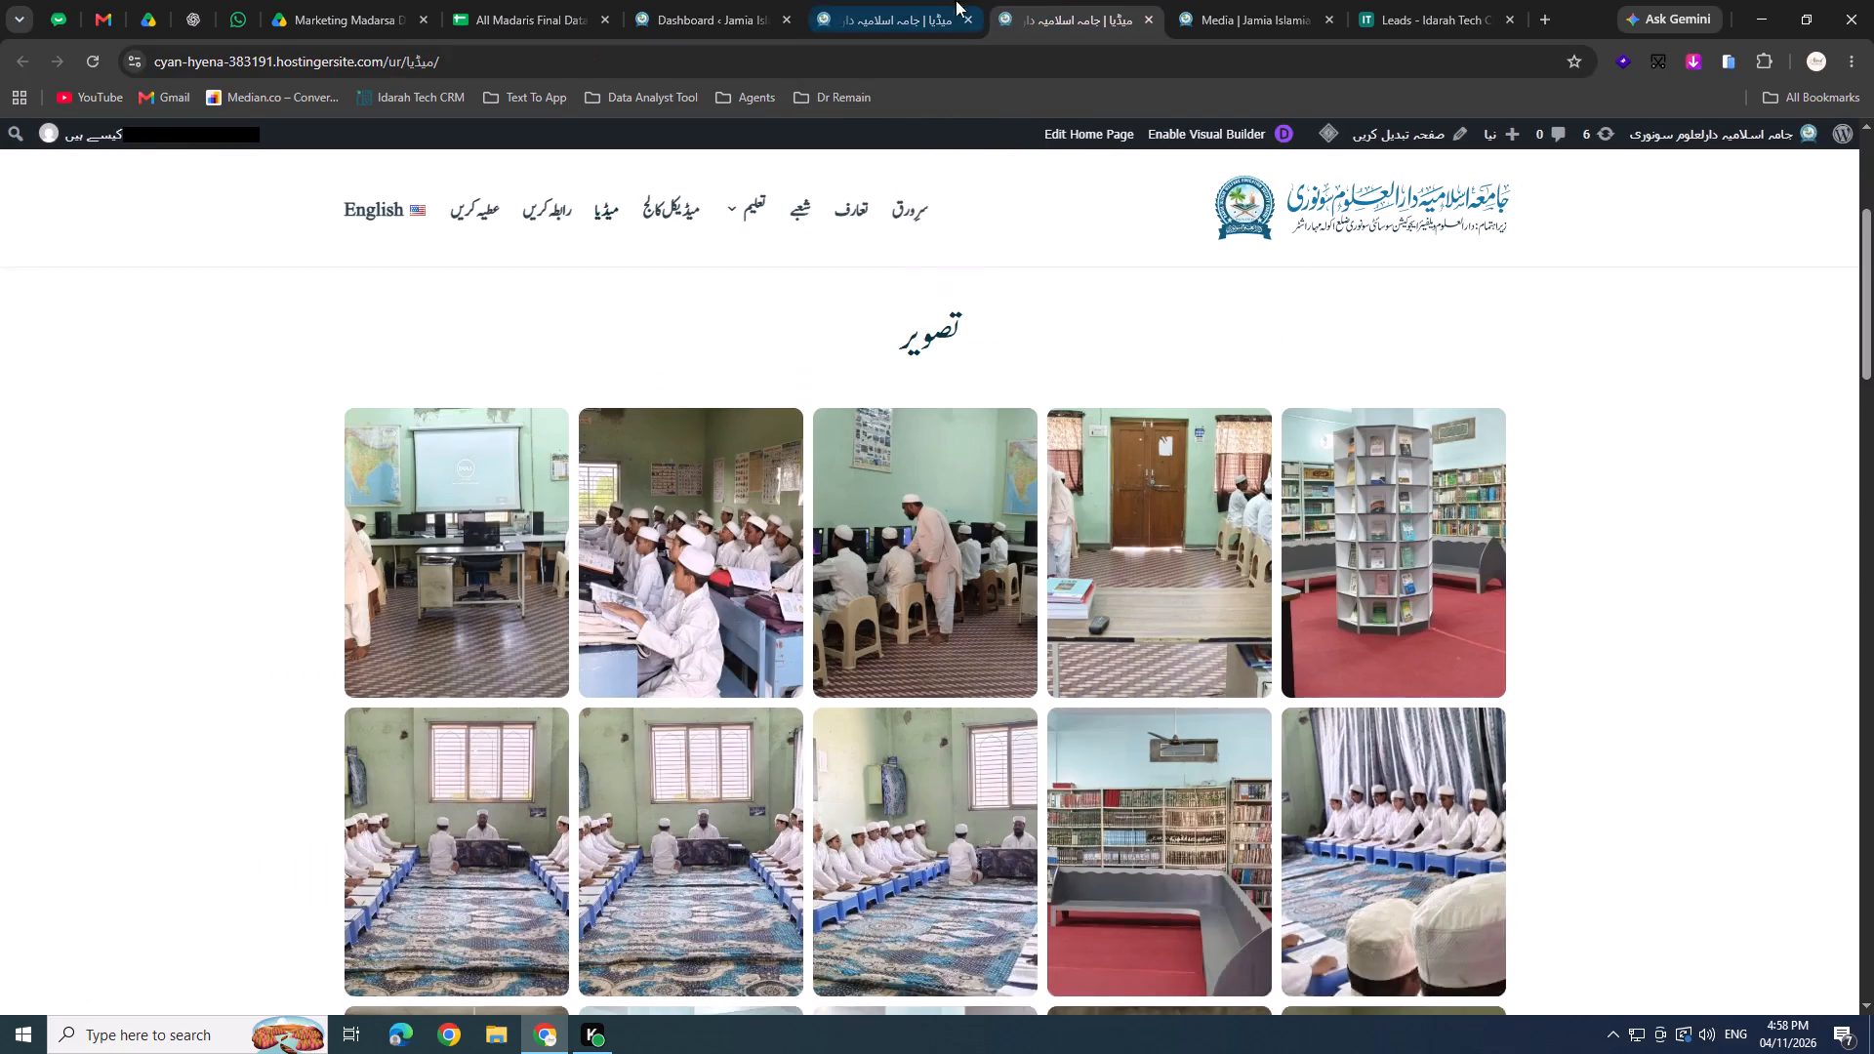
pyautogui.scroll(-6, 1142, 416)
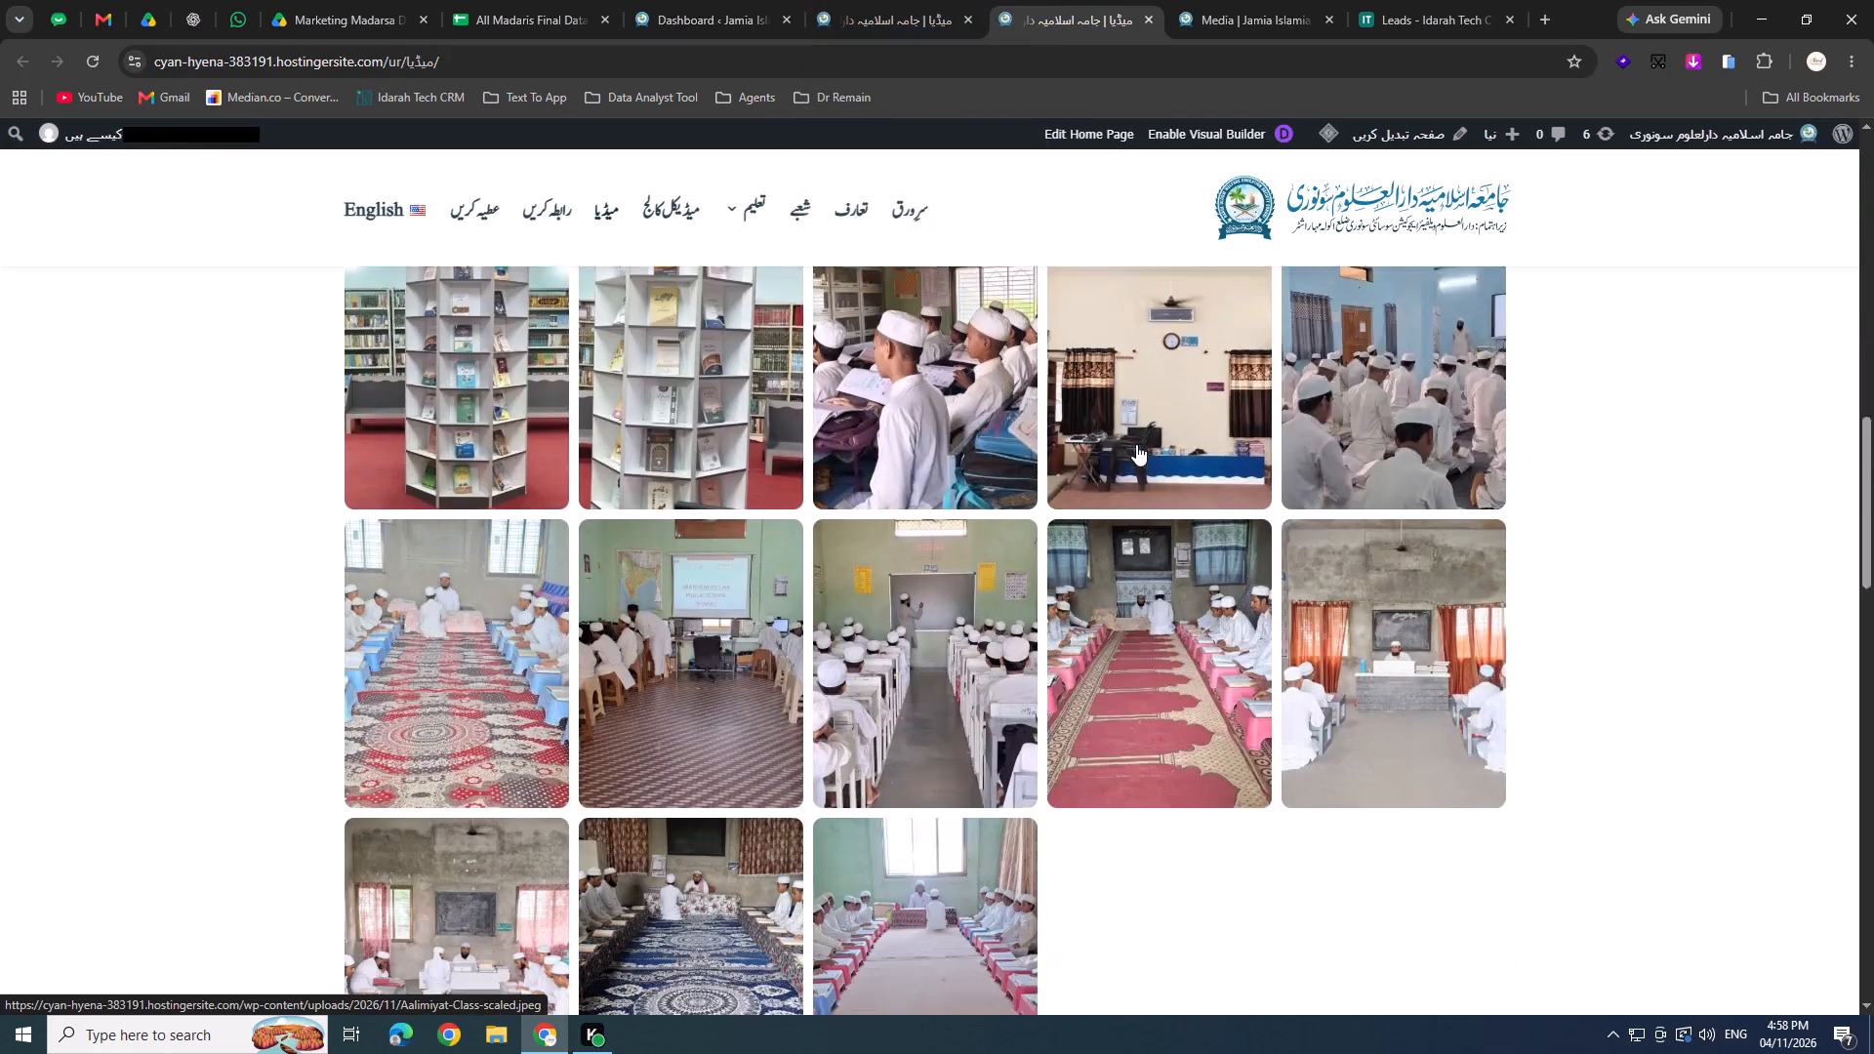
pyautogui.scroll(-1, 1243, 468)
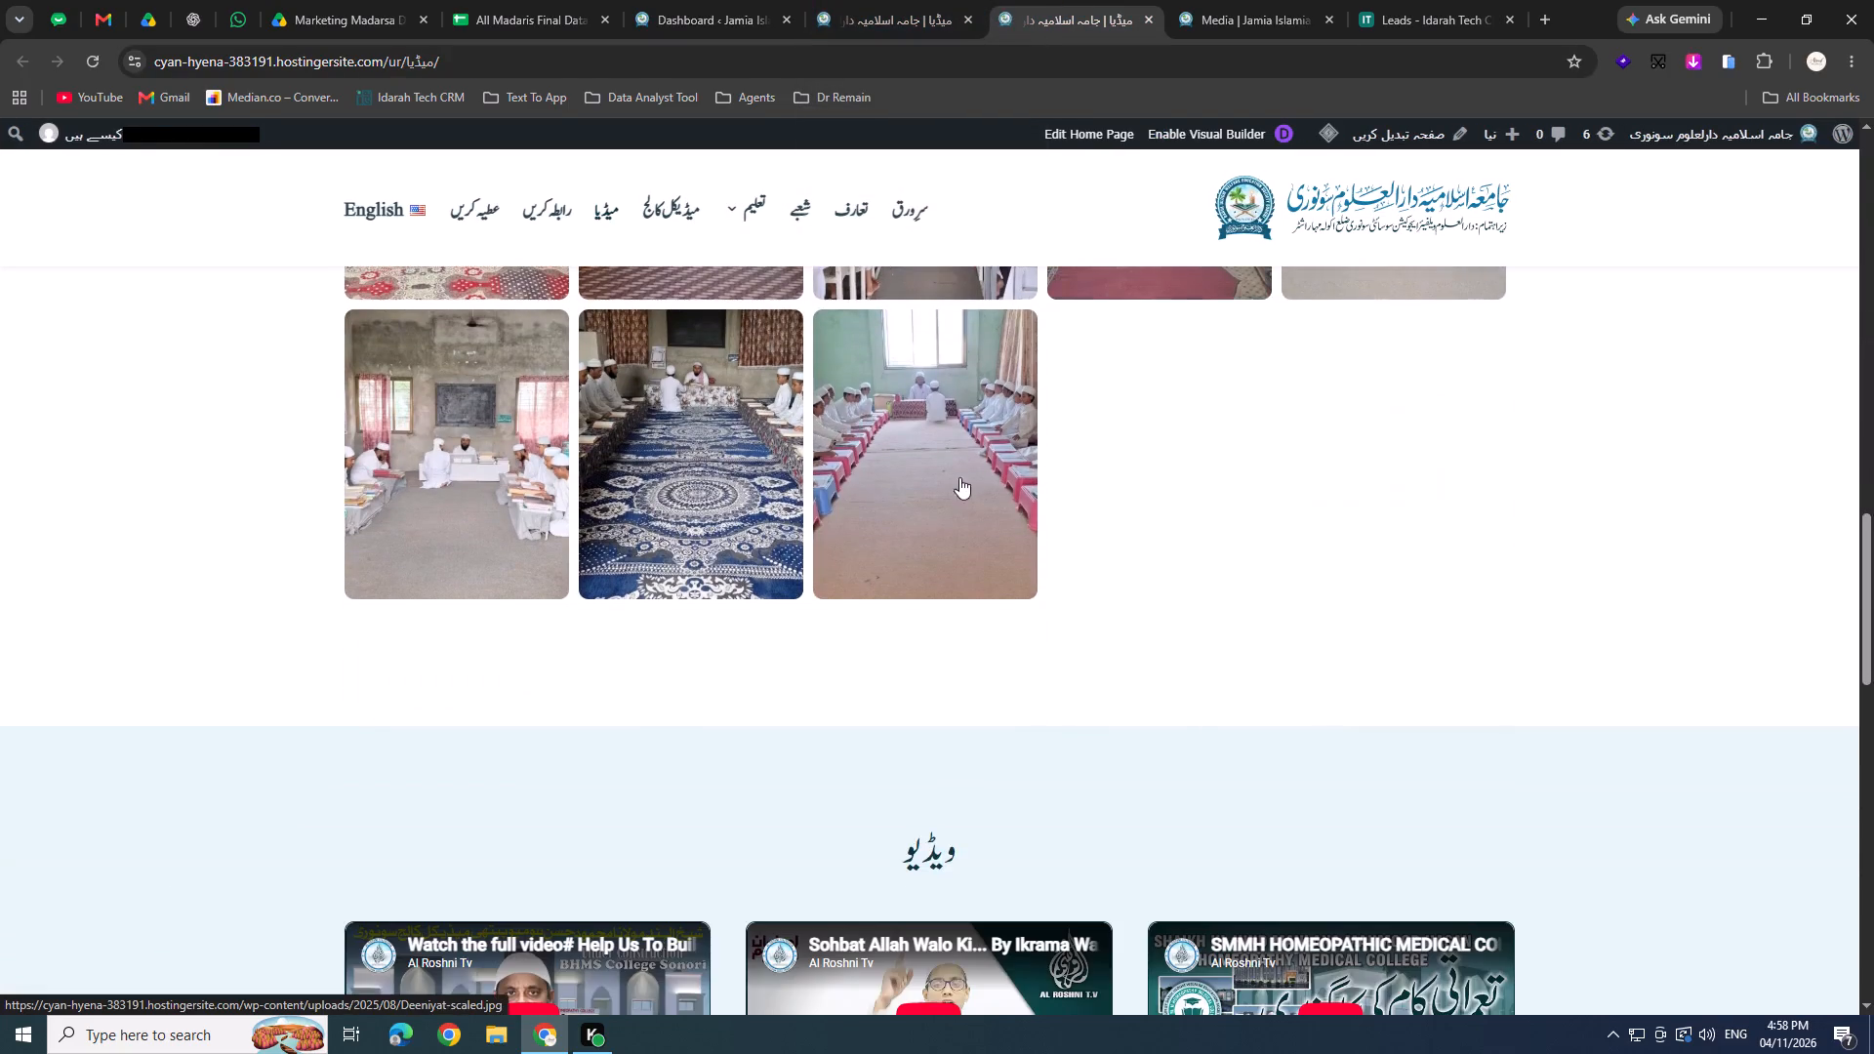
pyautogui.scroll(3, 944, 477)
pyautogui.scroll(4, 1141, 353)
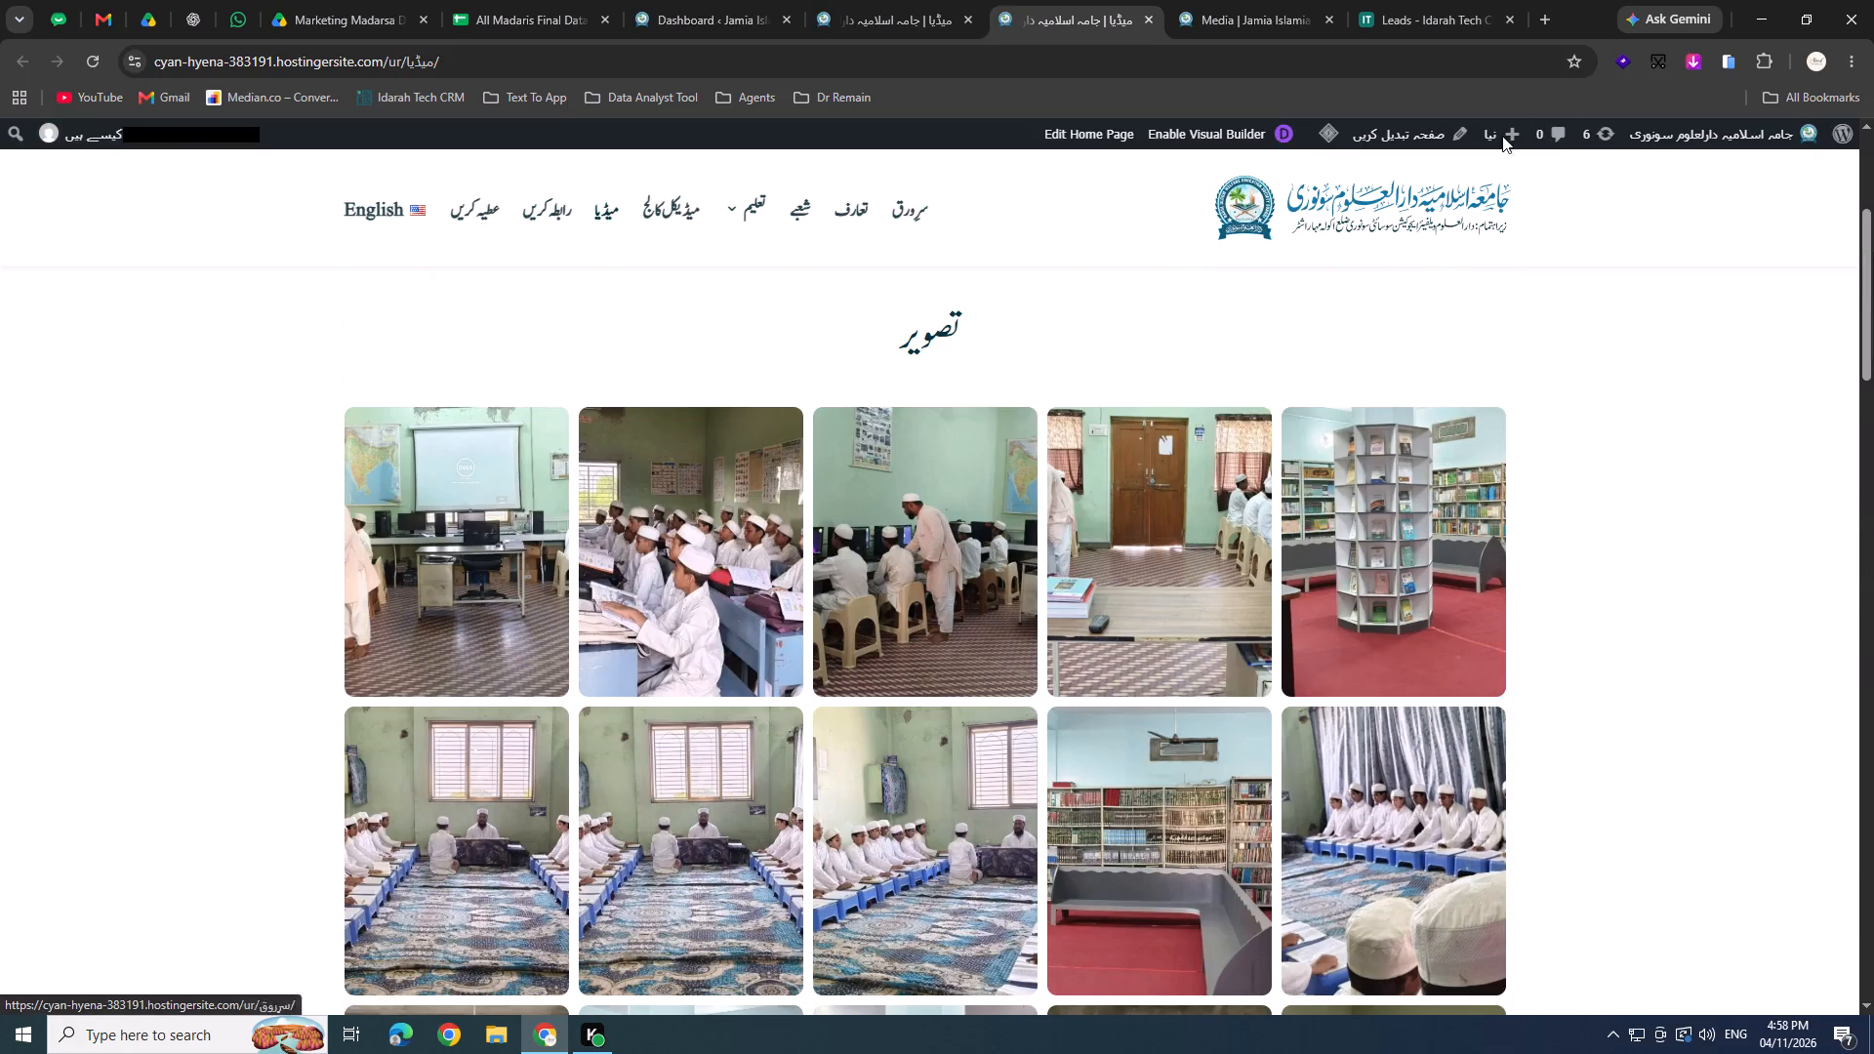
# Apply the gallery settings in the Urdu page's builder and copy the gallery module.
pyautogui.click(1241, 0)
pyautogui.click(1134, 0)
pyautogui.click(925, 0)
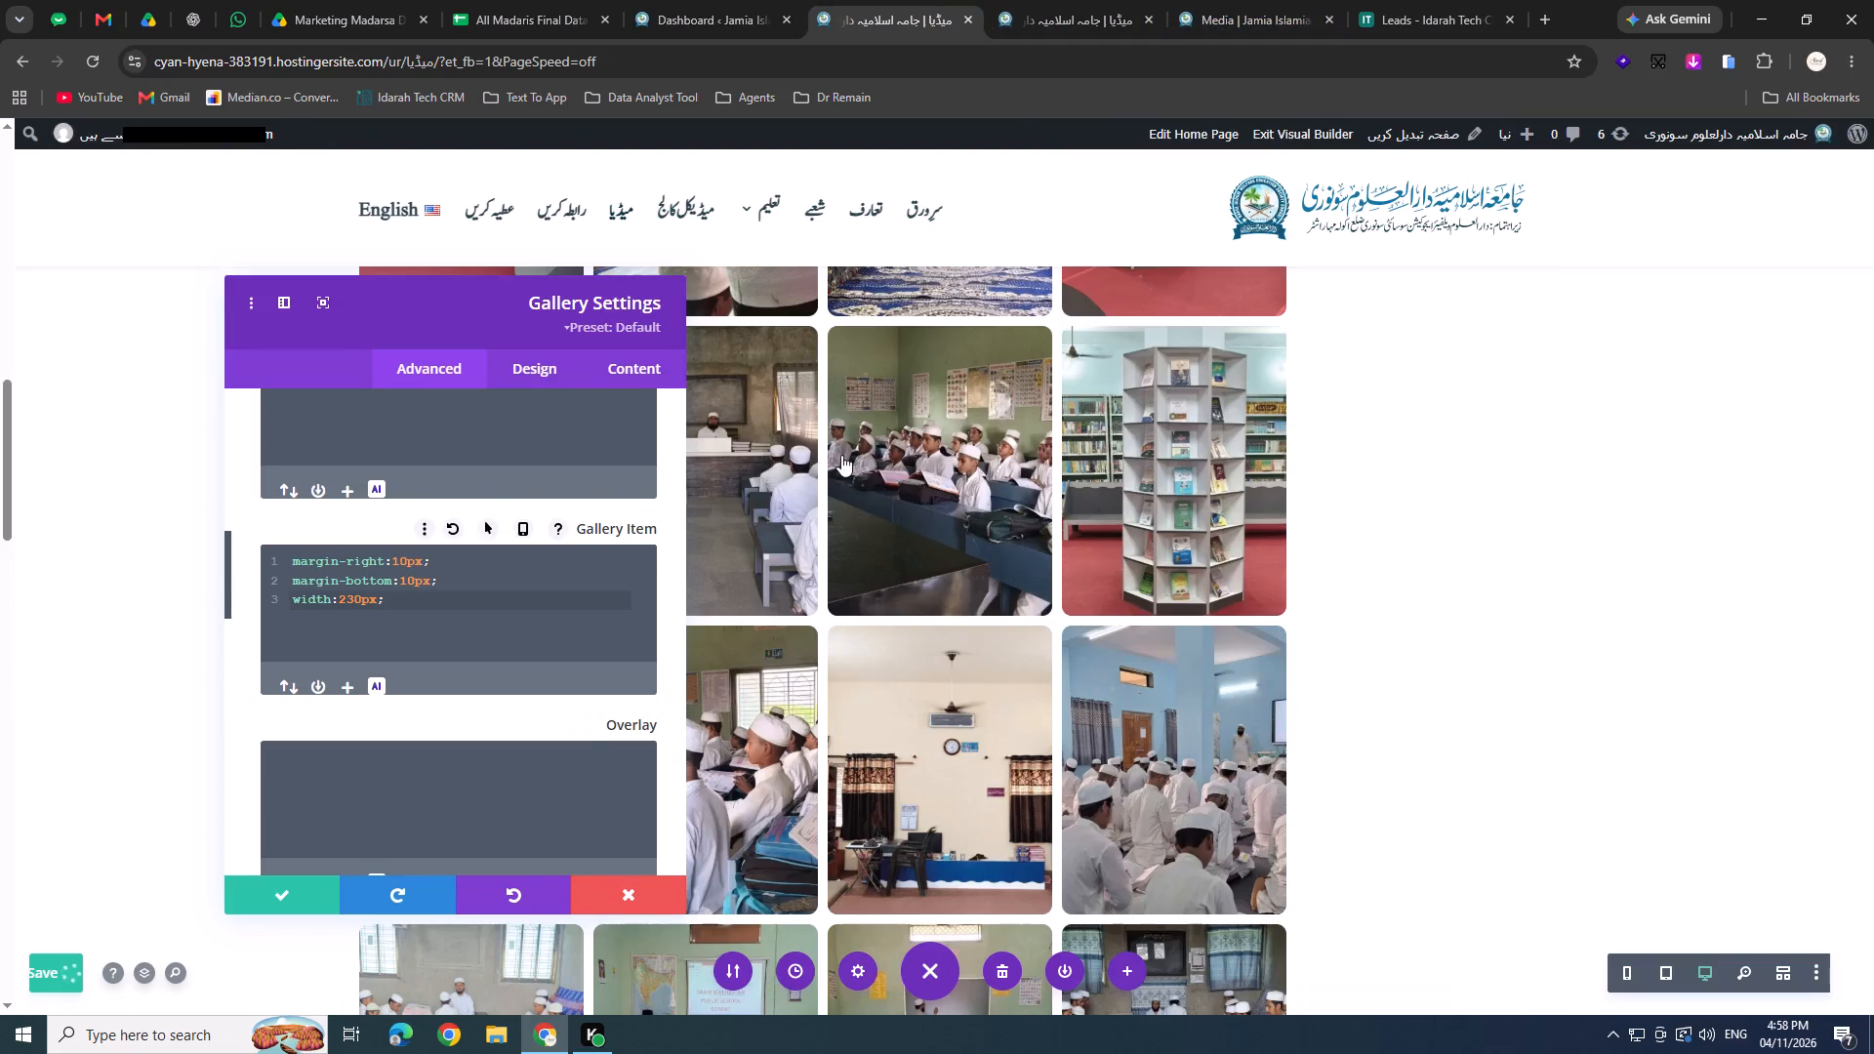
pyautogui.click(288, 906)
pyautogui.rightClick(561, 781)
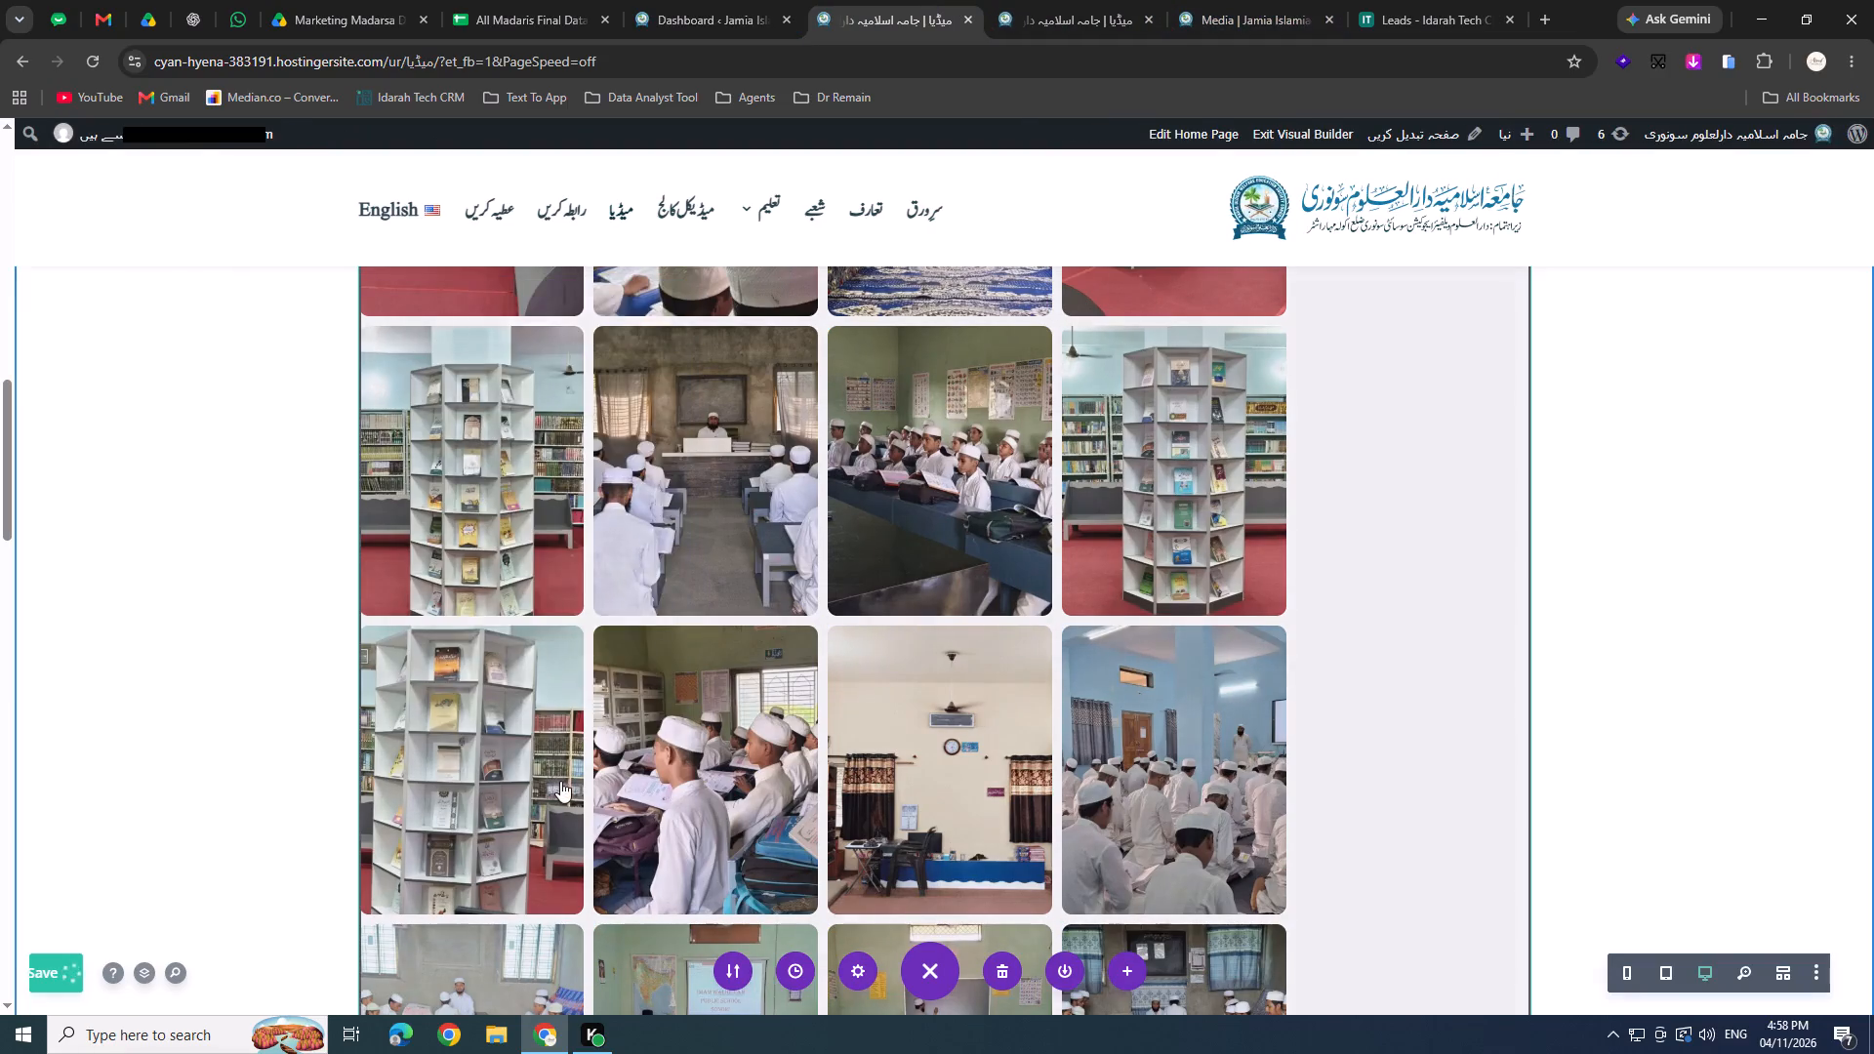
pyautogui.click(601, 510)
# Open the English Media page in the Visual Builder.
pyautogui.click(1294, 0)
pyautogui.click(665, 126)
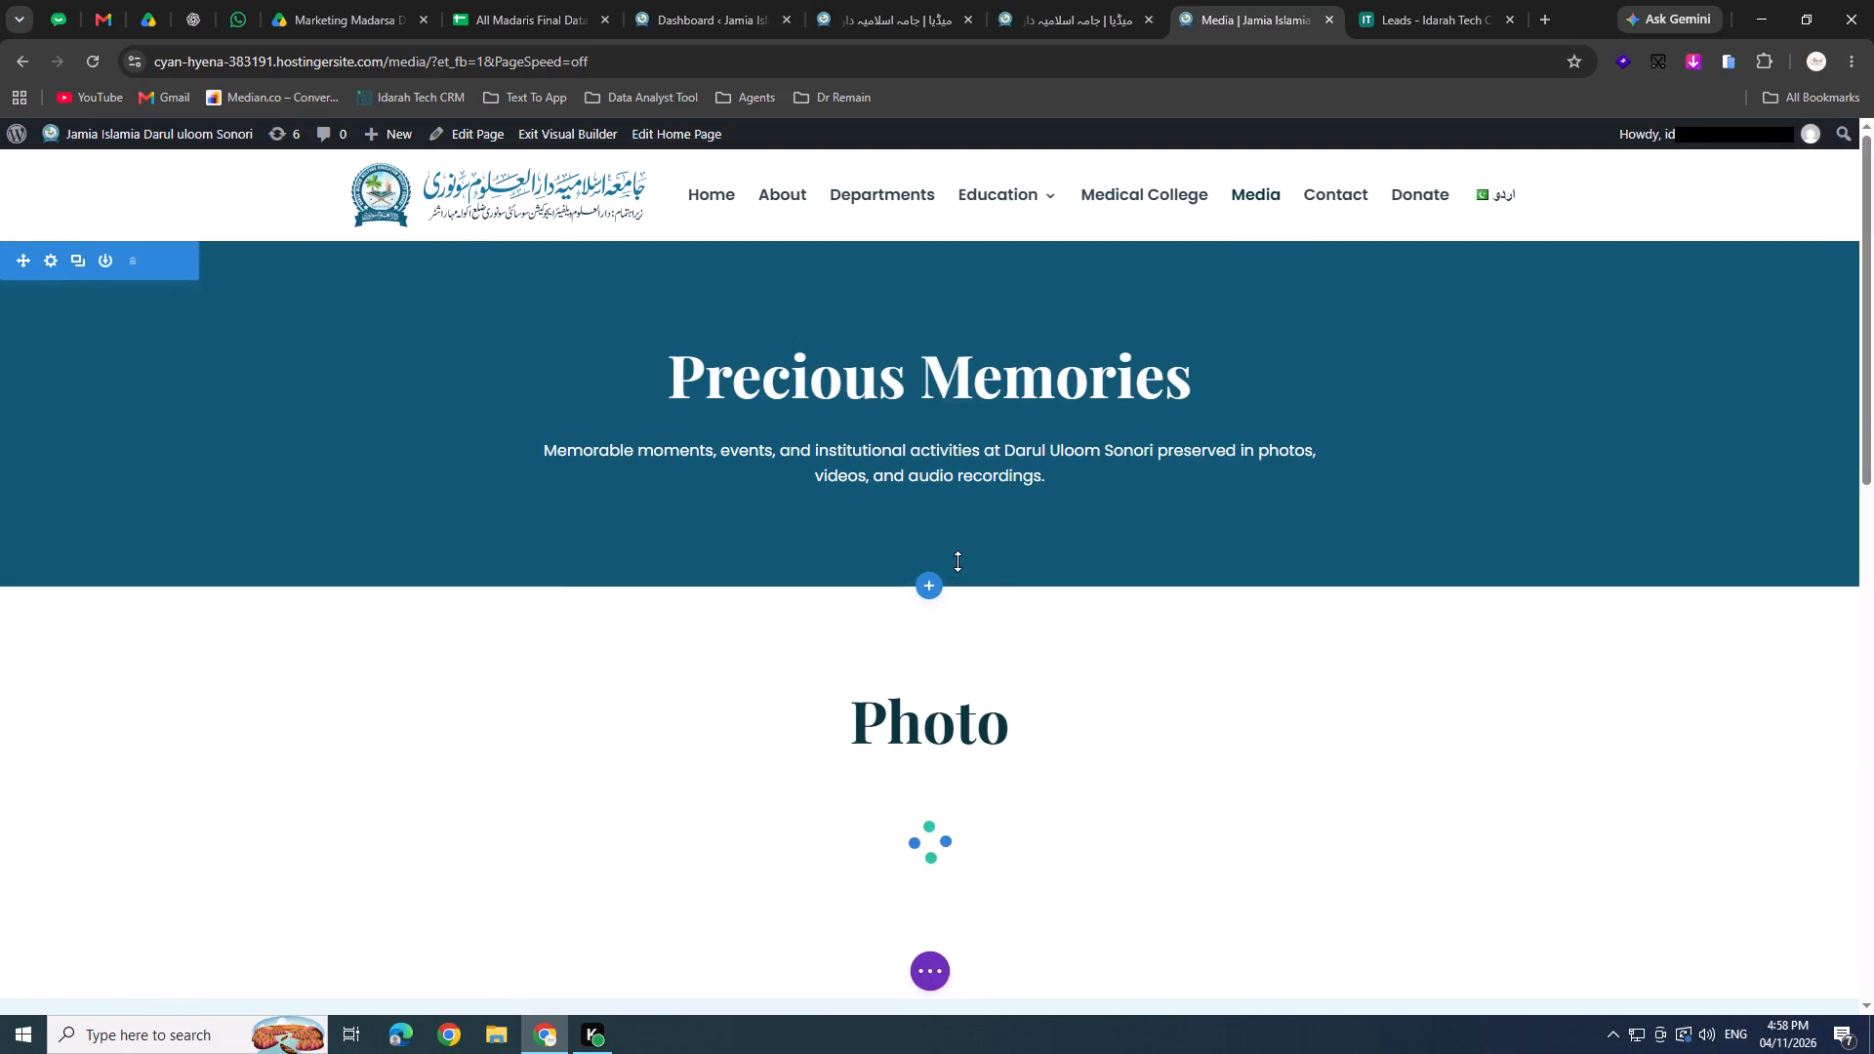
# Replace the gallery under the English page's Photo heading by deleting it and pasting the copied gallery module.
pyautogui.scroll(-2, 957, 561)
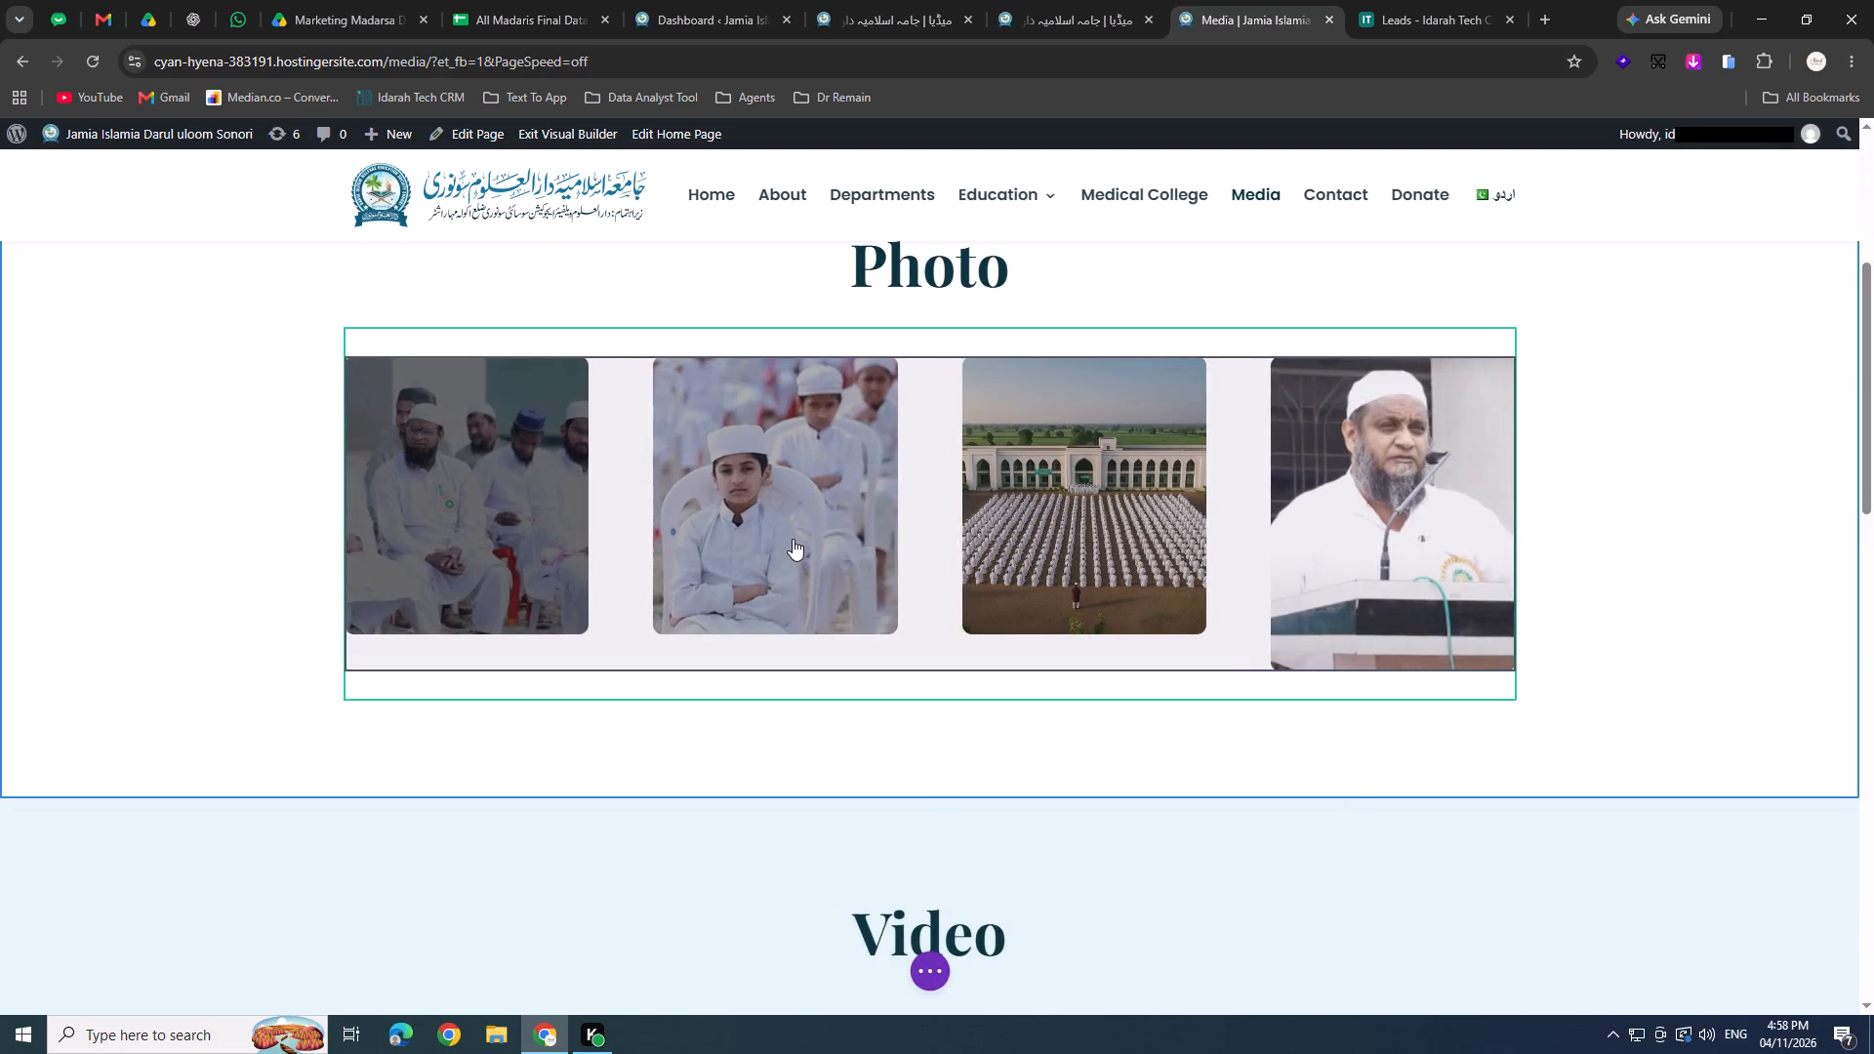
pyautogui.click(793, 539)
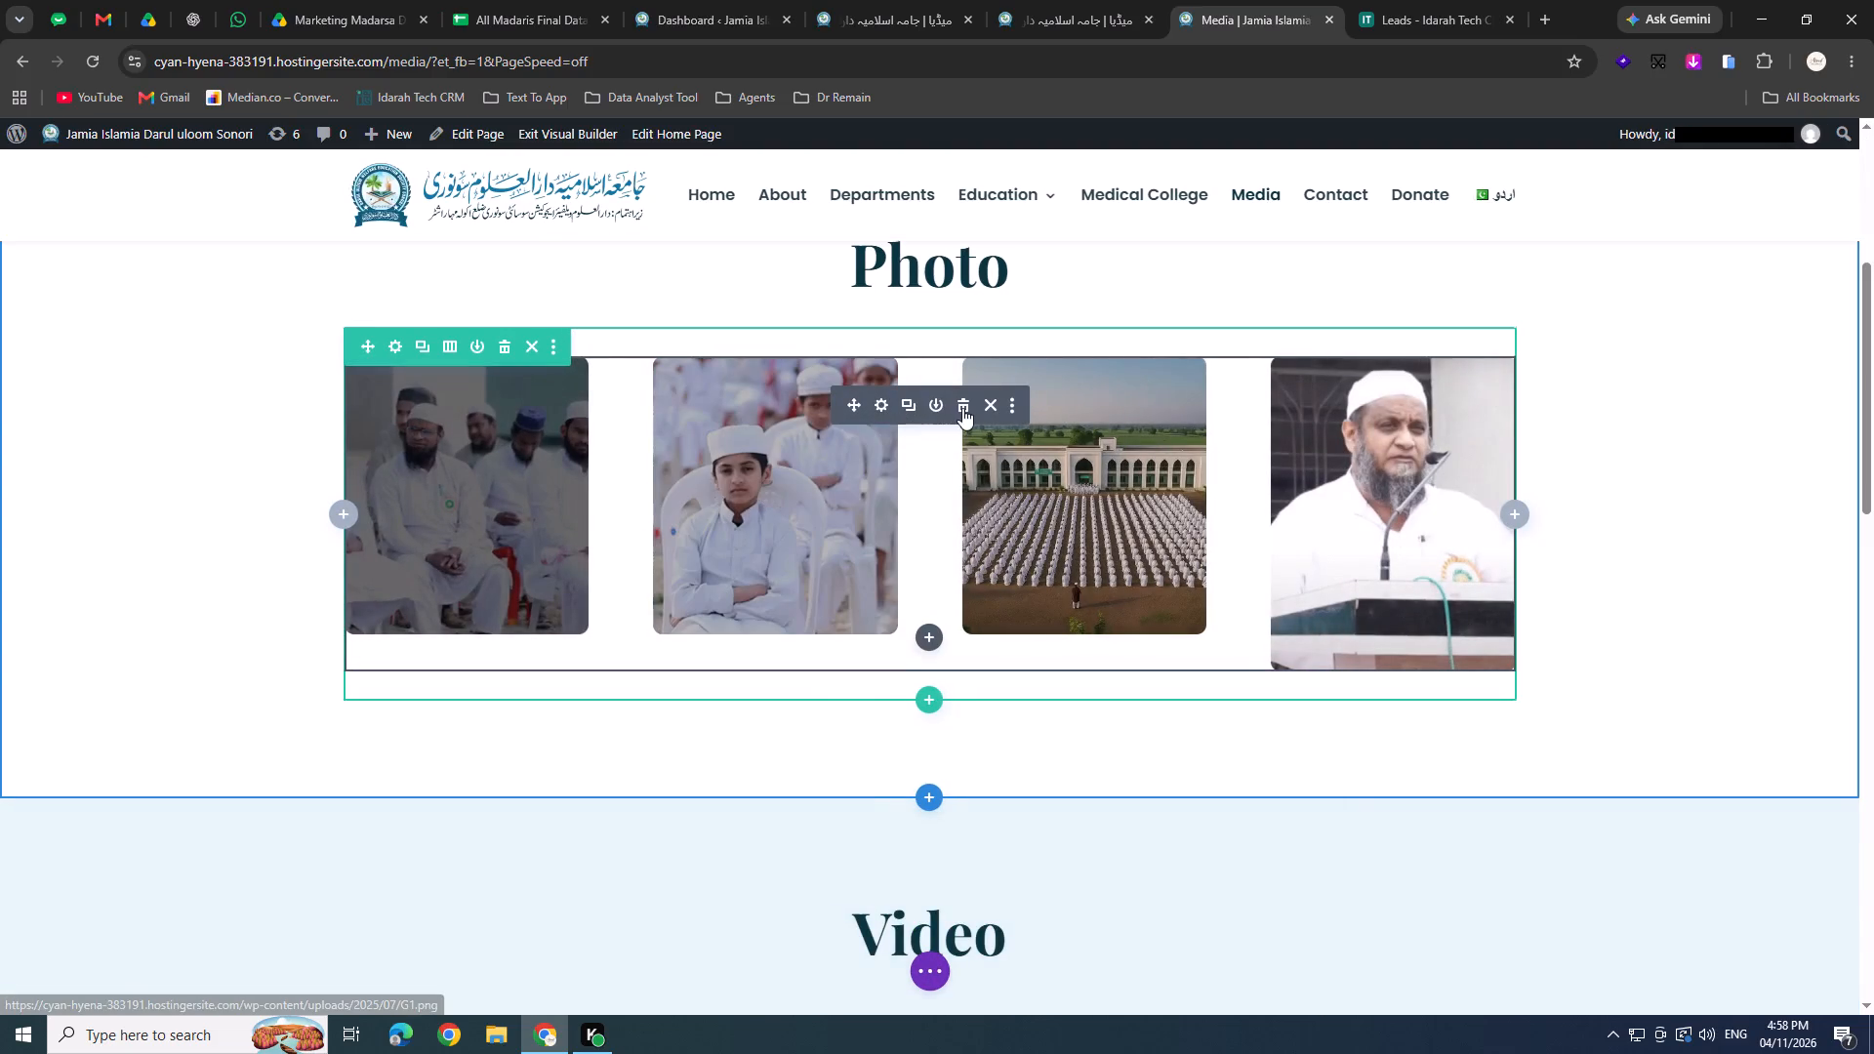
pyautogui.click(963, 408)
pyautogui.rightClick(937, 386)
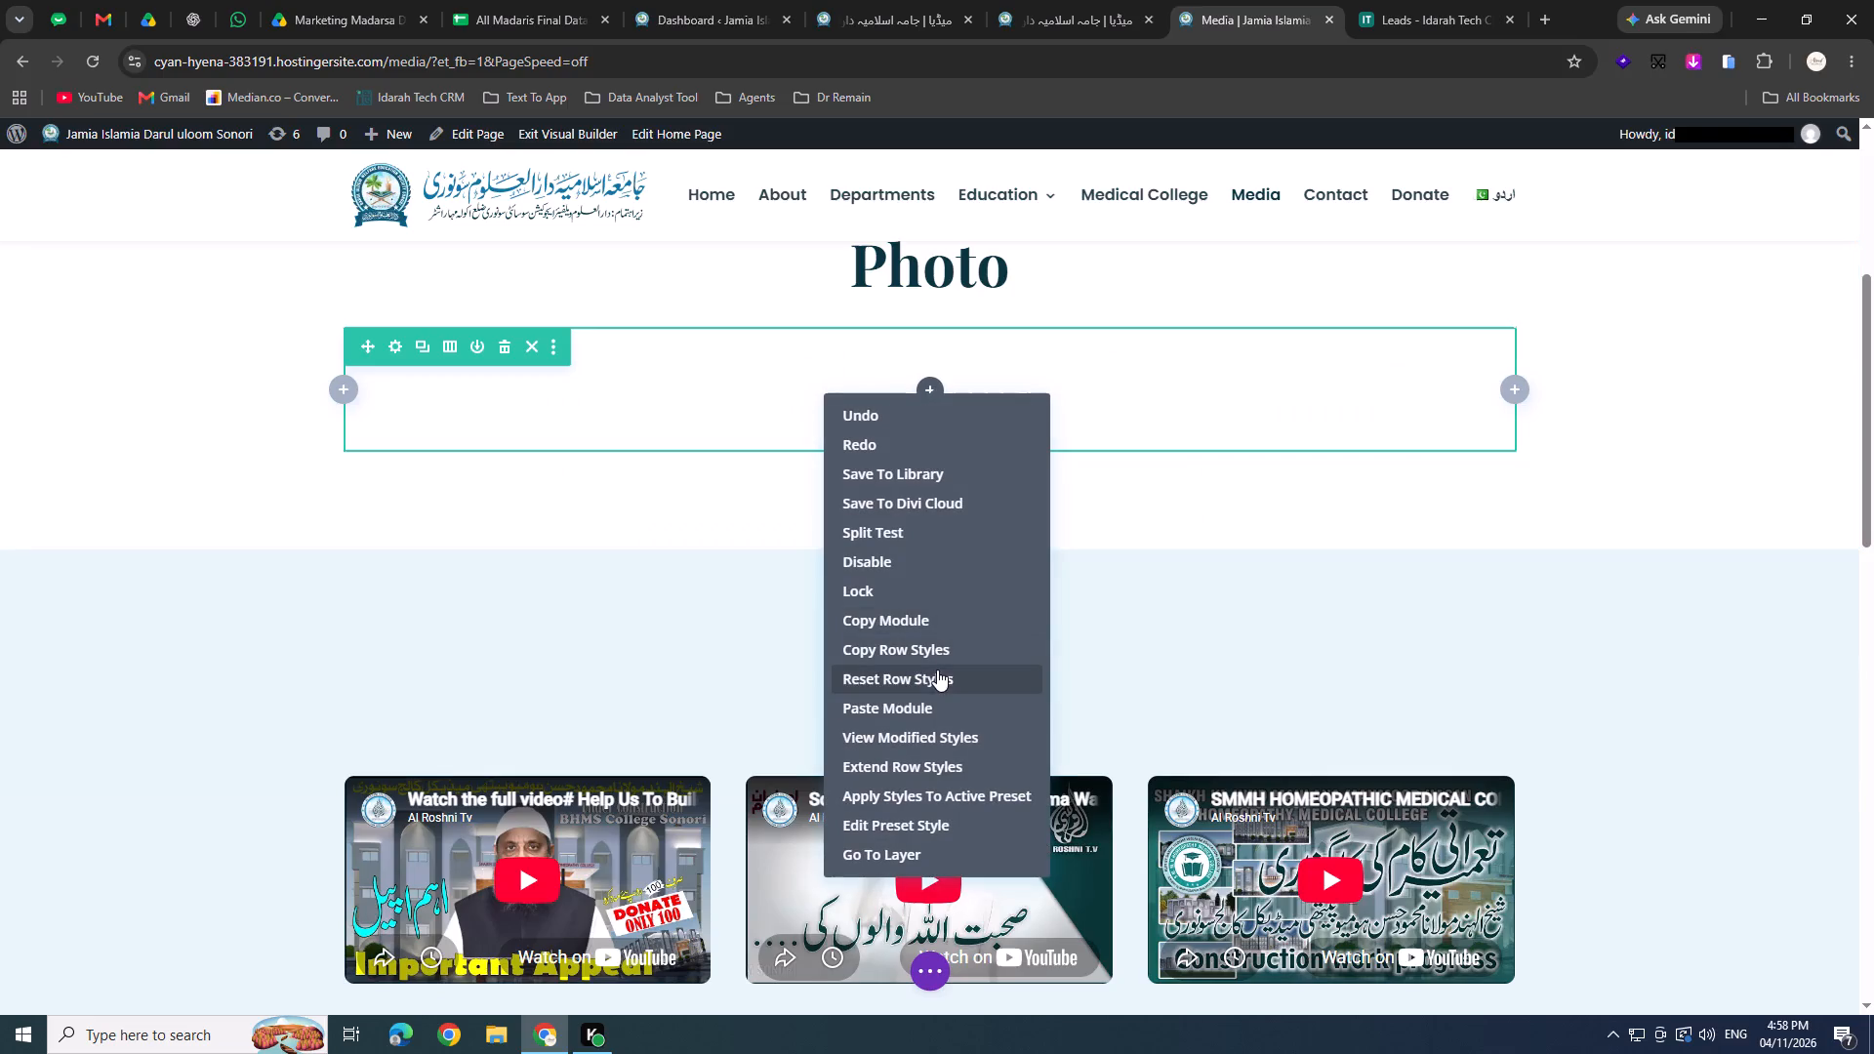
pyautogui.click(937, 696)
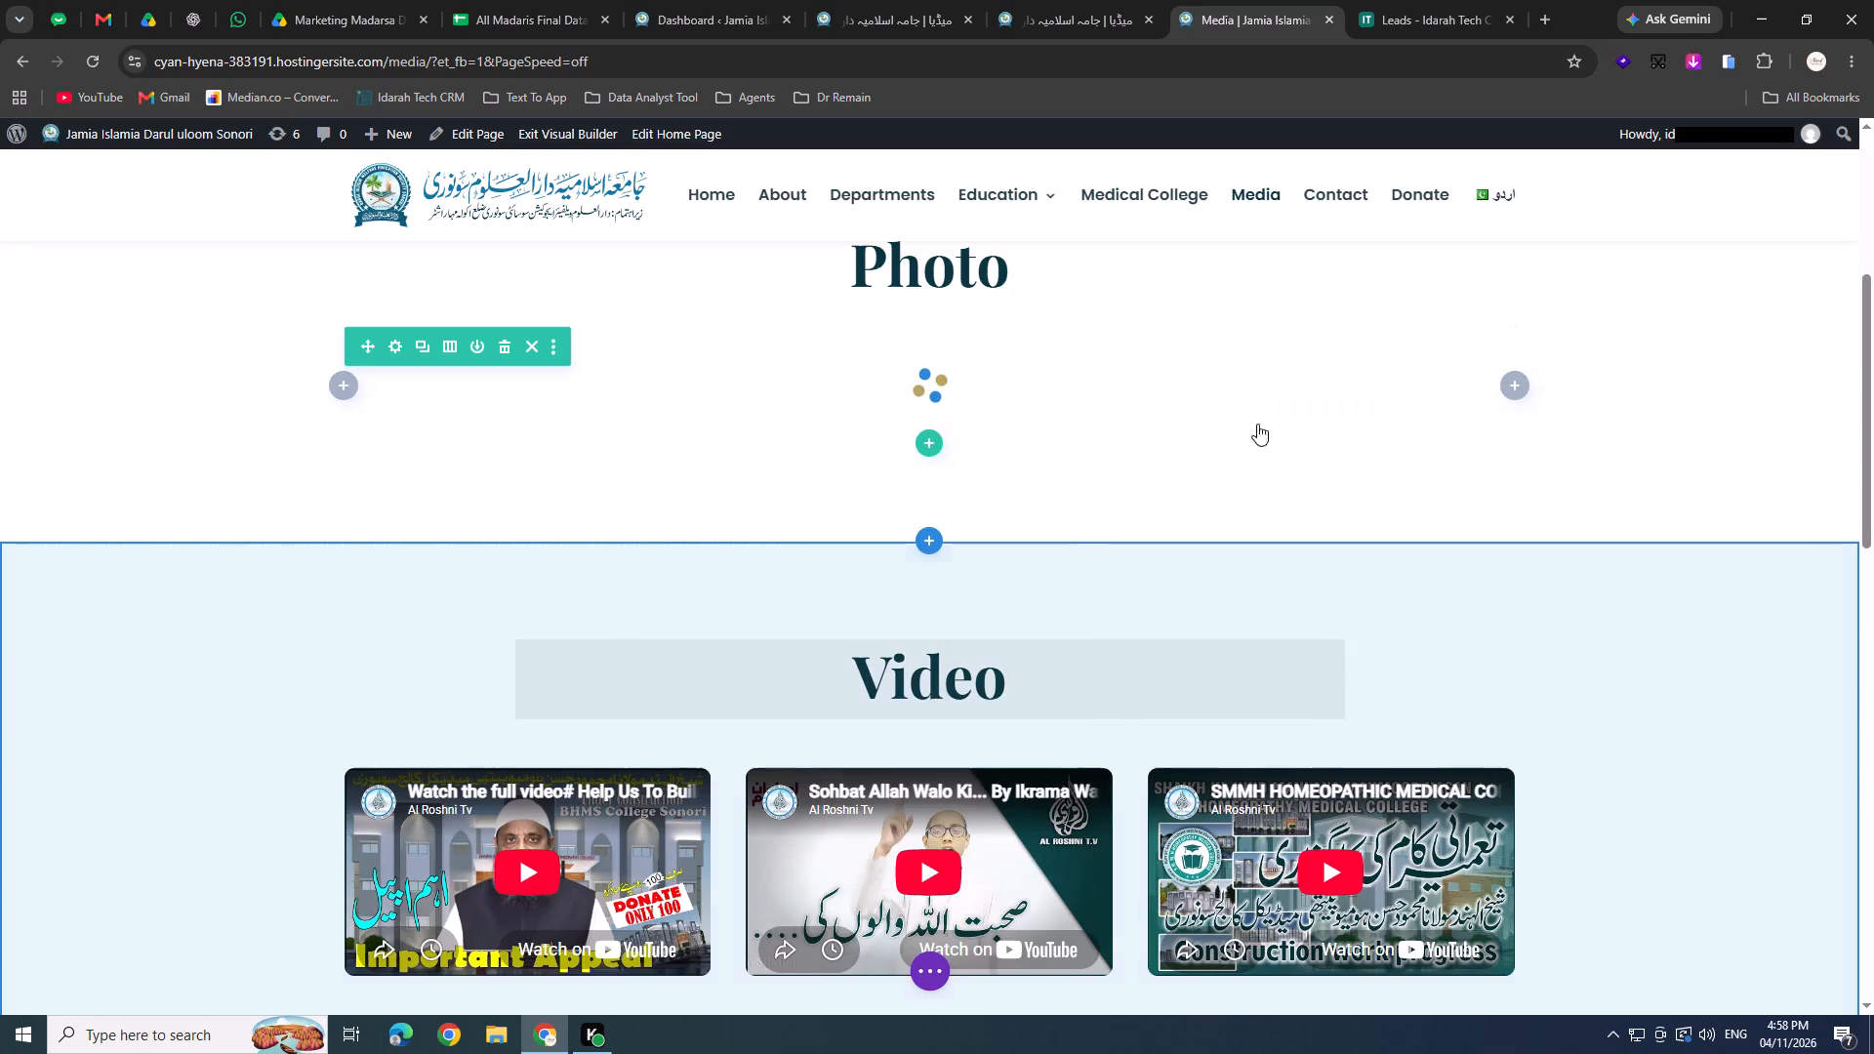
# Save the English Media page in the Visual Builder, staying on the page instead of leaving with unsaved changes.
pyautogui.hotkey('ctrl', 'w')
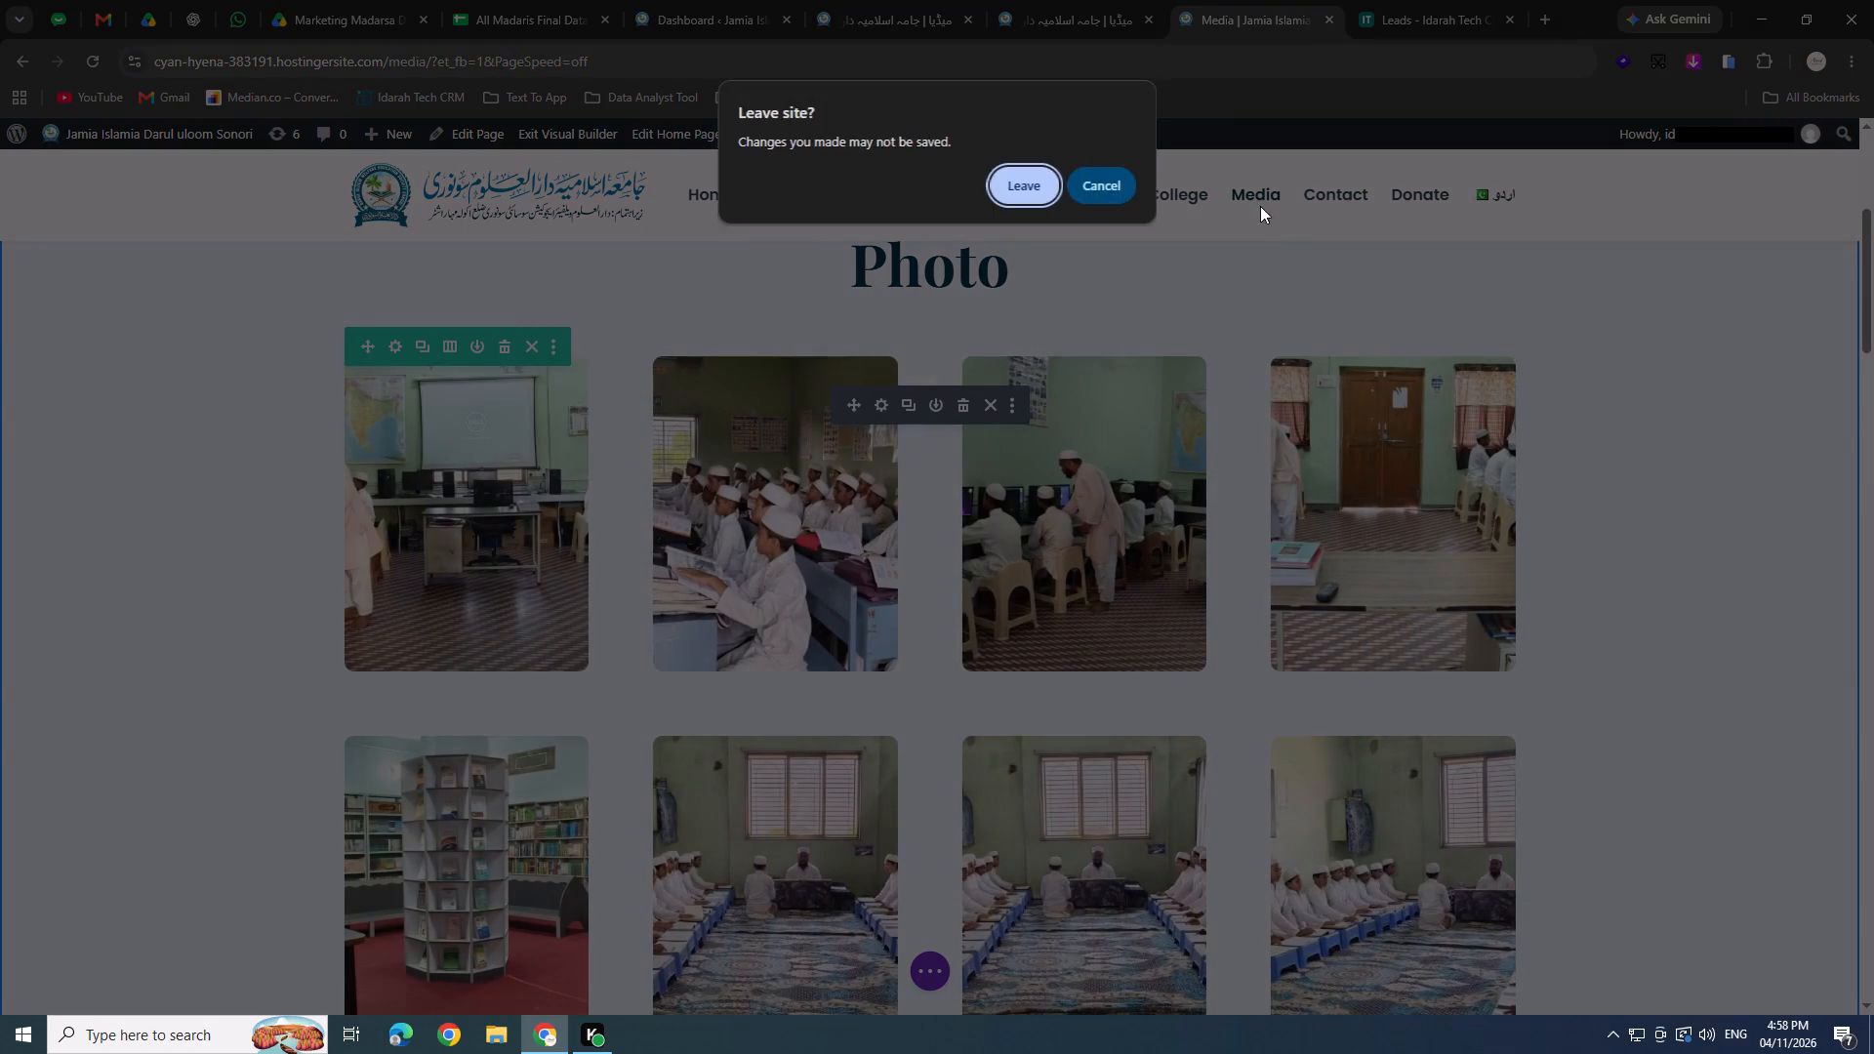
pyautogui.click(1117, 189)
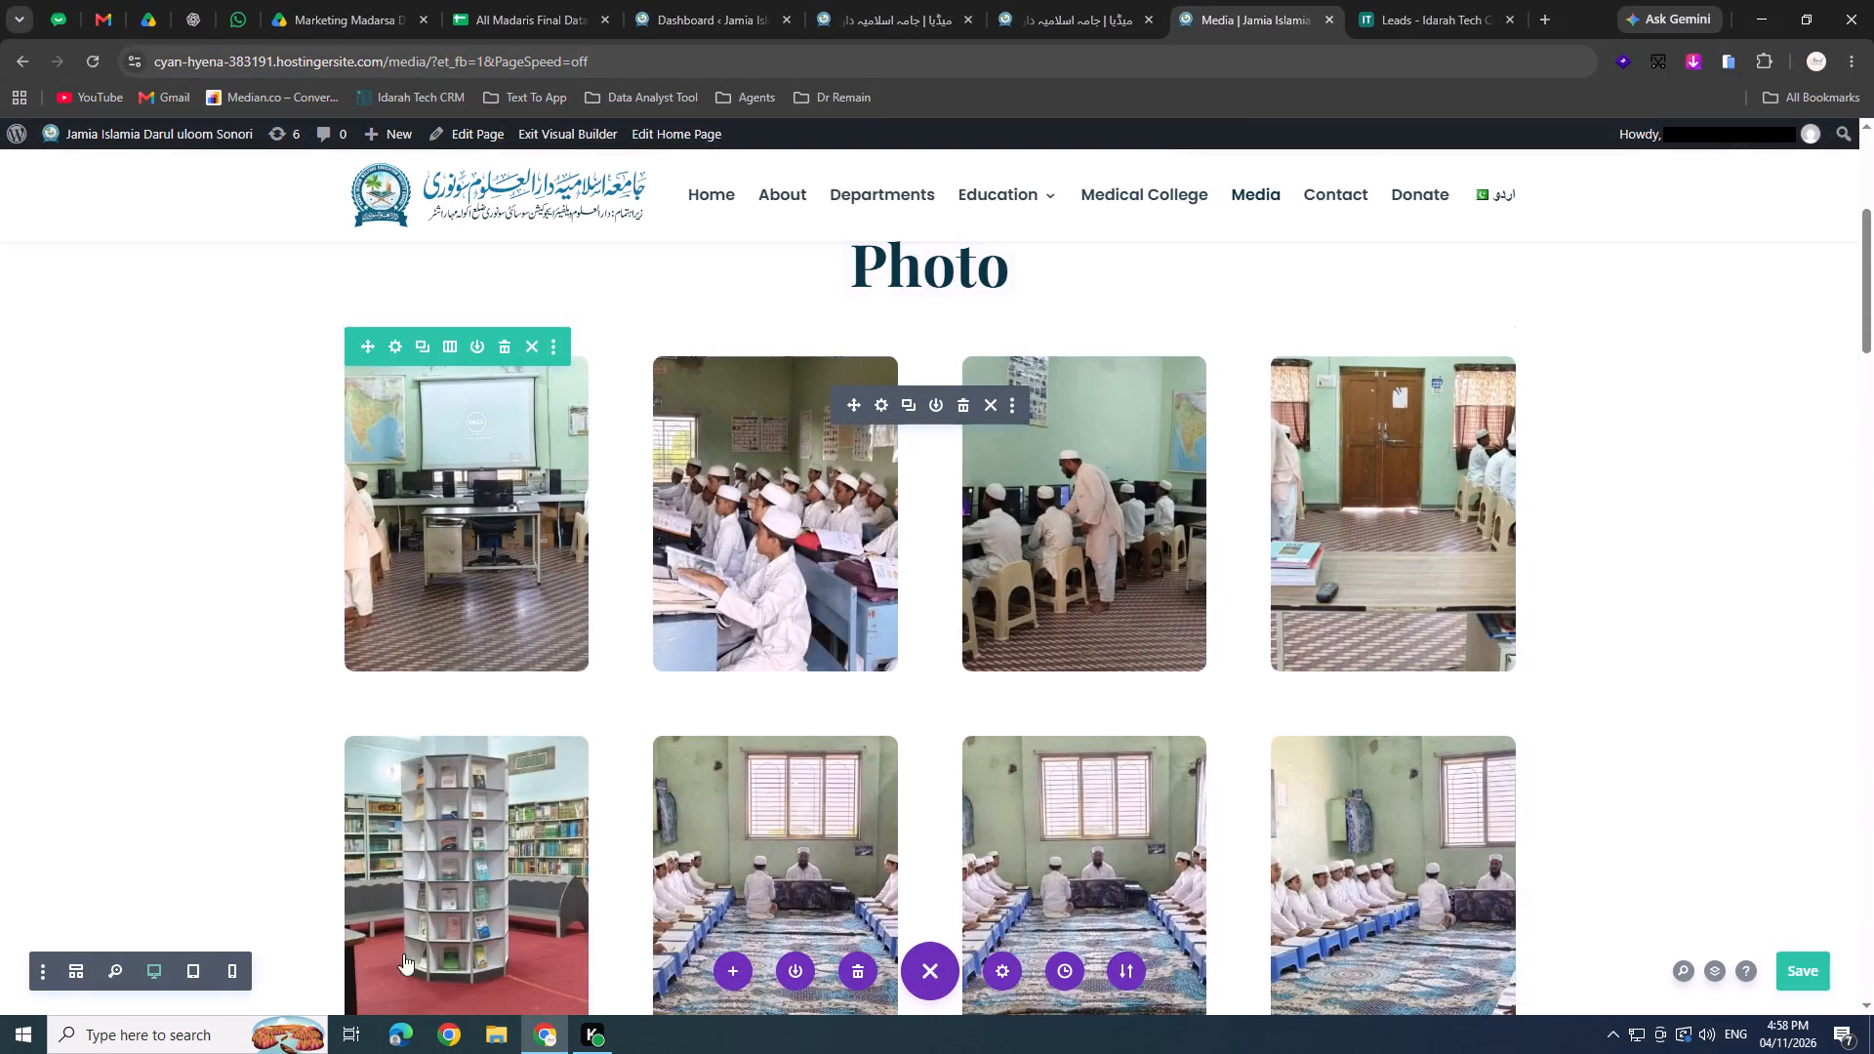
pyautogui.click(1794, 969)
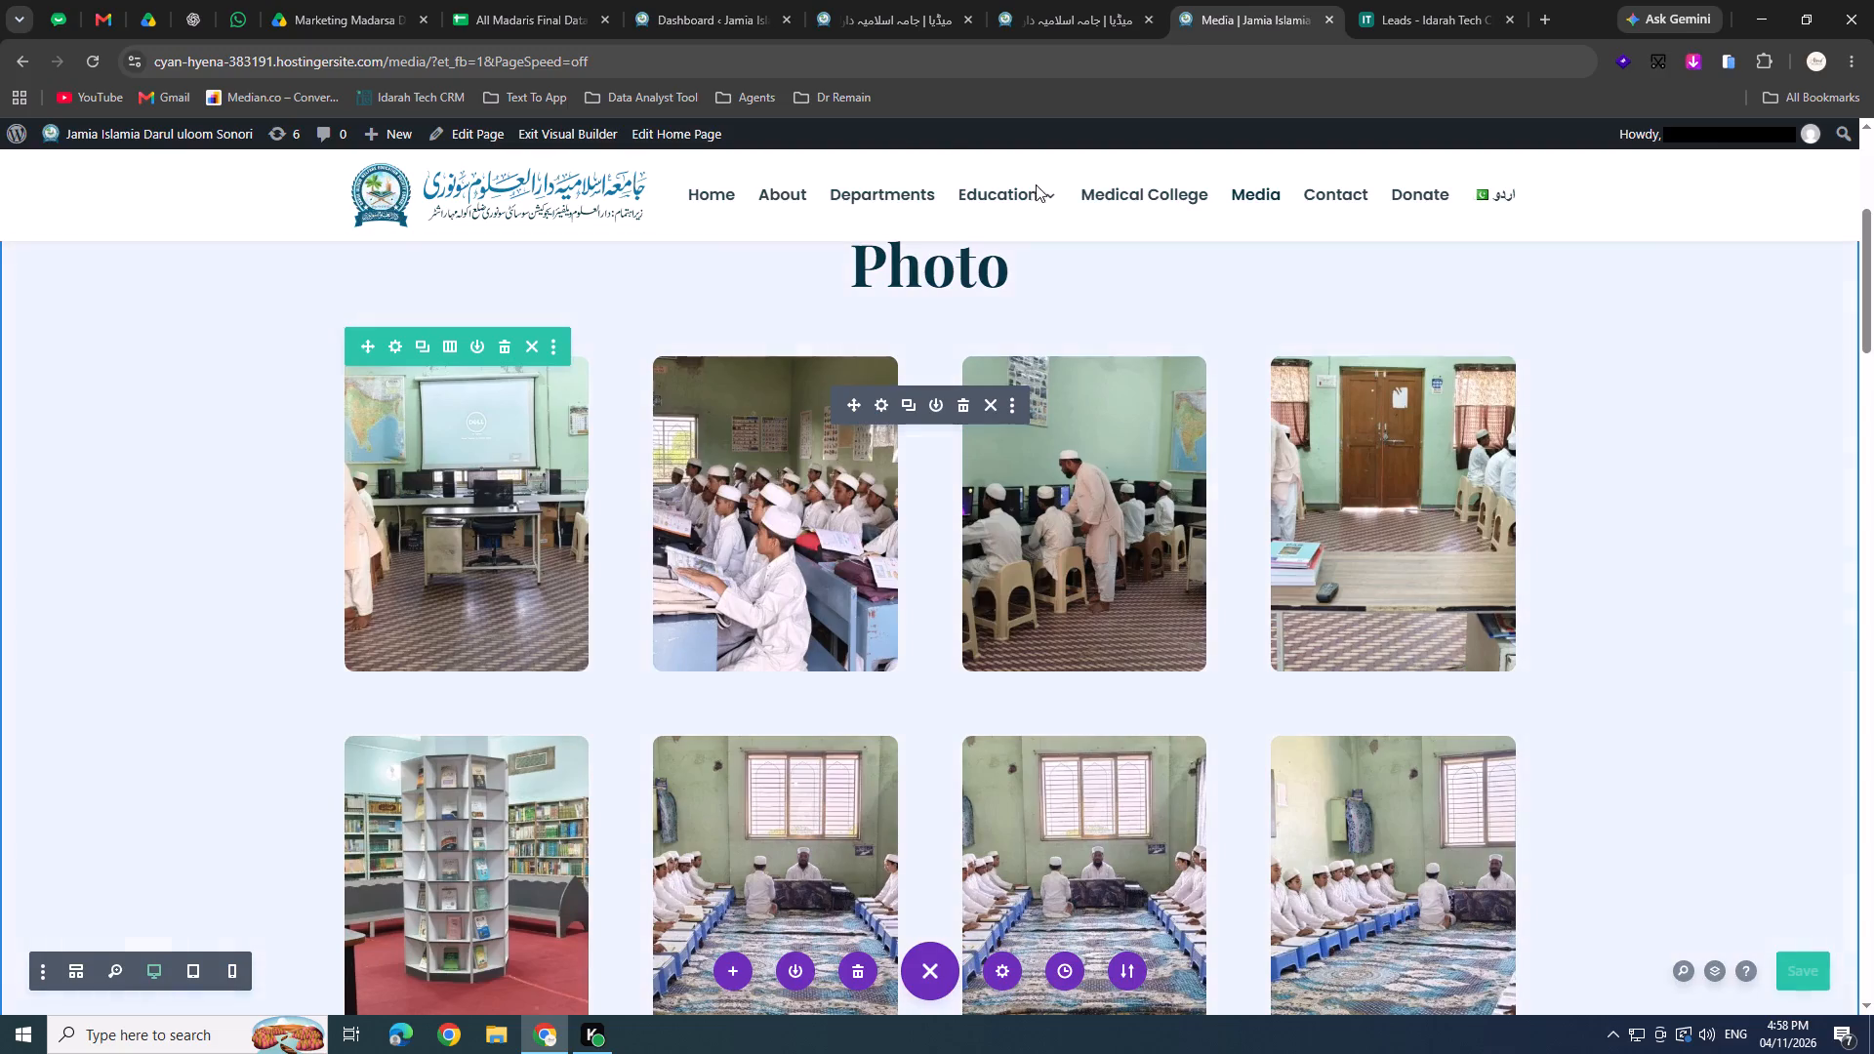
# Open the live English Media page in a new tab and check its photo gallery down to the Video section.
pyautogui.middleClick(1257, 197)
pyautogui.scroll(-1, 1257, 197)
pyautogui.click(1273, 14)
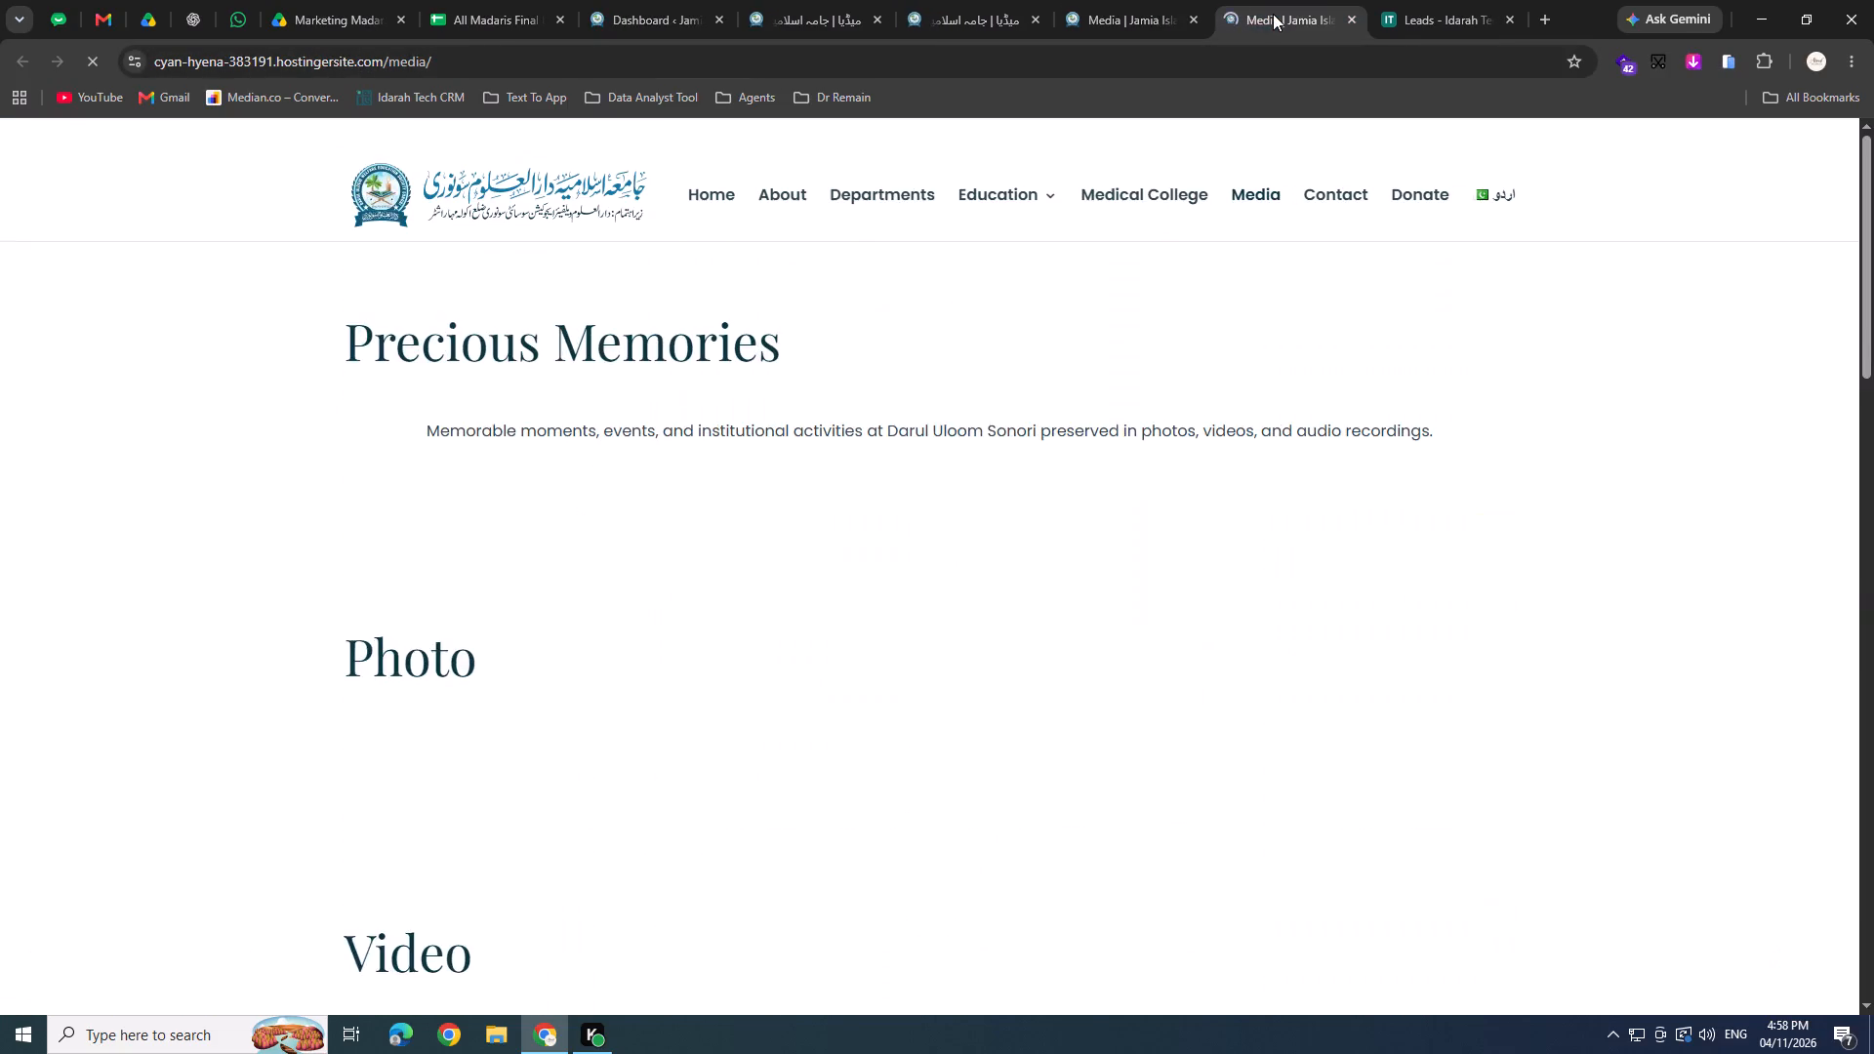
pyautogui.scroll(-4, 1073, 467)
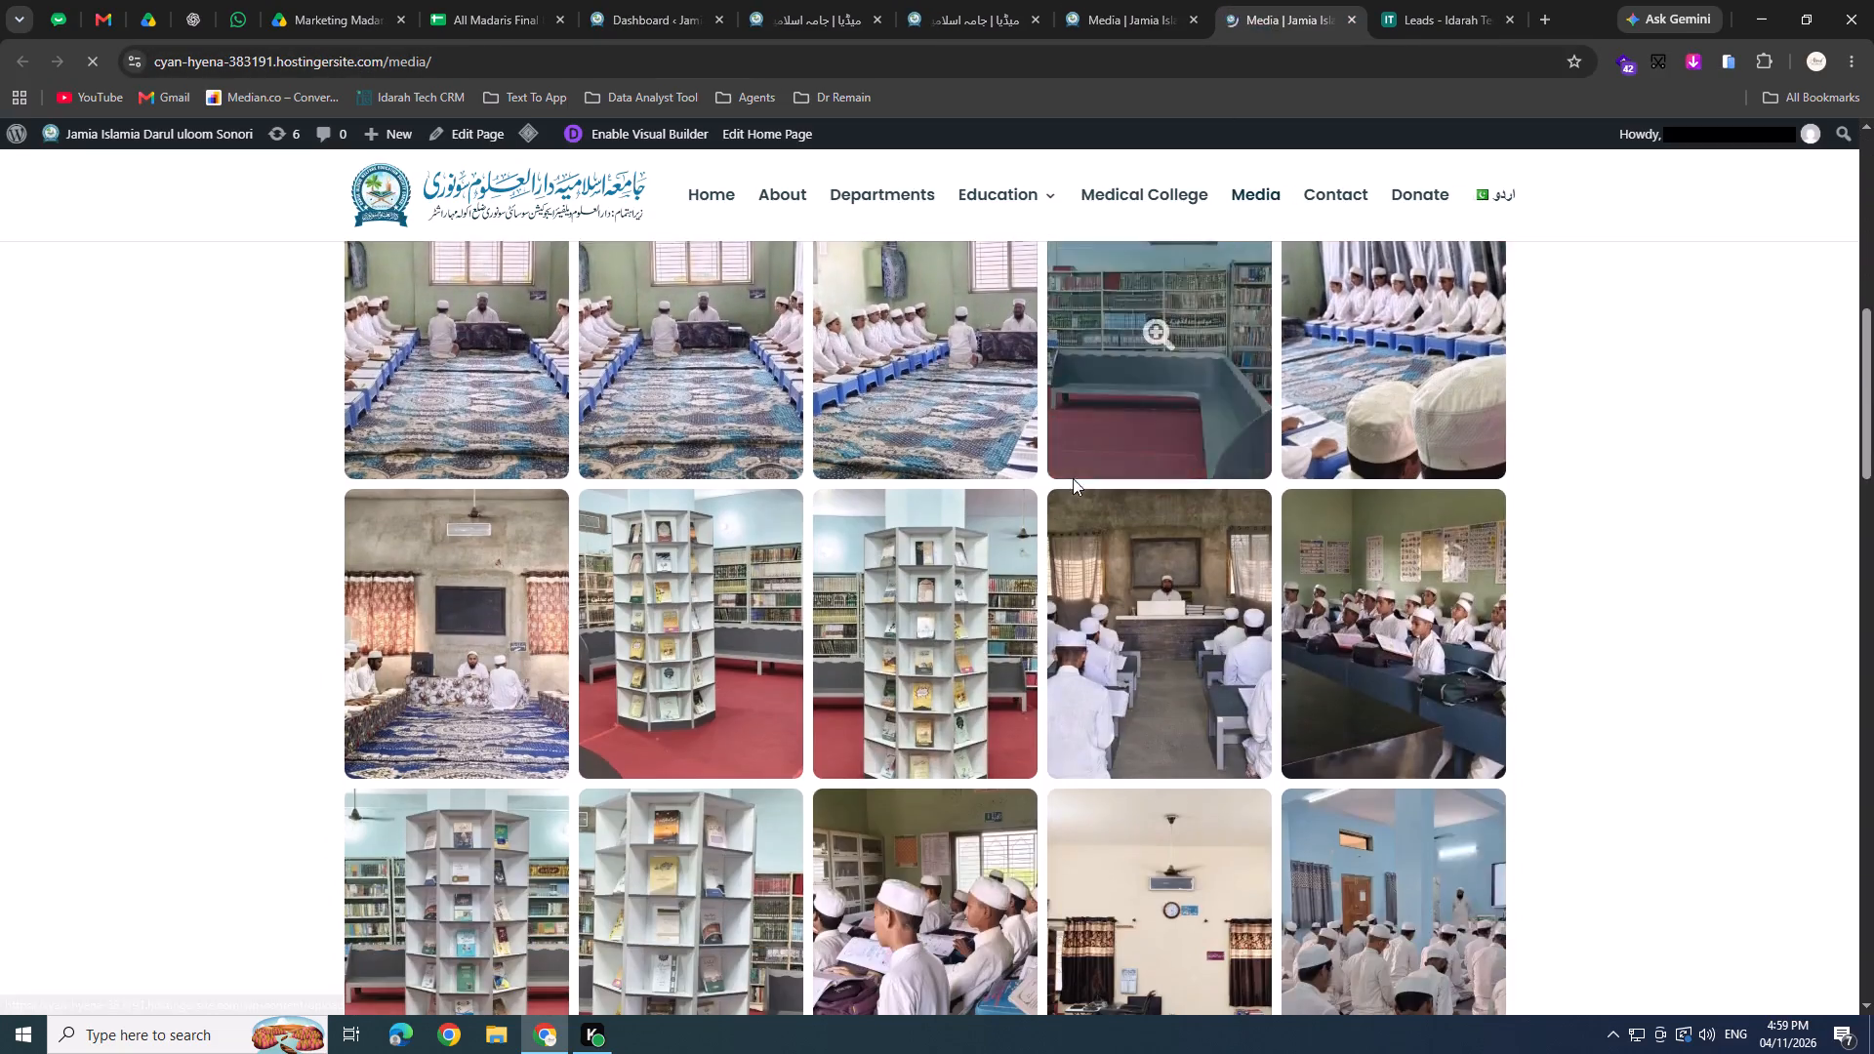
pyautogui.scroll(-3, 1074, 473)
pyautogui.scroll(-3, 812, 601)
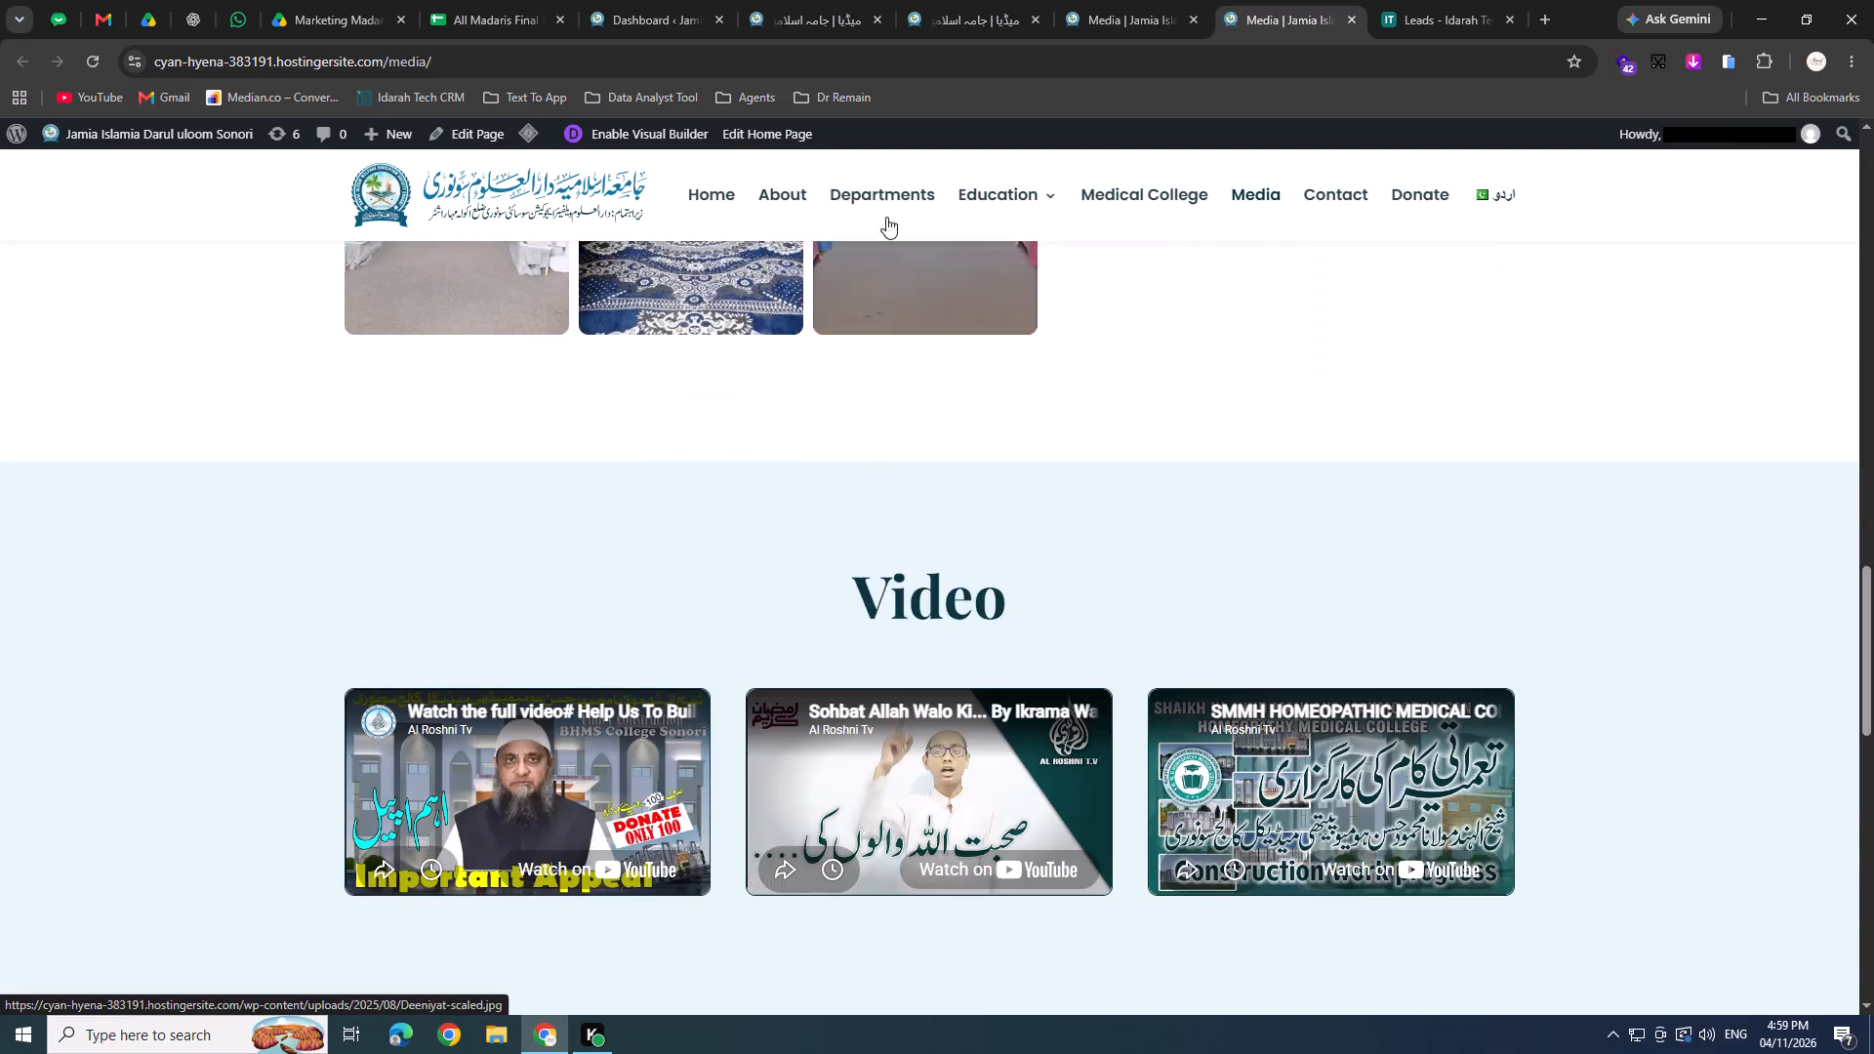
# Close the tab holding the English page's builder and the extra Urdu media page tab.
pyautogui.click(1152, 0)
pyautogui.click(708, 132)
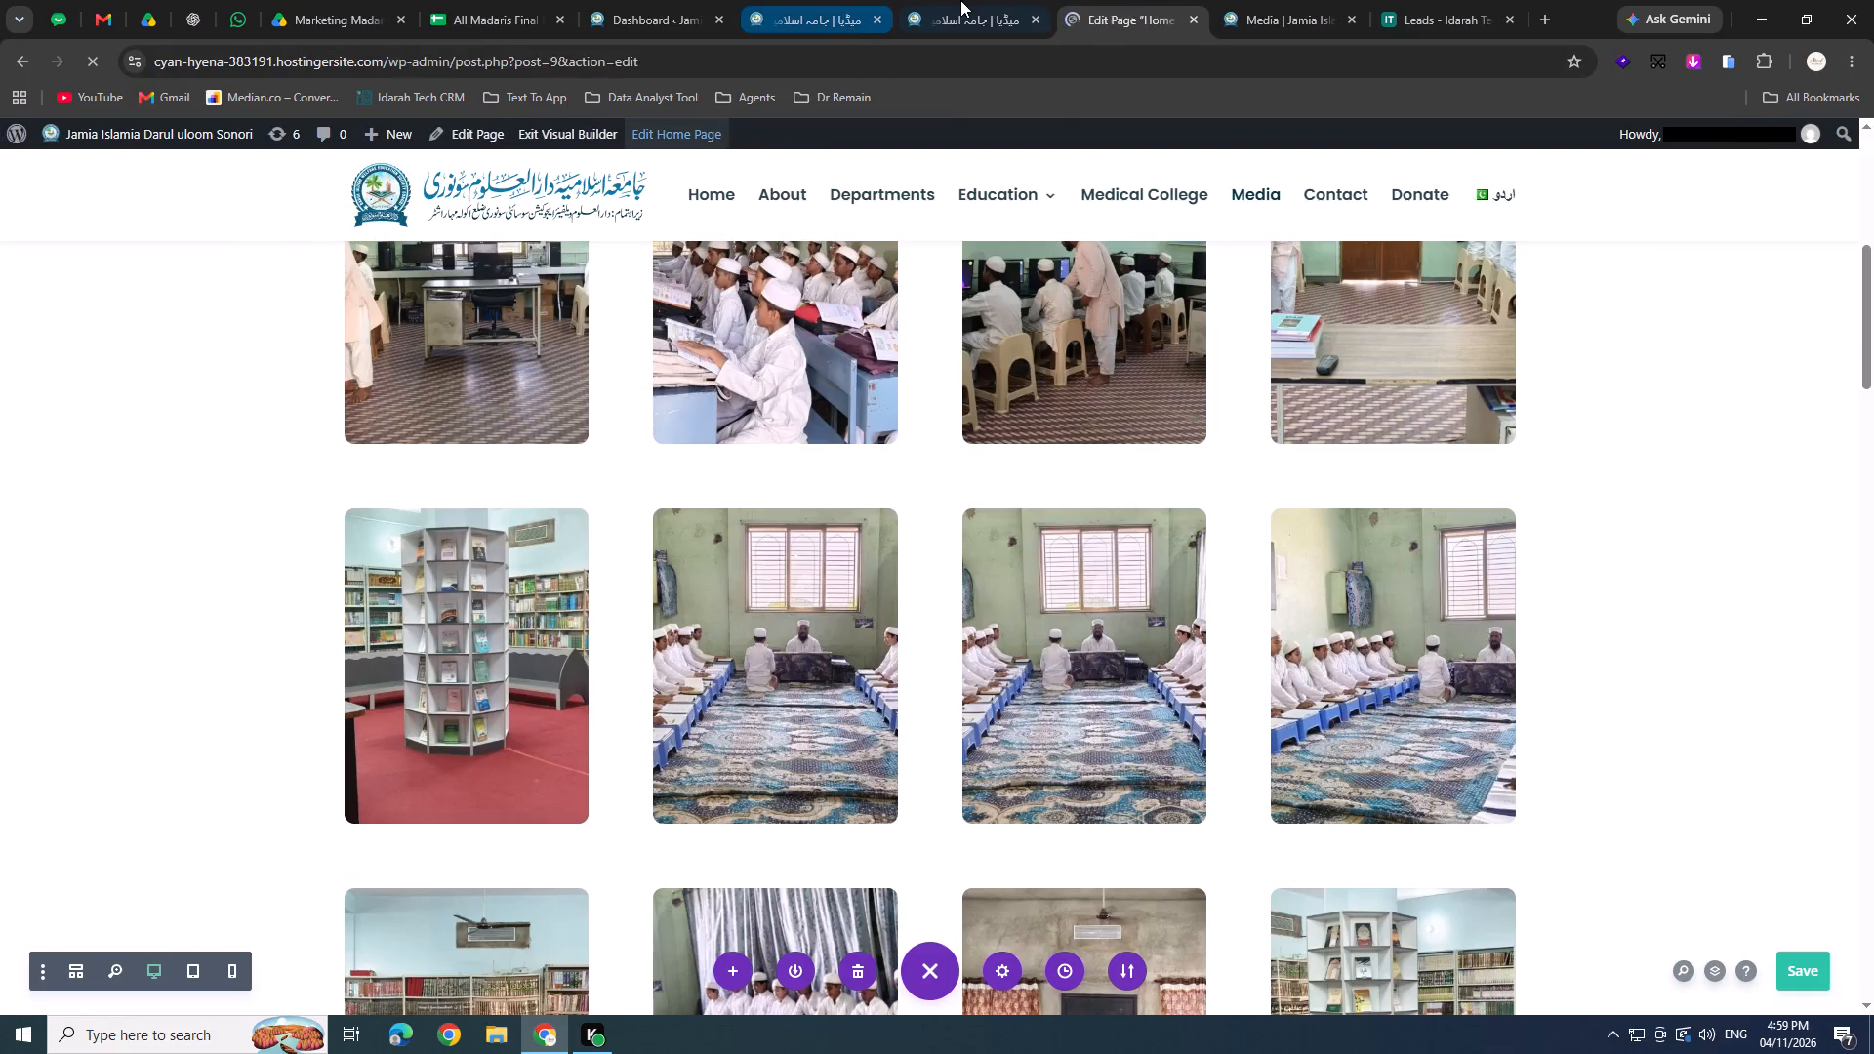
pyautogui.click(960, 0)
pyautogui.click(1058, 0)
pyautogui.middleClick(1096, 0)
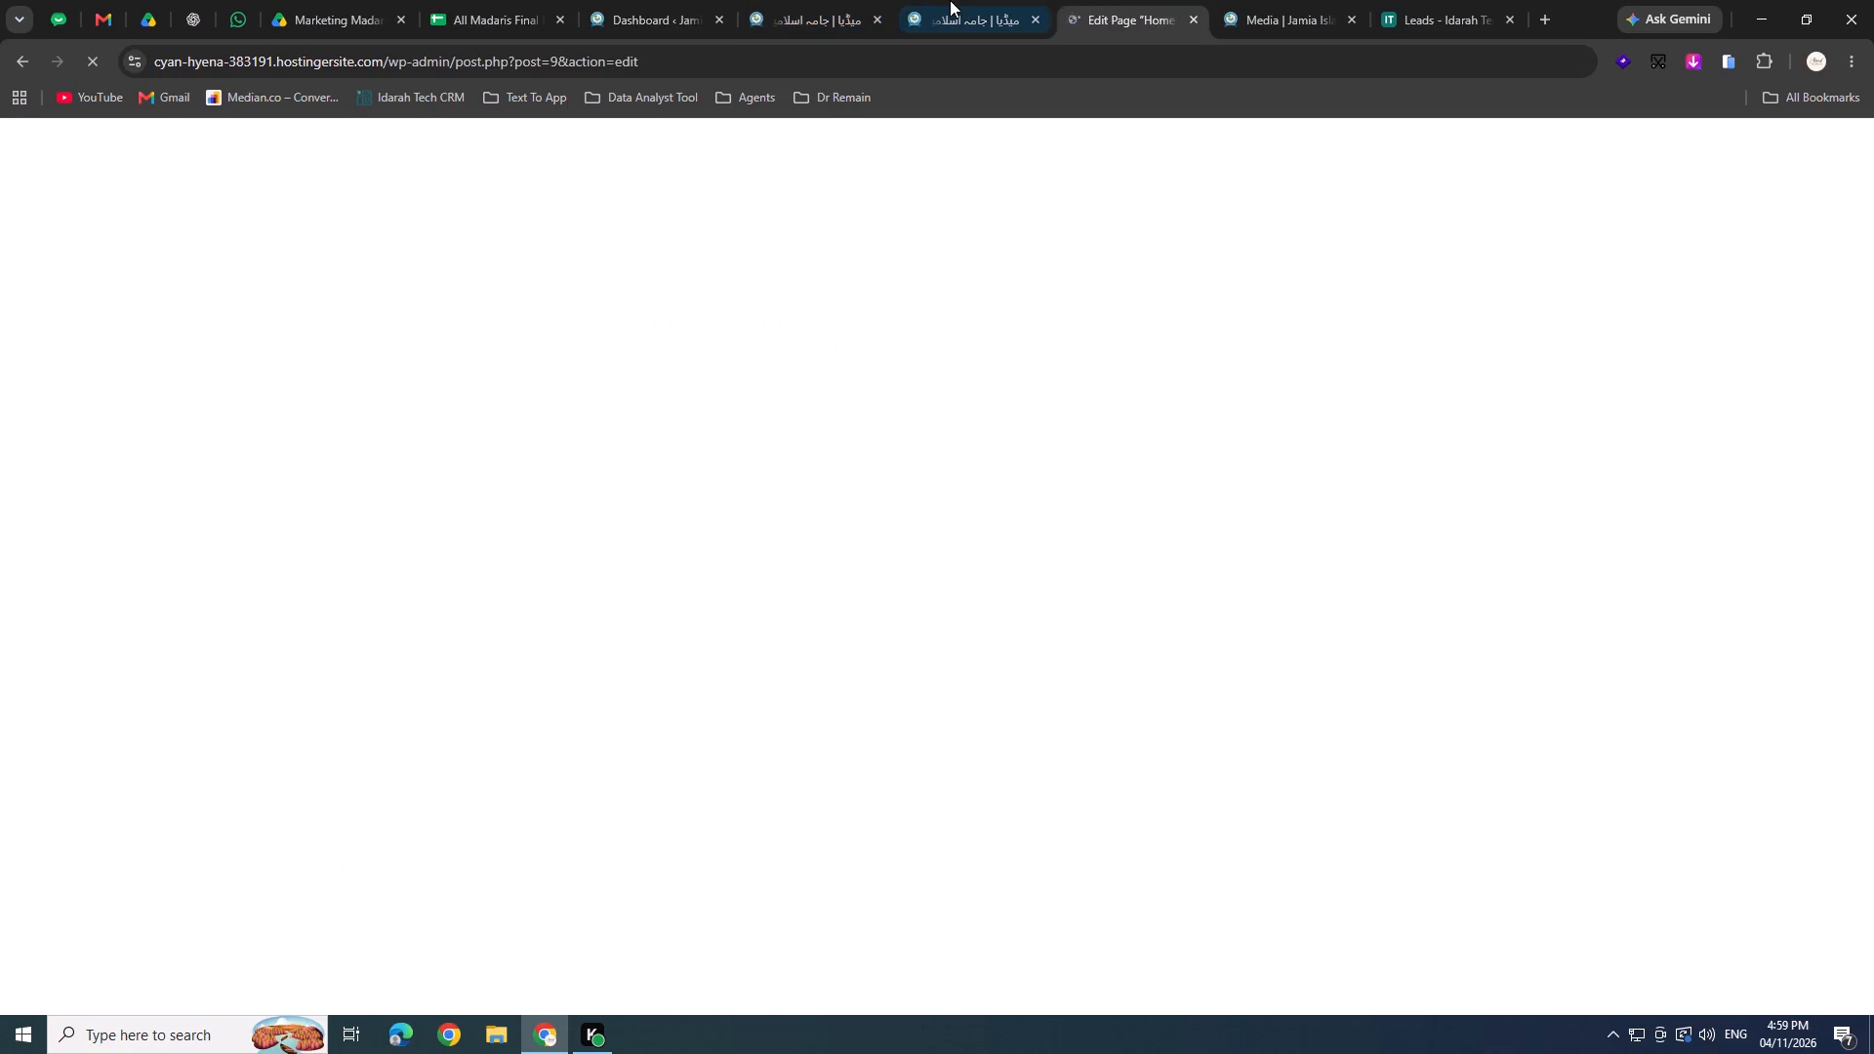
pyautogui.middleClick(950, 0)
# Save the Urdu media page in the Visual Builder, keeping its tab open instead of leaving with unsaved changes.
pyautogui.click(835, 0)
pyautogui.middleClick(835, 0)
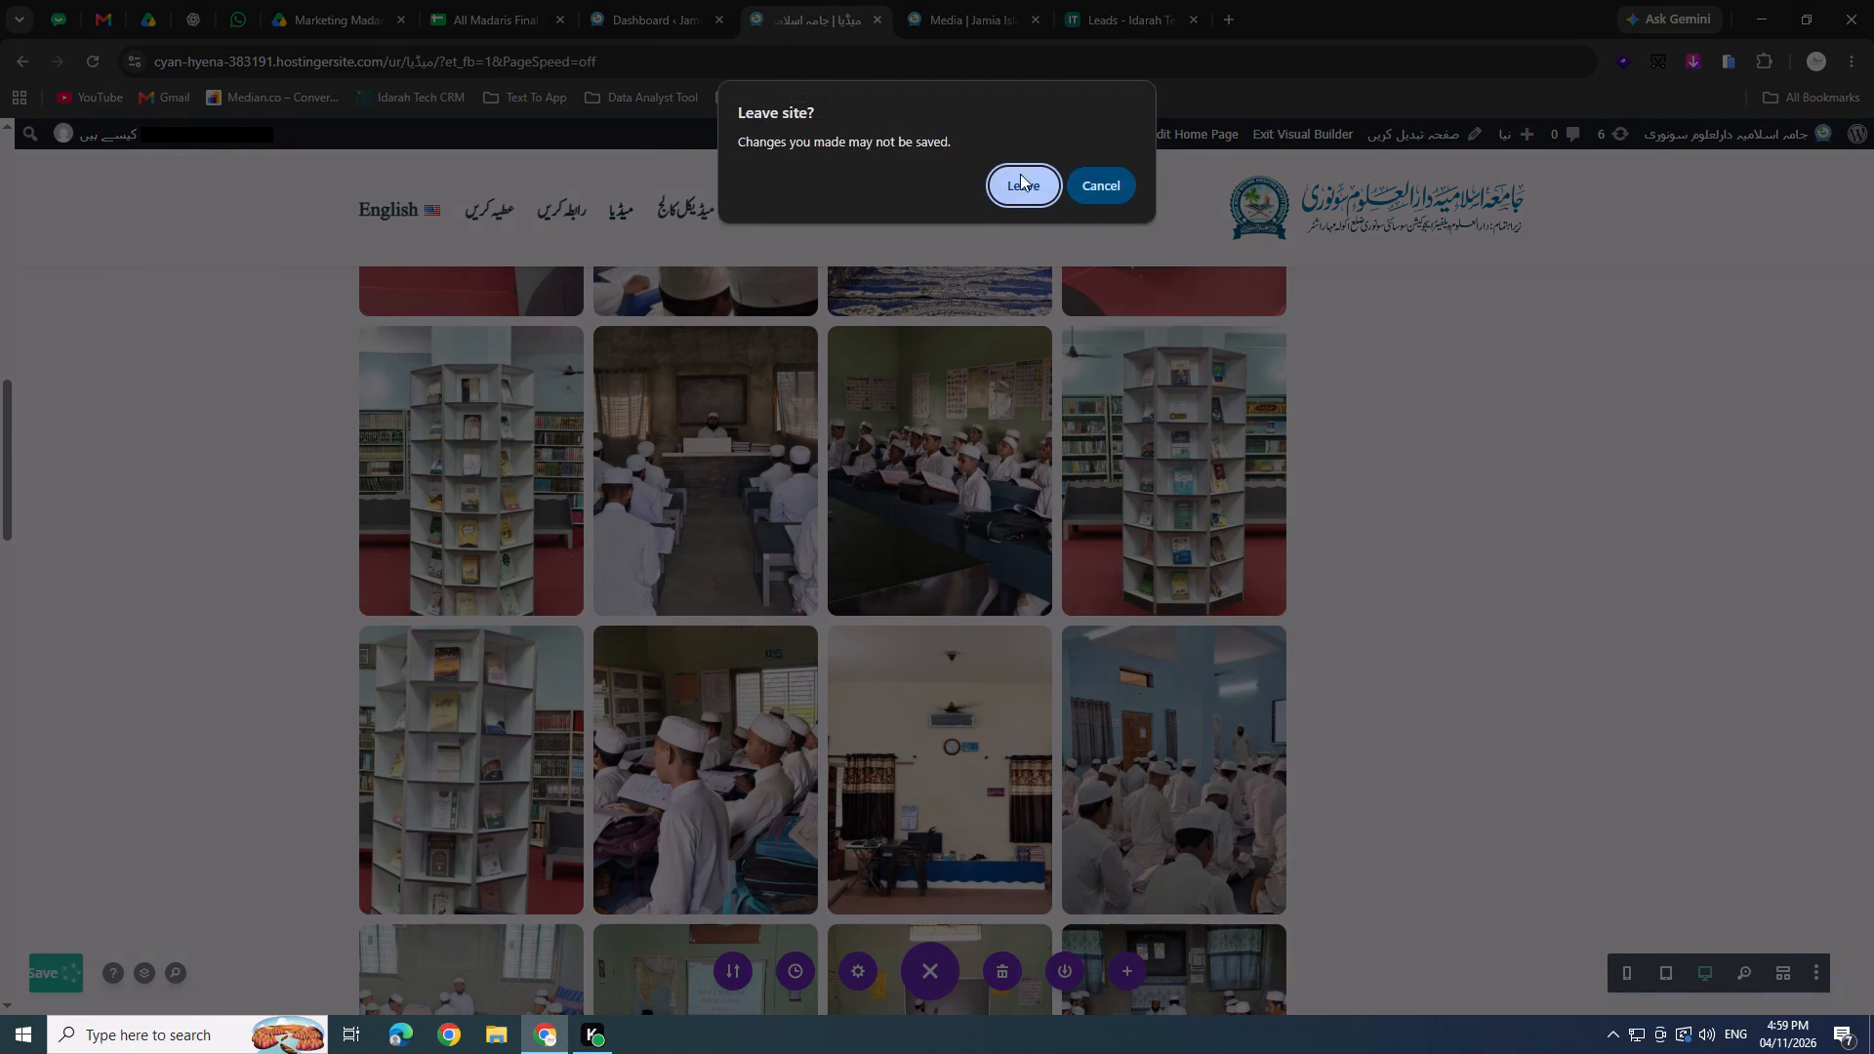
pyautogui.click(1093, 193)
pyautogui.click(60, 968)
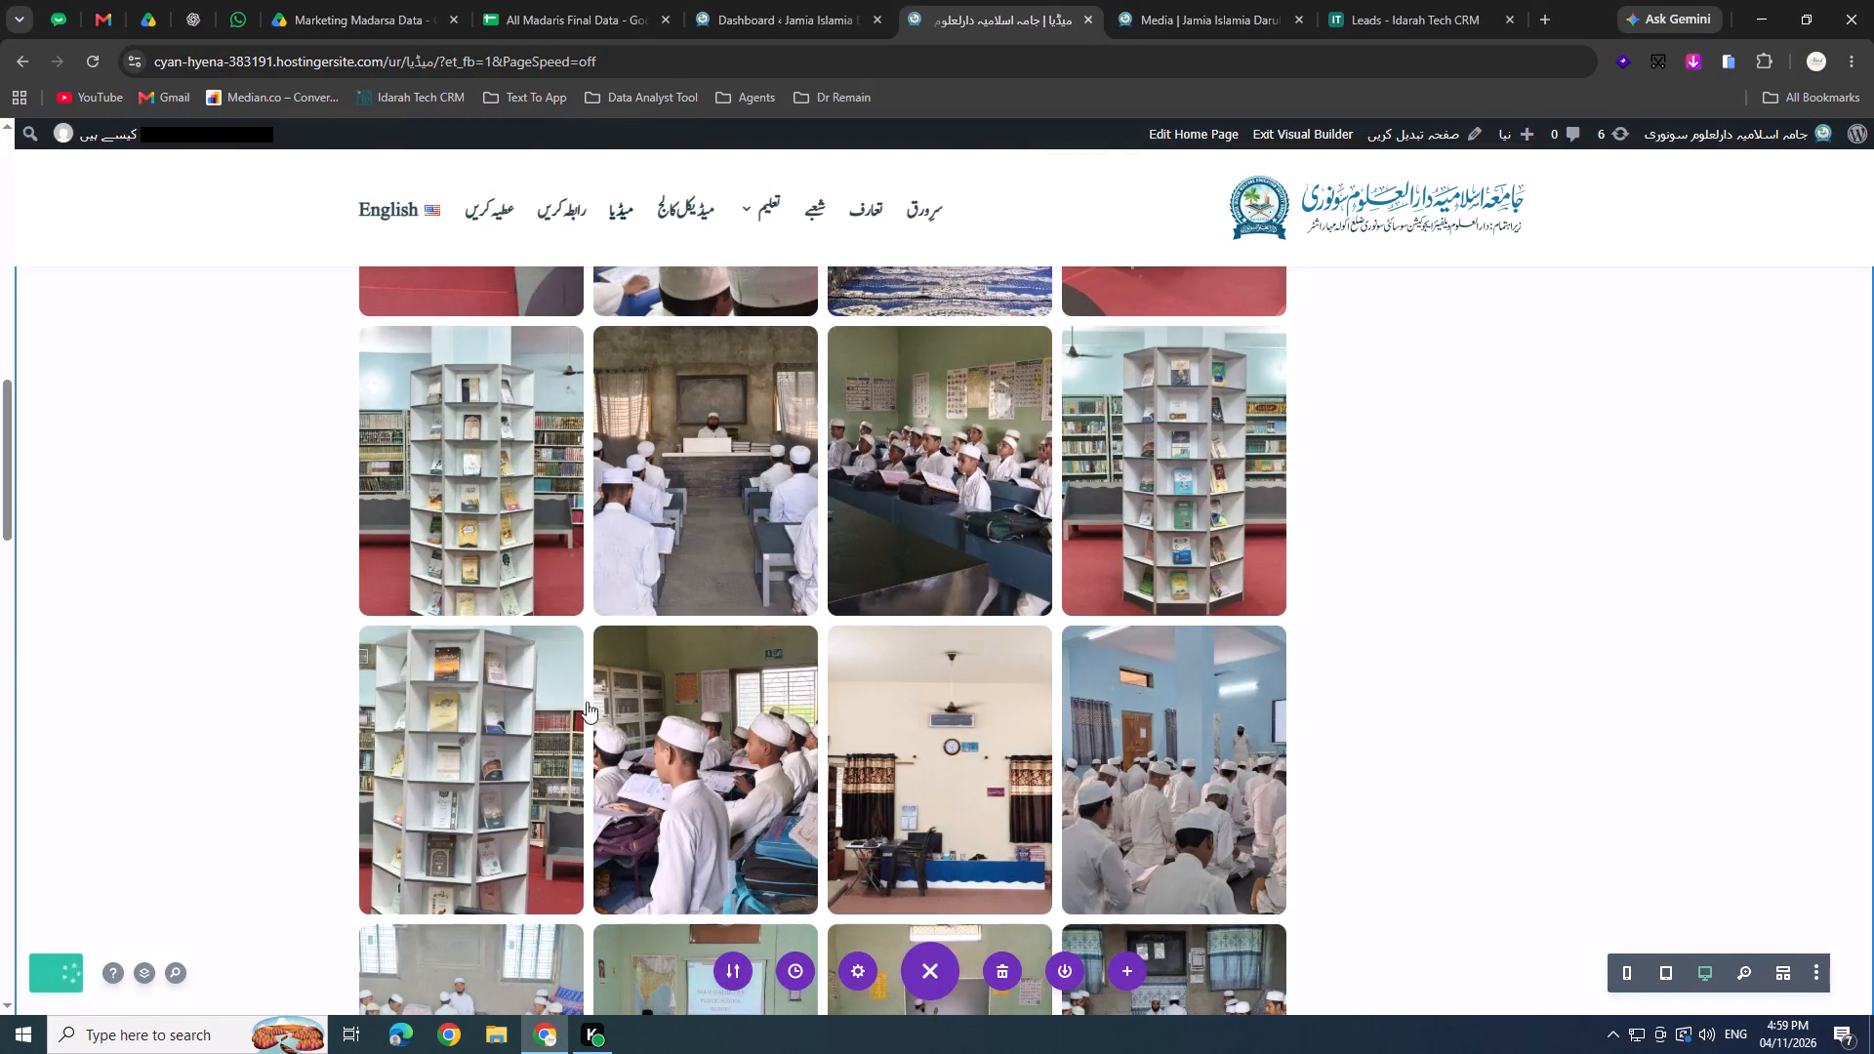
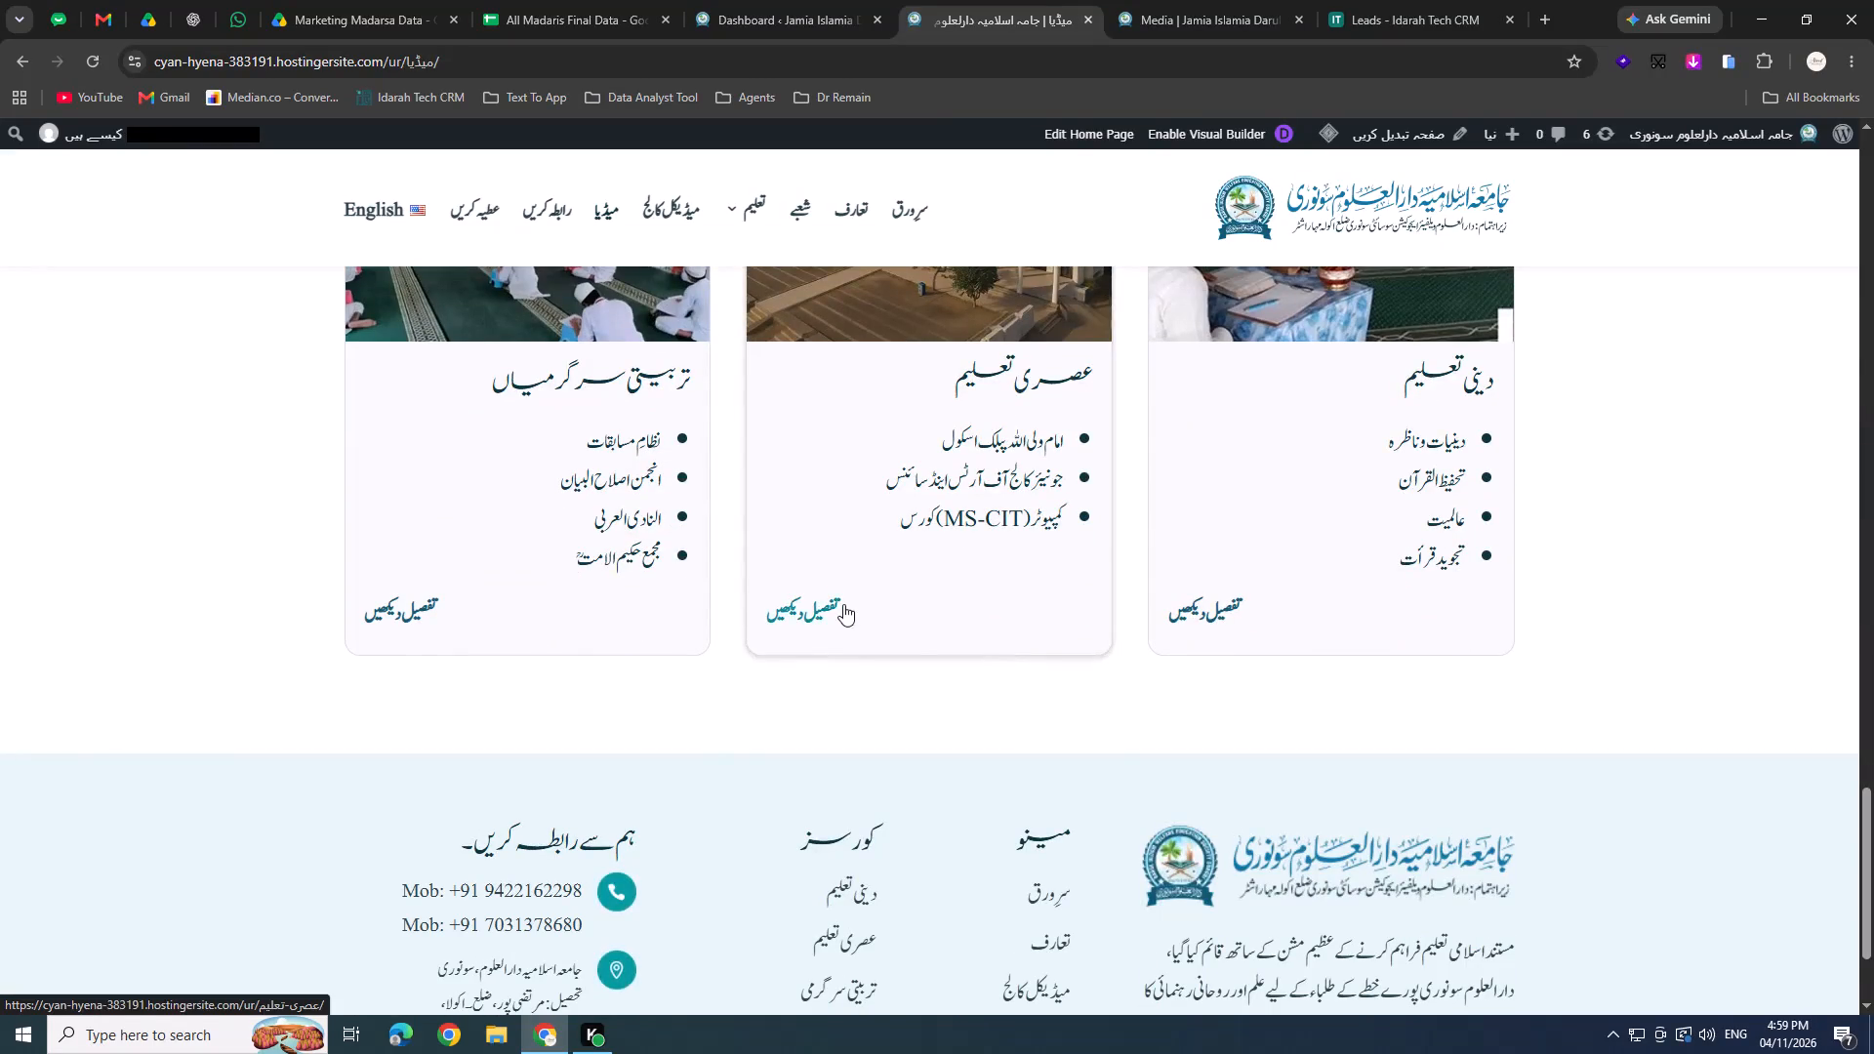
# Switch from the live media pages to the Jamia Islamia site's WordPress dashboard and open the Media Library.
pyautogui.scroll(4, 843, 604)
pyautogui.click(1175, 0)
pyautogui.click(801, 0)
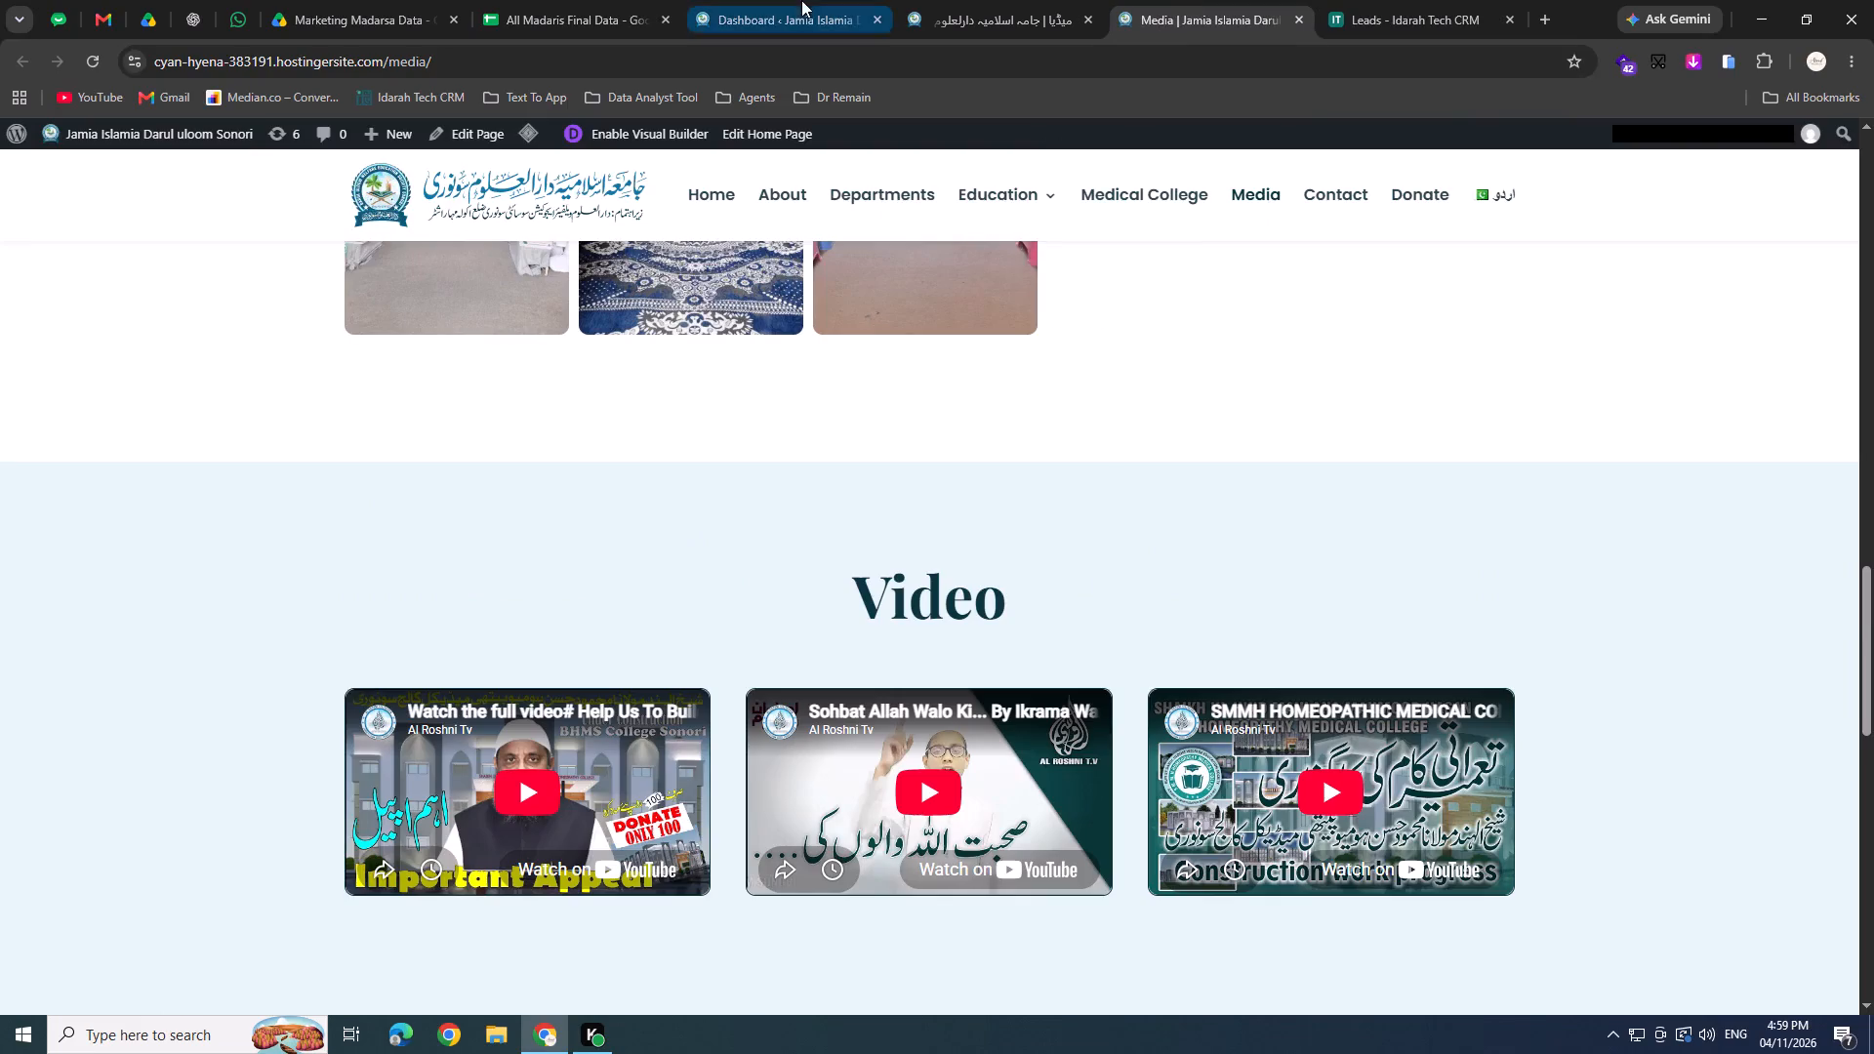
pyautogui.scroll(-3, 580, 553)
pyautogui.click(65, 366)
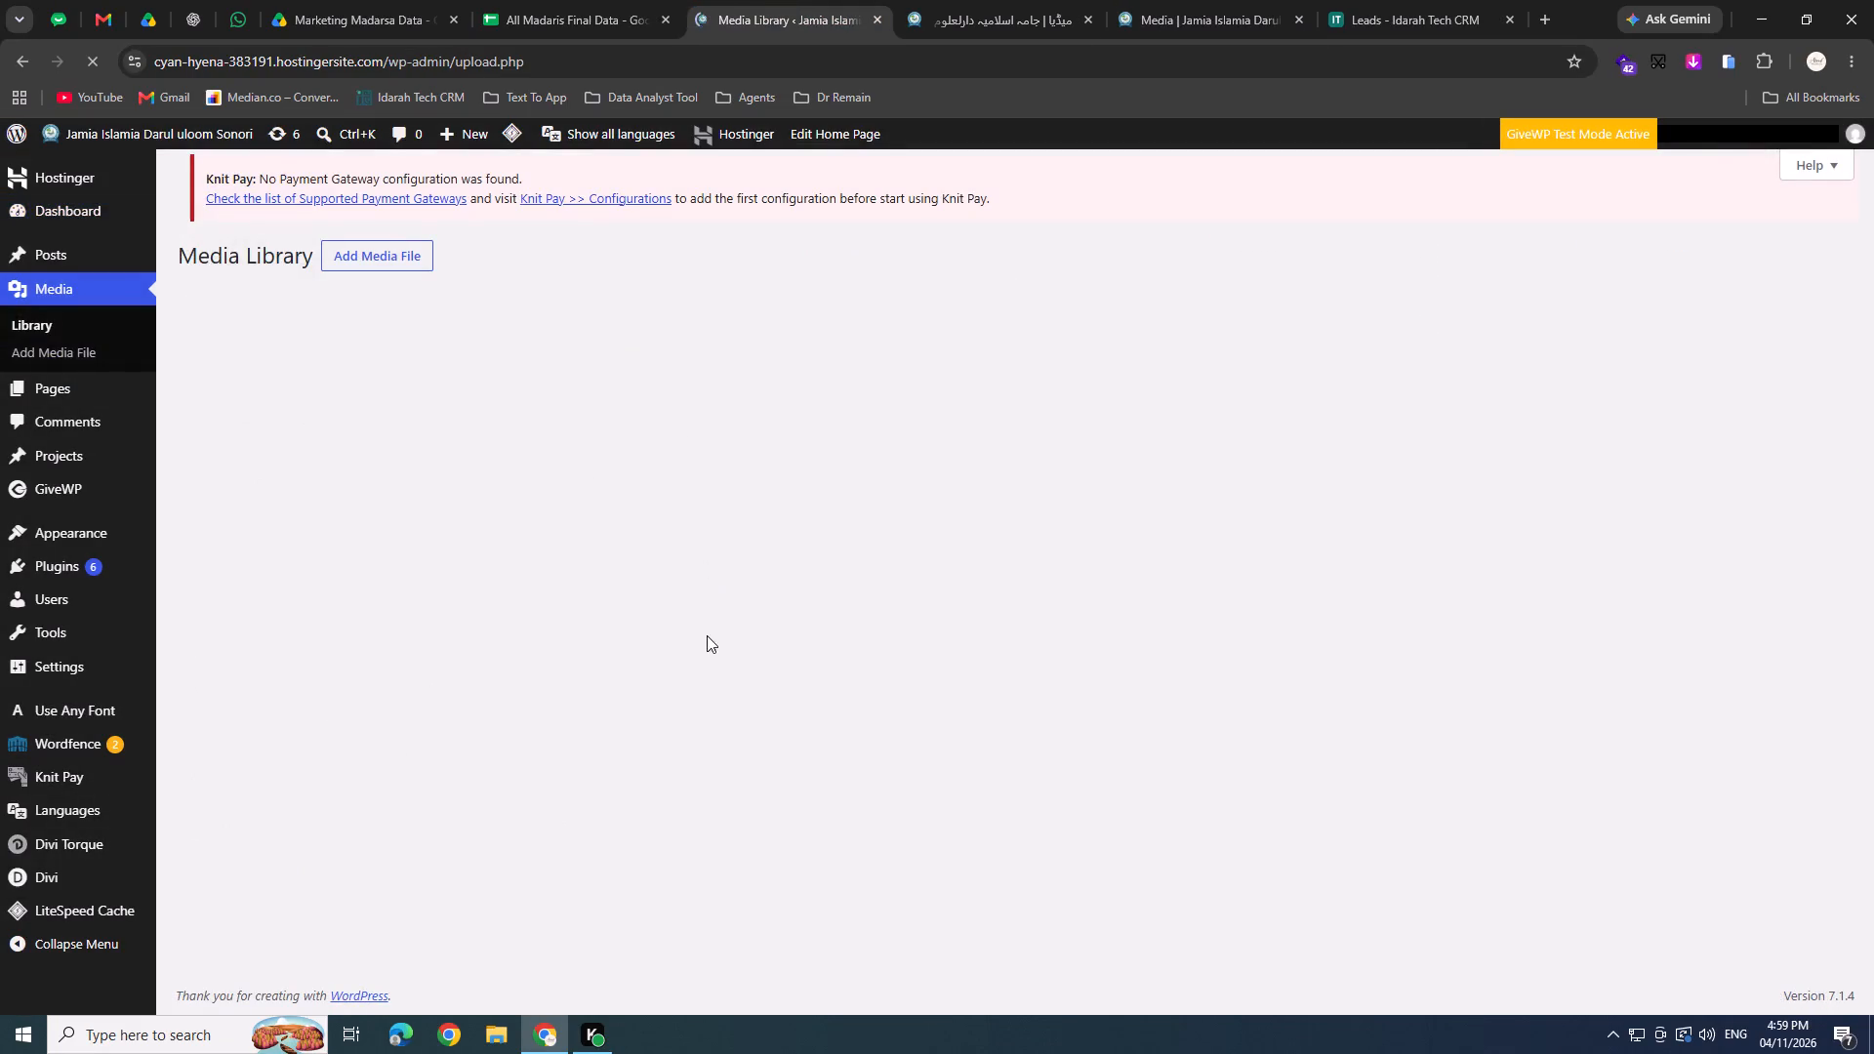
# Look through the site's Media Library from the newest to the oldest images, viewing the attachment details of Count BG and Spacious Rooms.
pyautogui.scroll(-4, 1438, 431)
pyautogui.scroll(-2, 1307, 516)
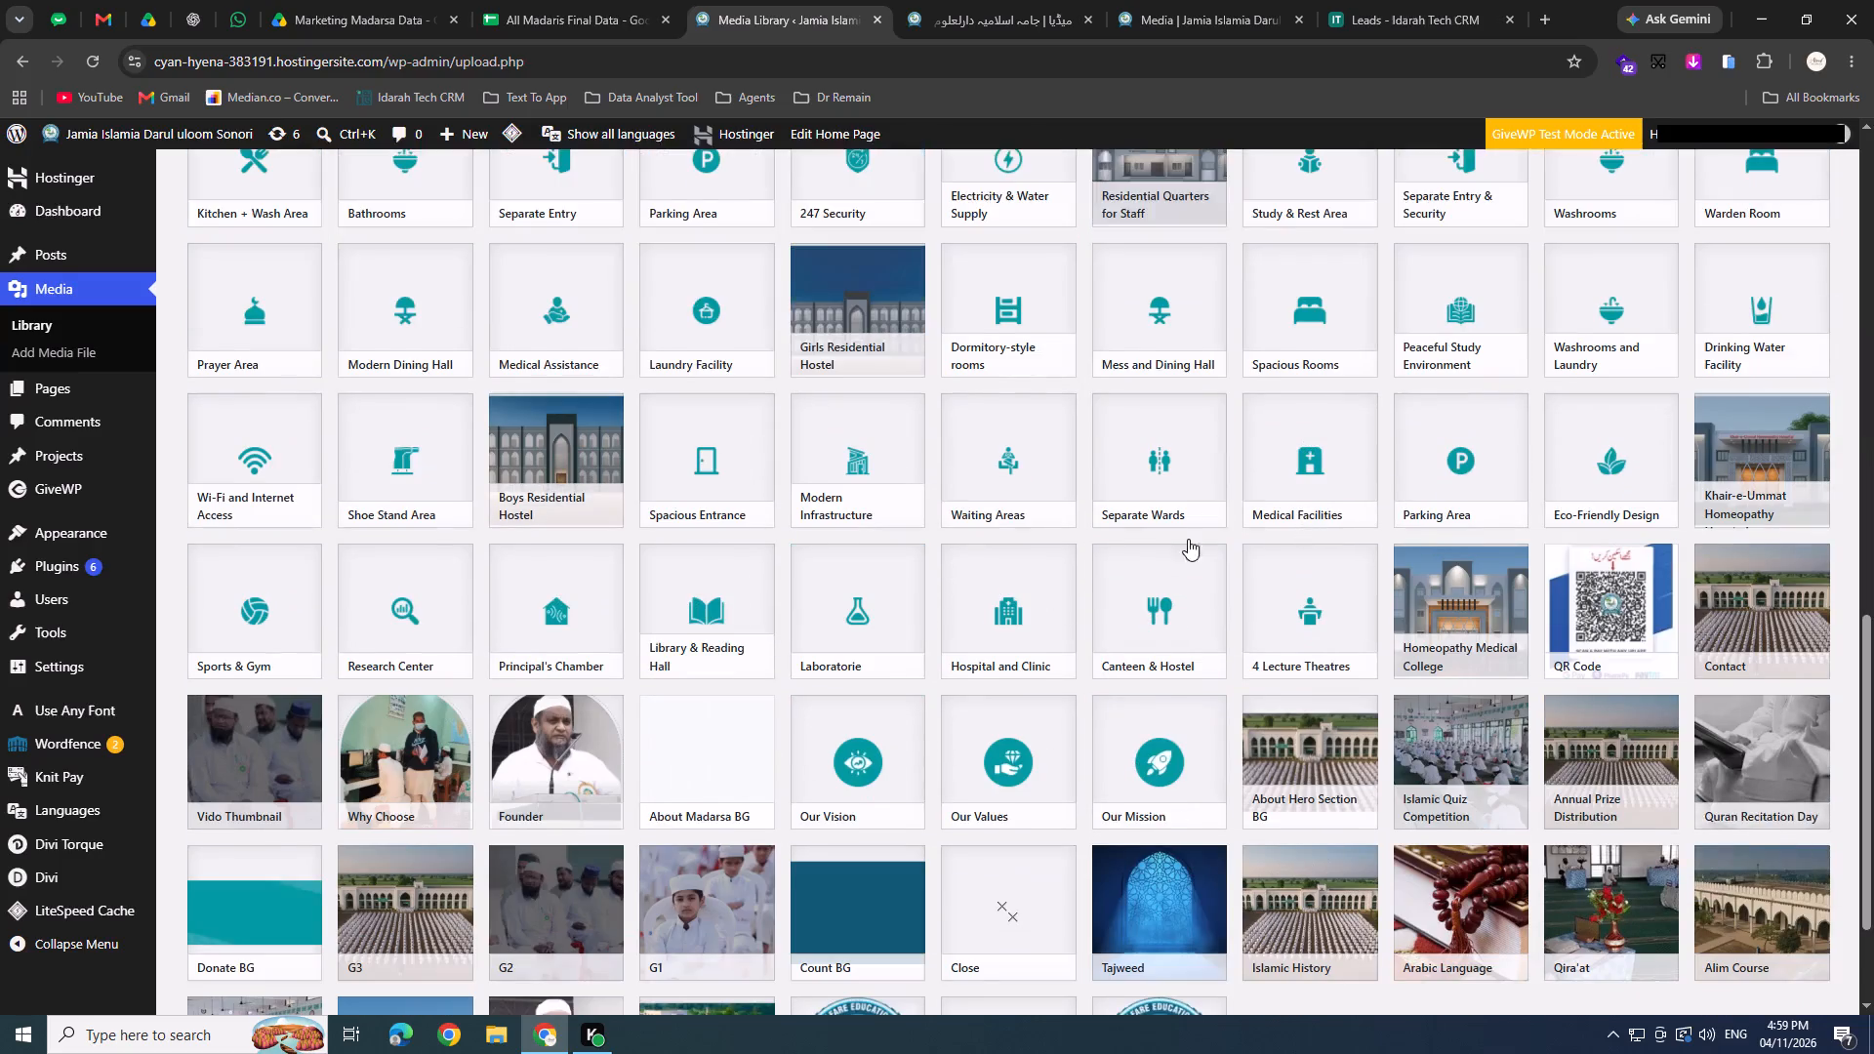
pyautogui.scroll(-3, 1174, 547)
pyautogui.scroll(-2, 958, 639)
pyautogui.click(885, 737)
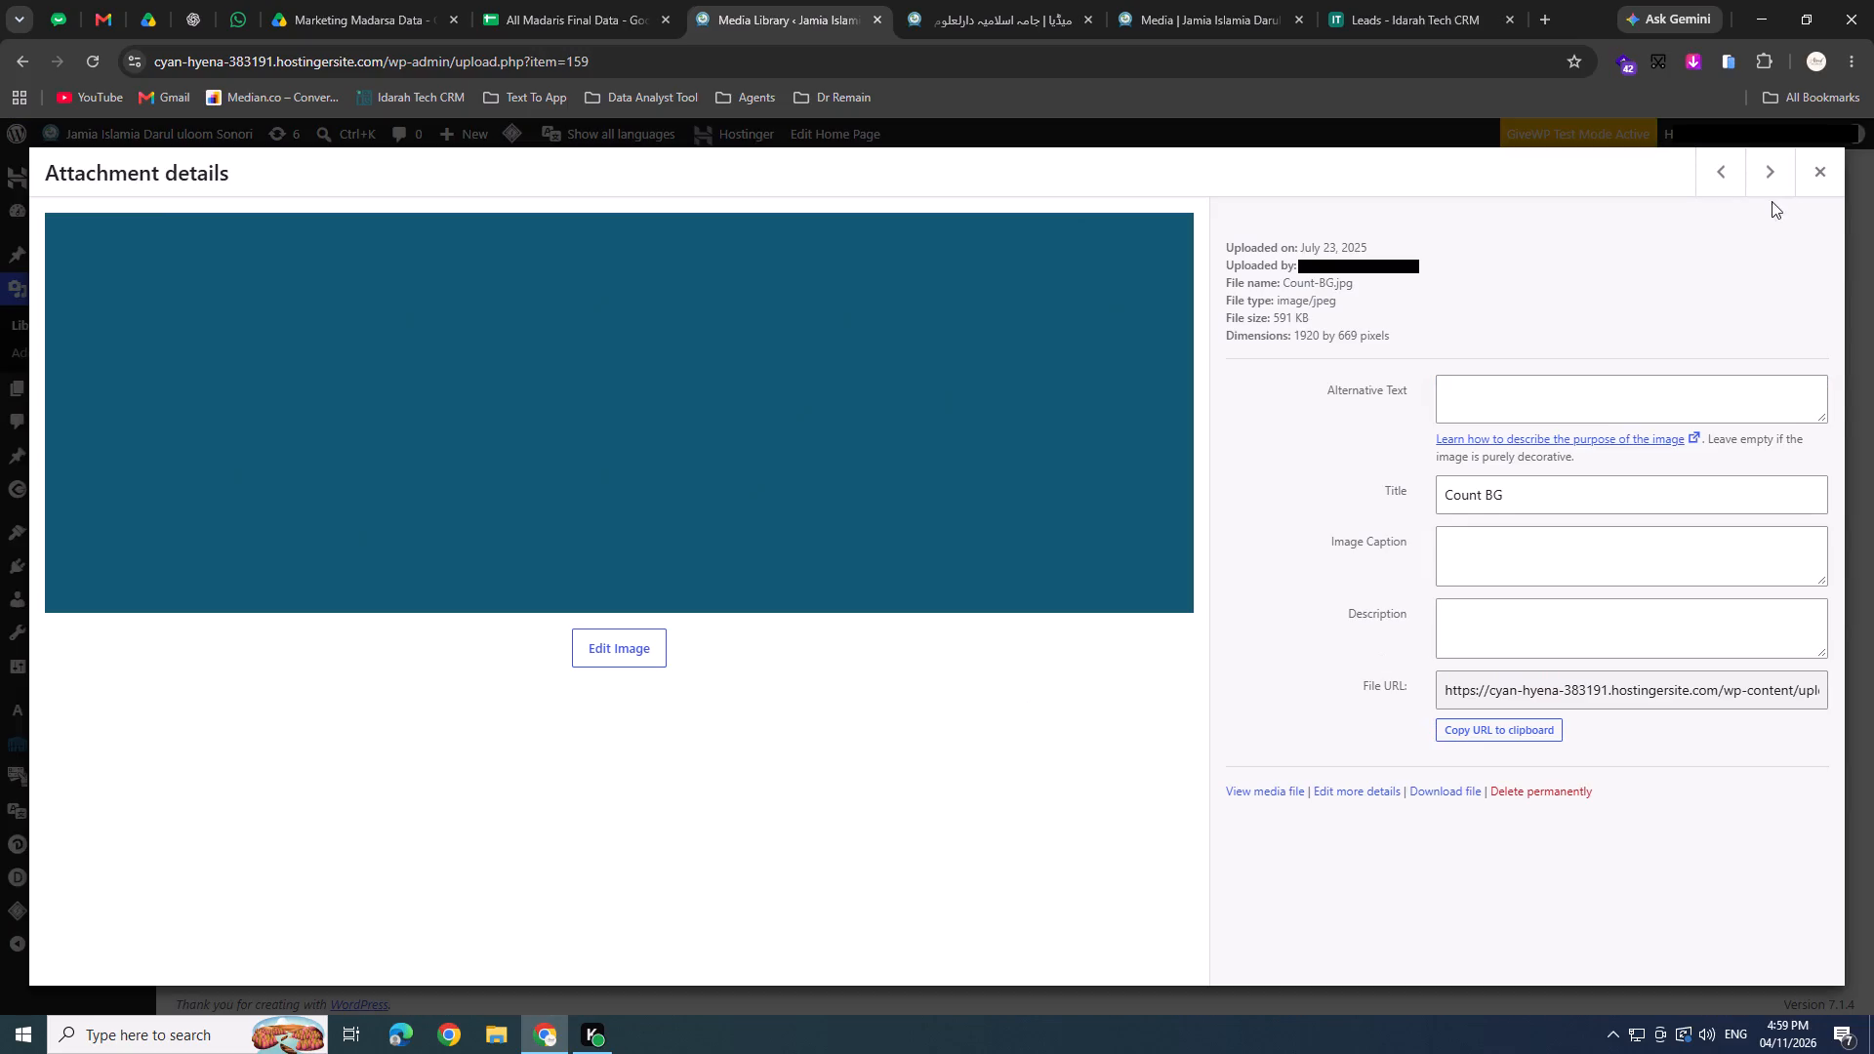
pyautogui.click(1810, 175)
pyautogui.scroll(2, 1345, 488)
pyautogui.click(1294, 517)
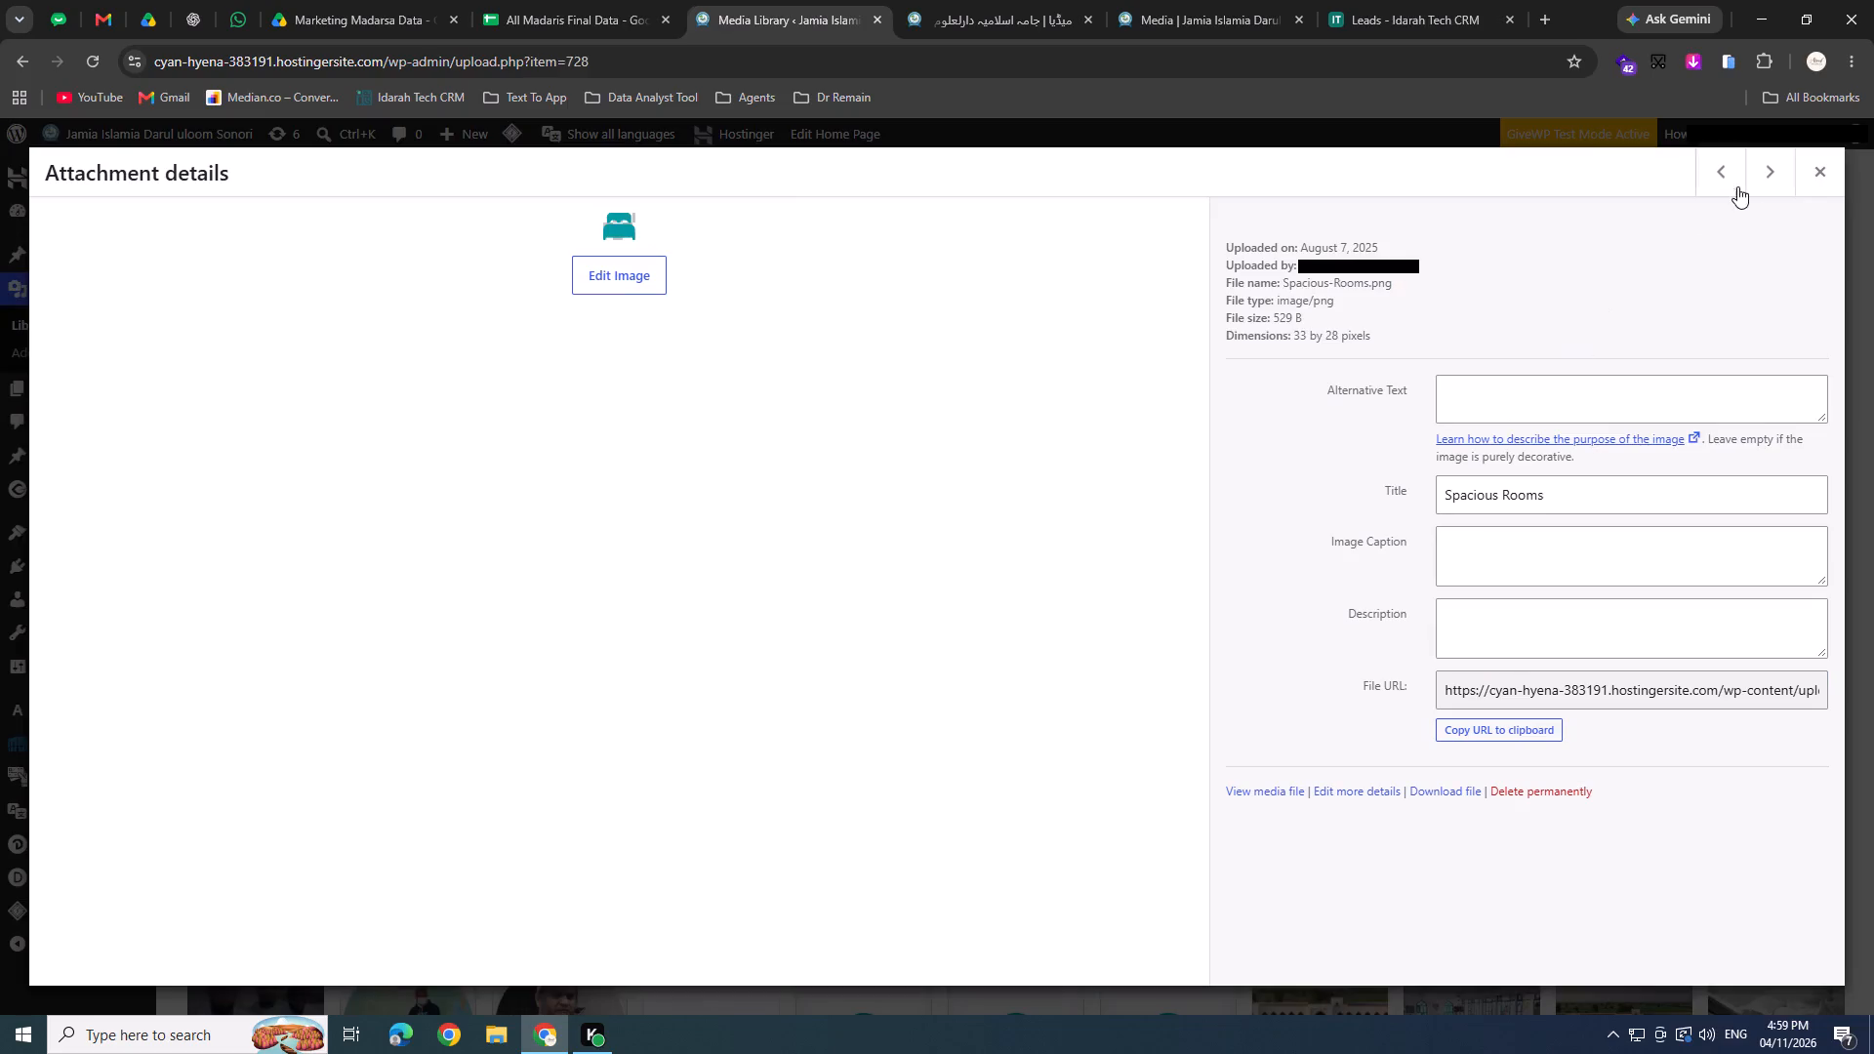
pyautogui.click(1814, 174)
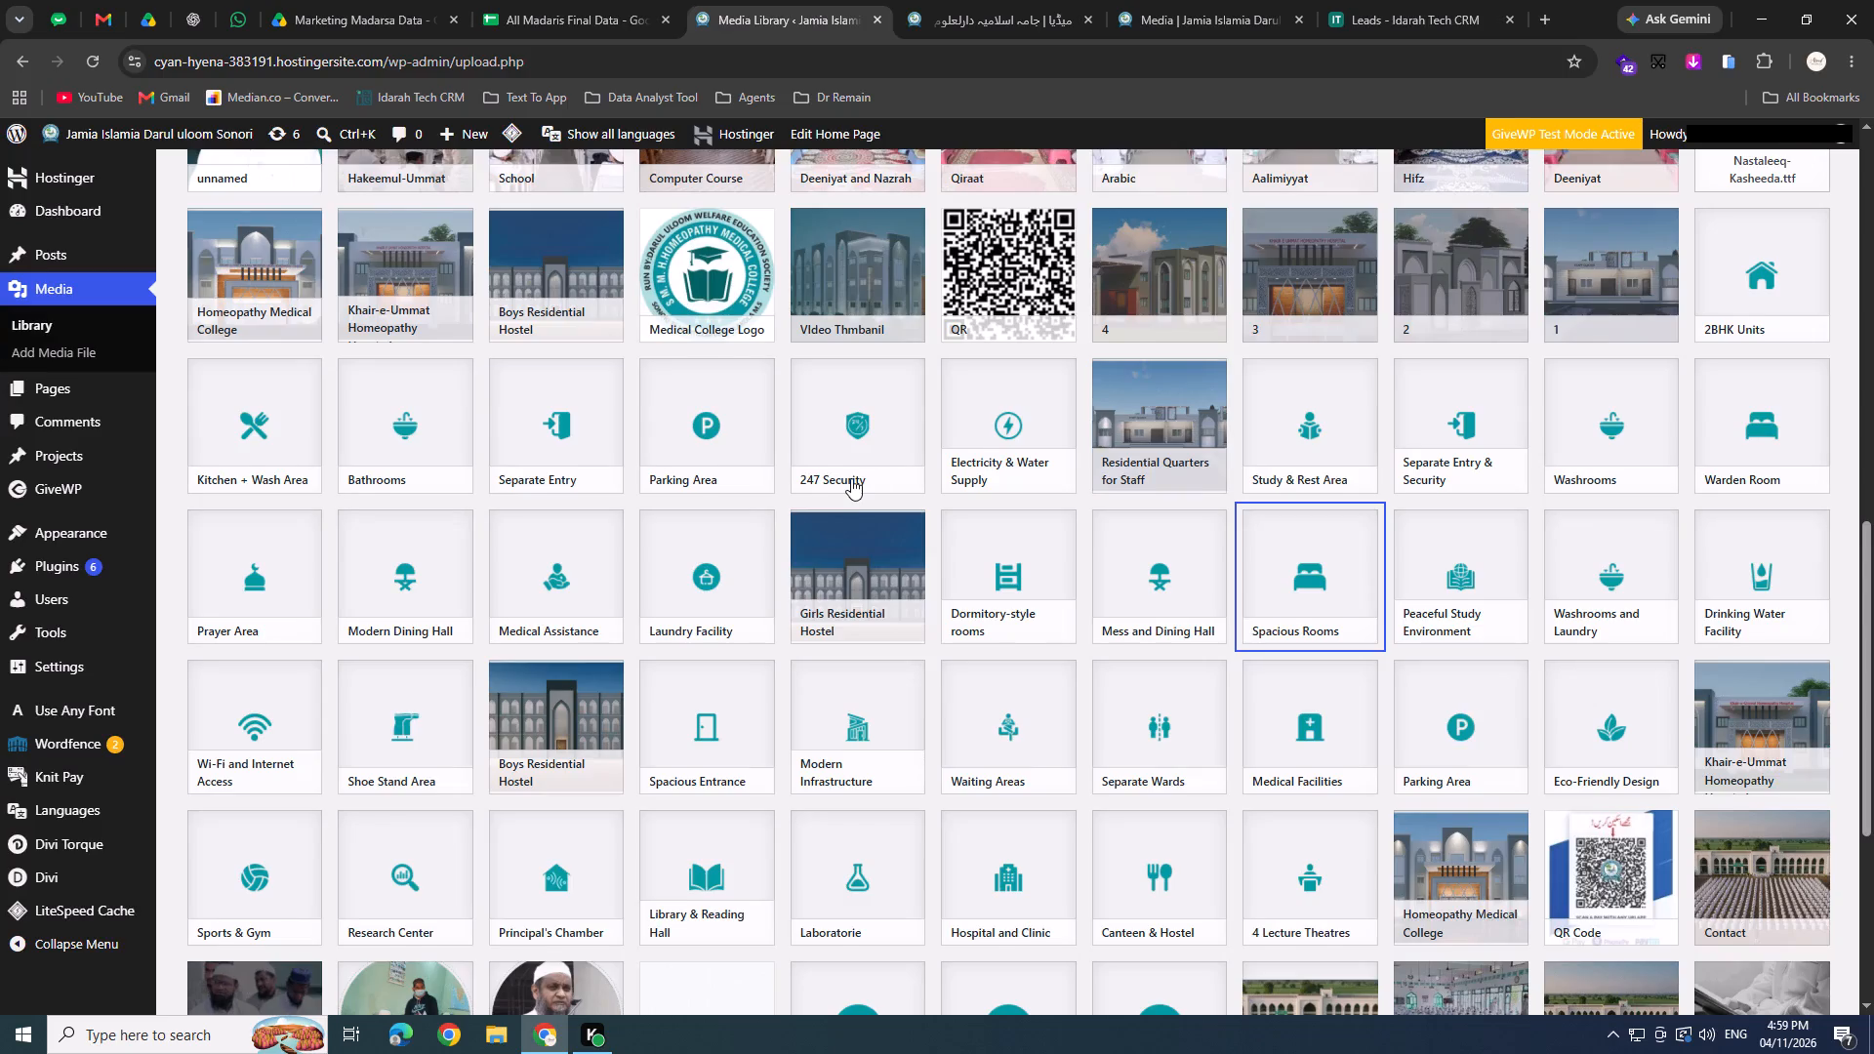
pyautogui.scroll(8, 851, 478)
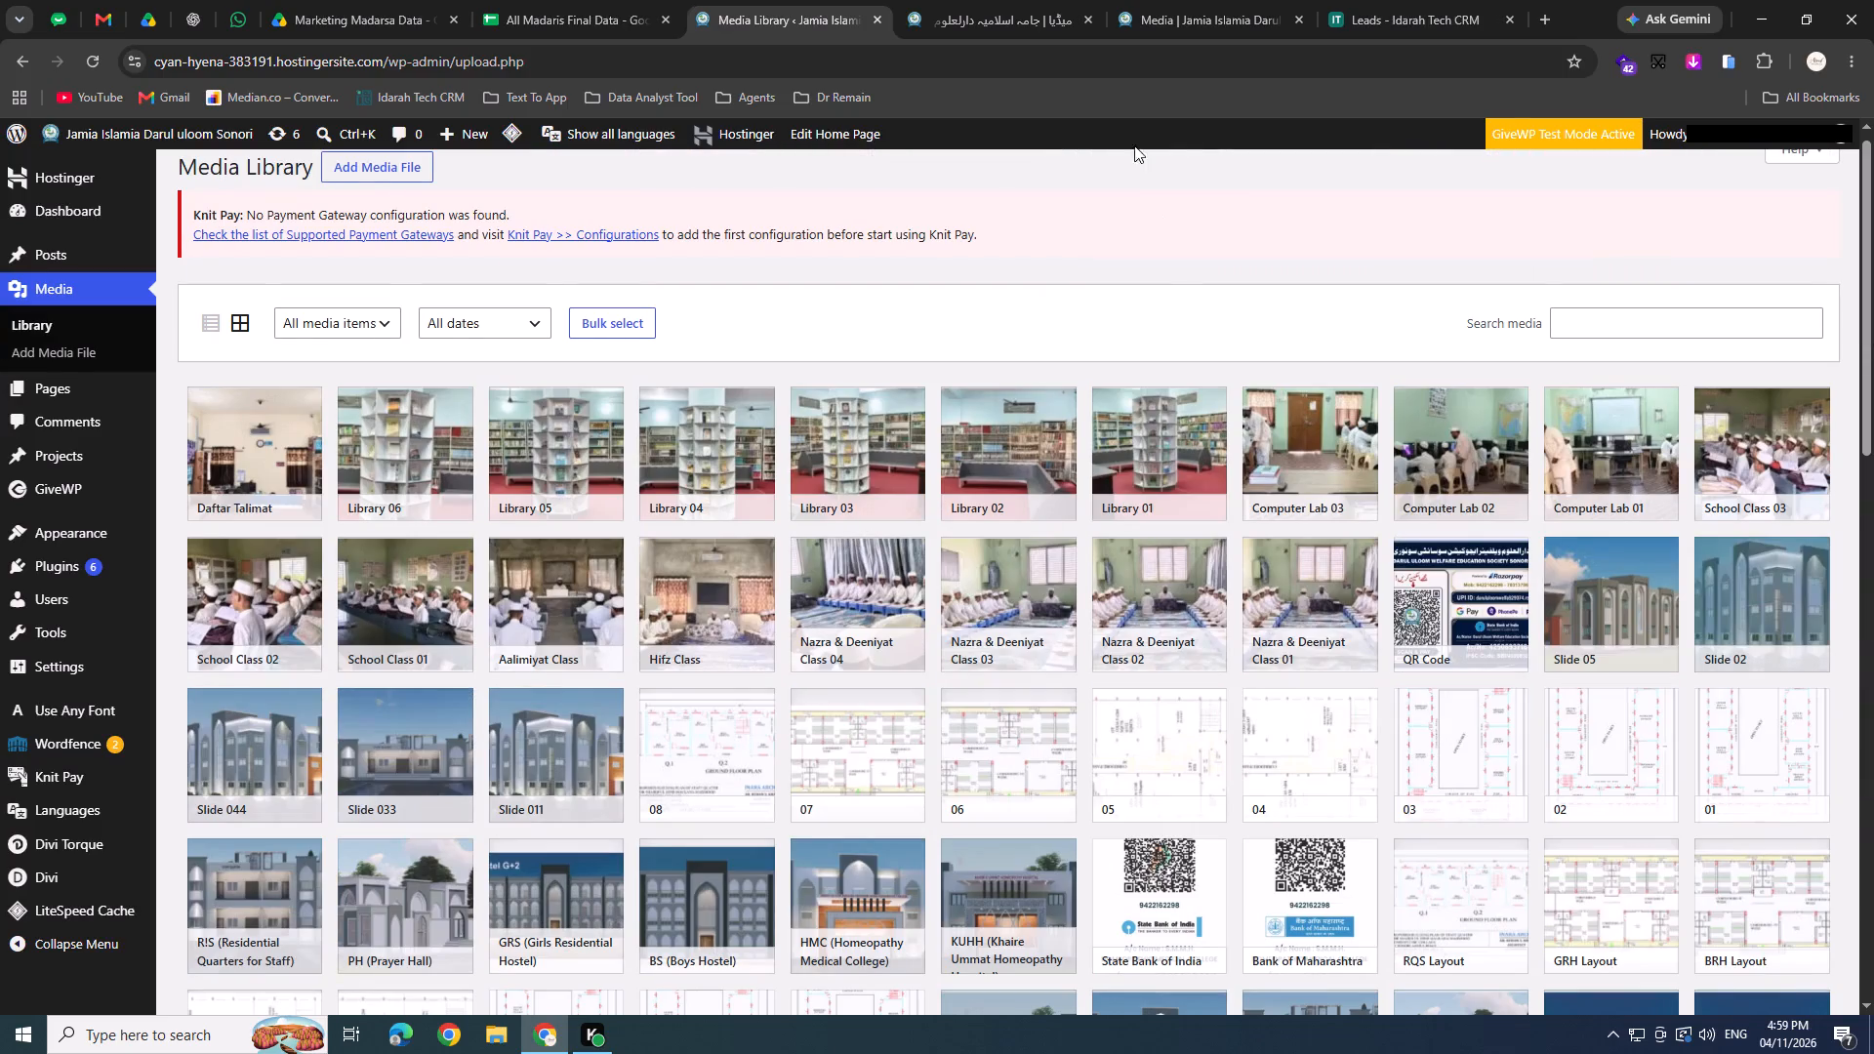
# Check the logo in the Urdu media page's header and search the Media Library thumbnails again for the matching image.
pyautogui.click(1025, 16)
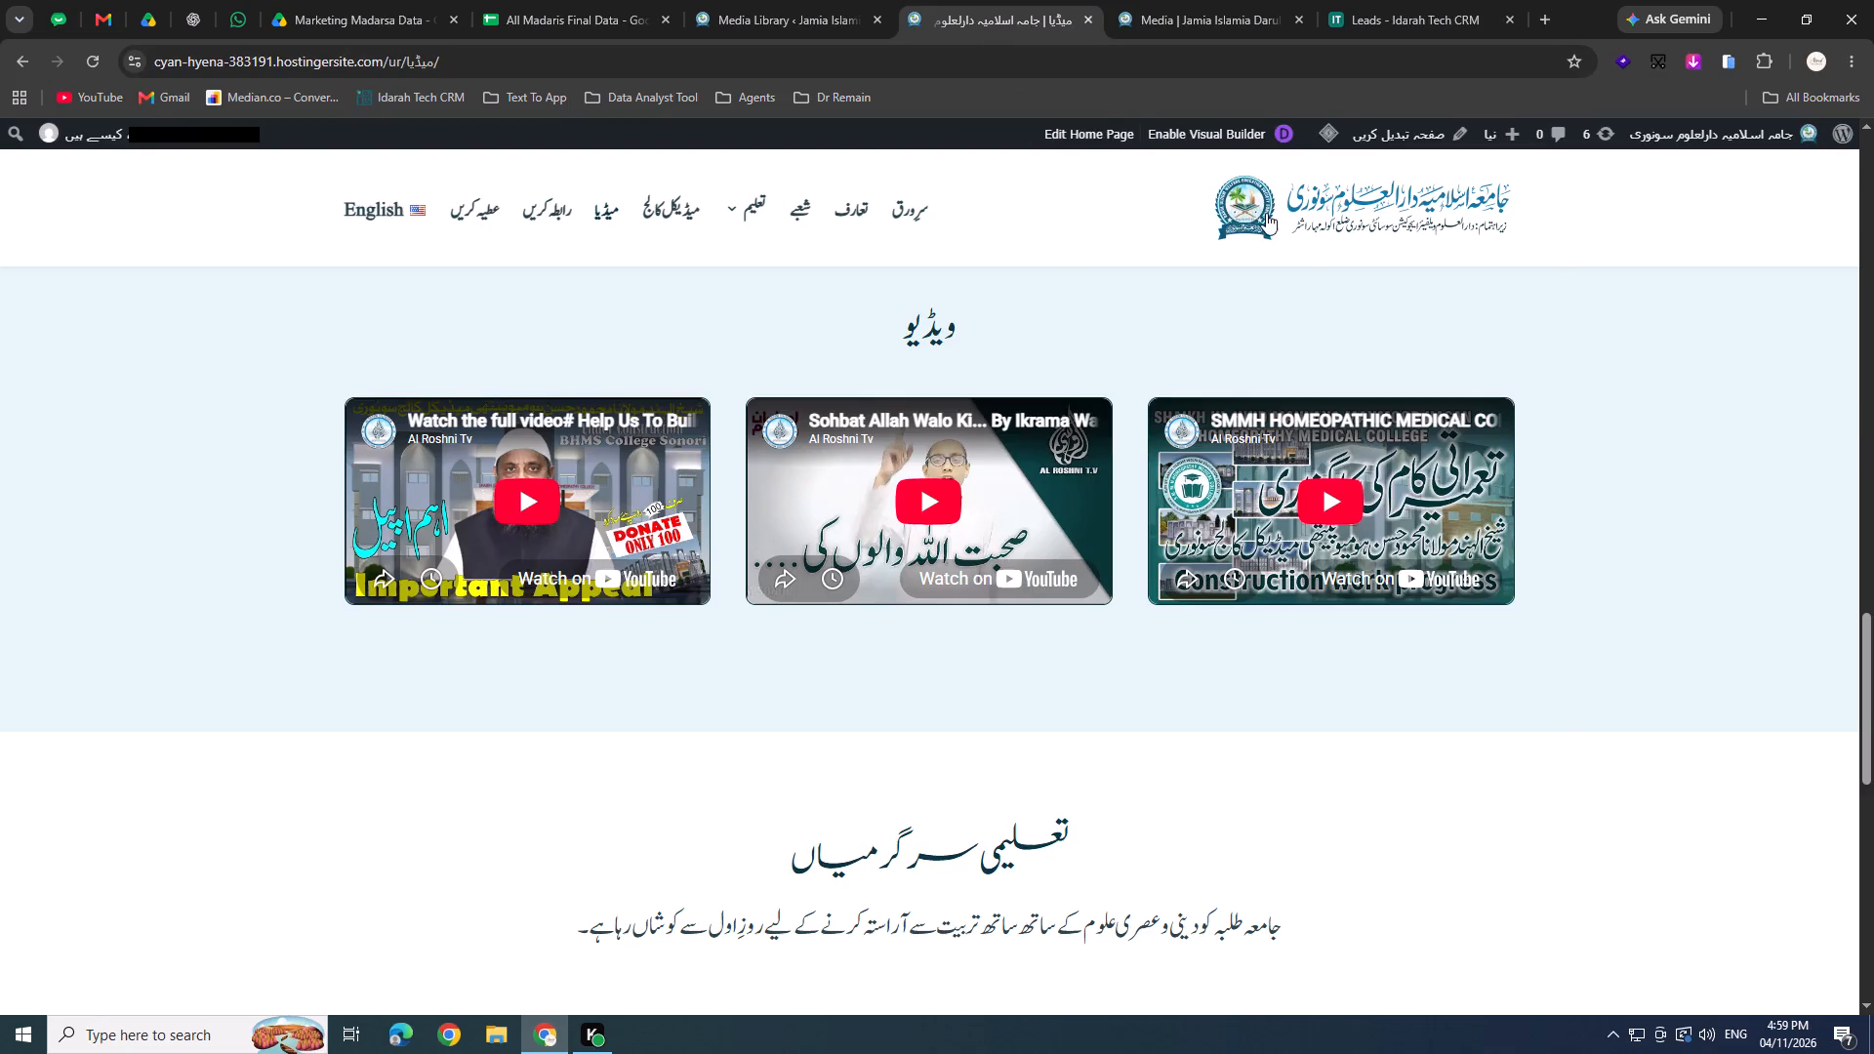
pyautogui.rightClick(1266, 213)
pyautogui.click(792, 0)
pyautogui.scroll(-2, 786, 482)
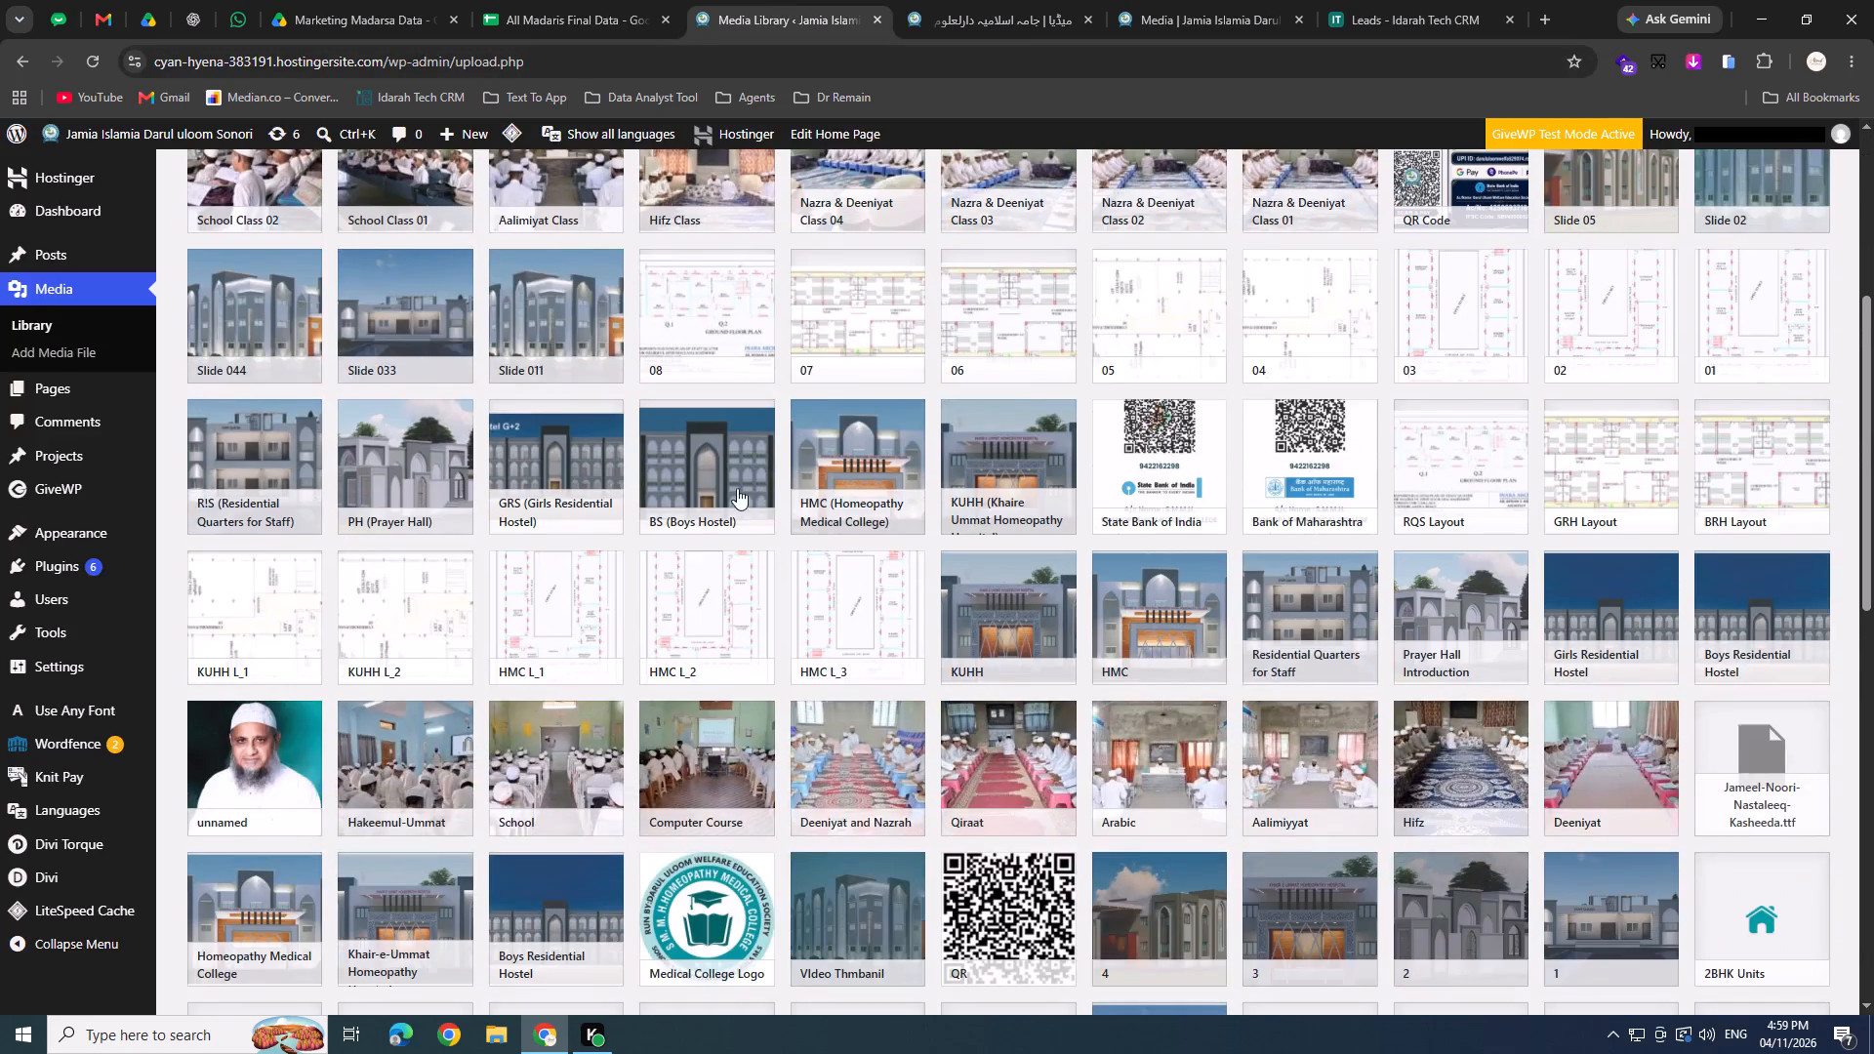
pyautogui.scroll(3, 633, 500)
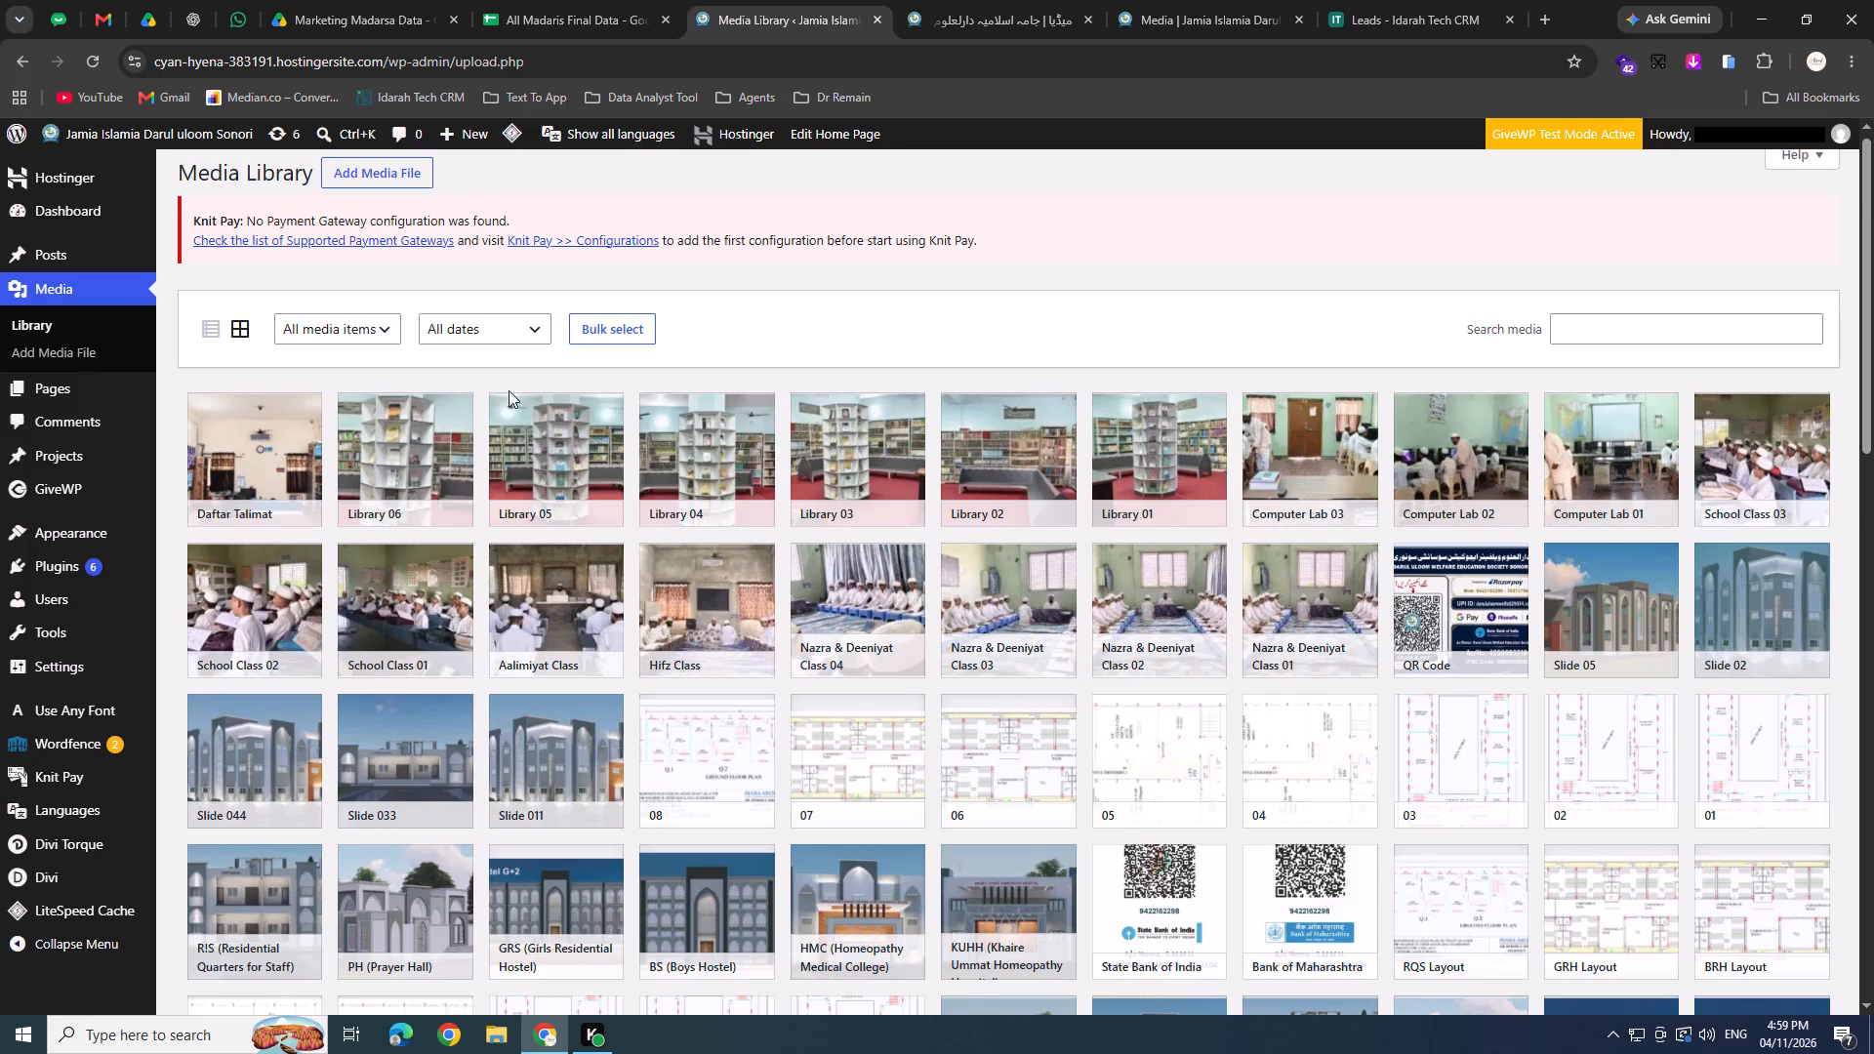
pyautogui.scroll(-3, 586, 418)
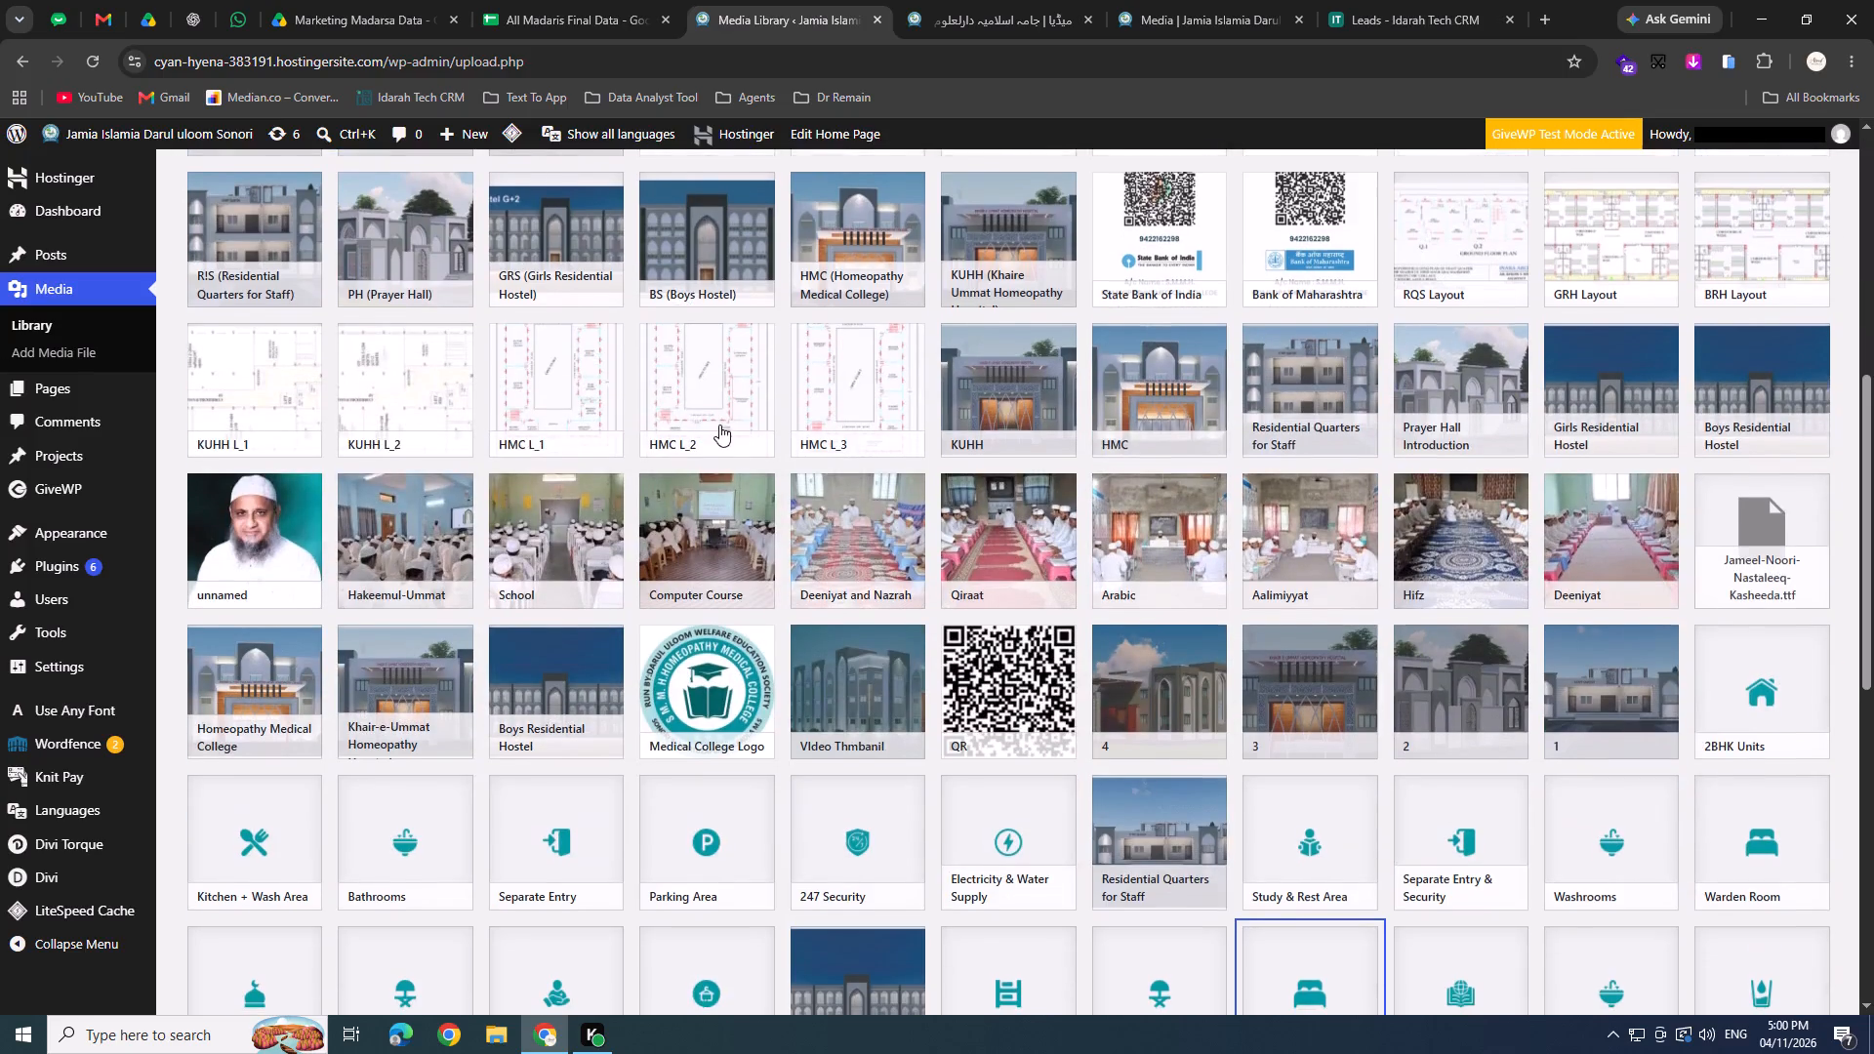